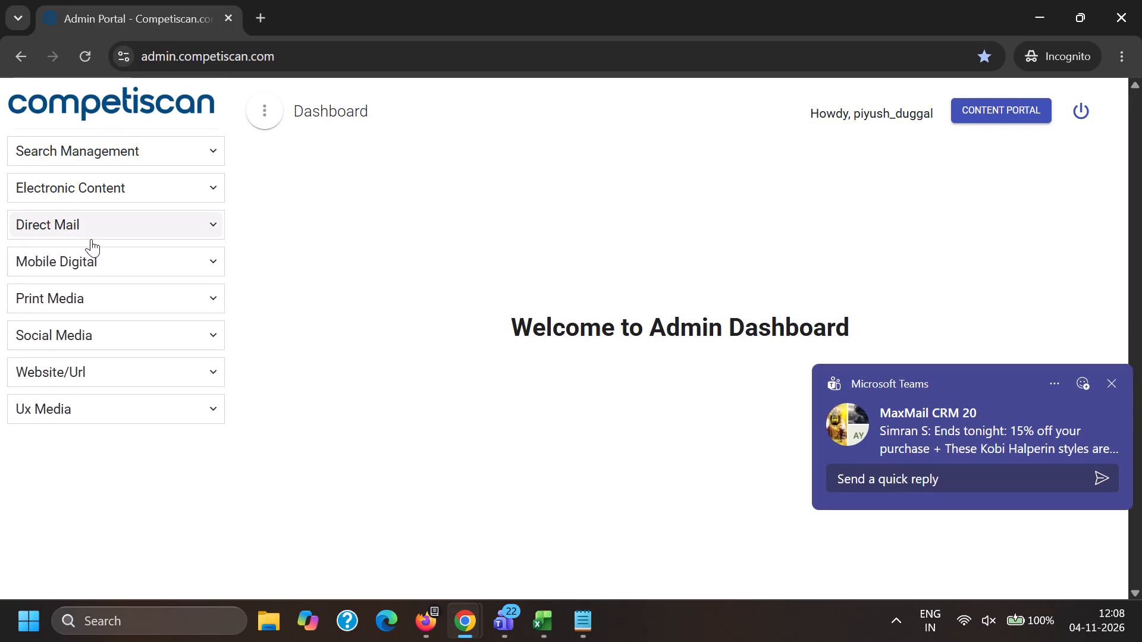
# Open the list of unpublished Electronic Content products.
pyautogui.click(102, 194)
pyautogui.click(93, 220)
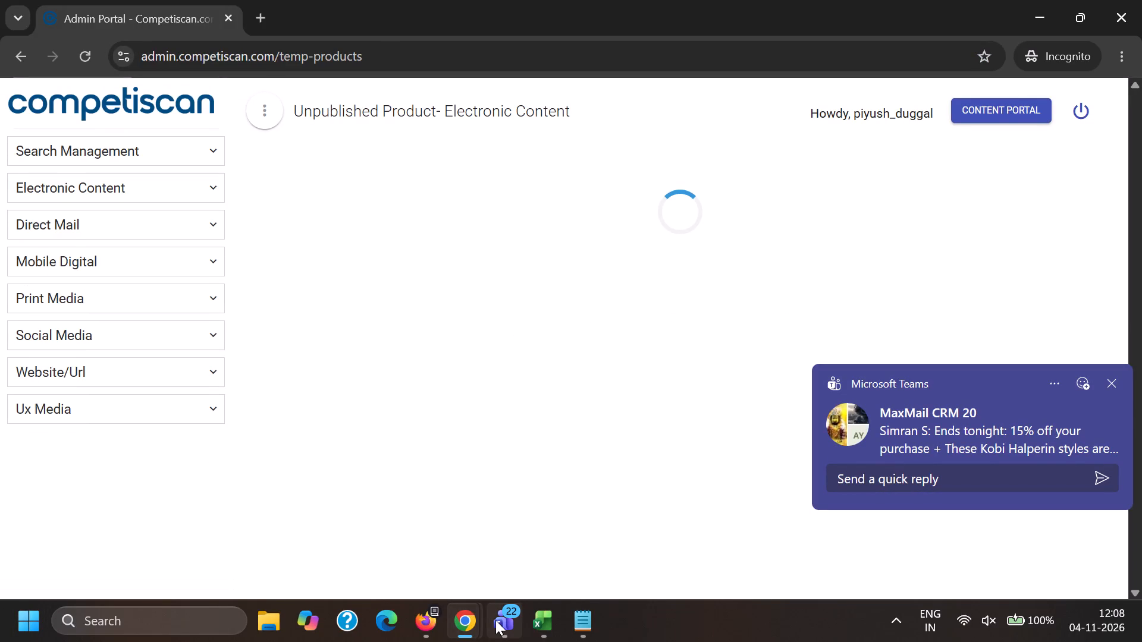
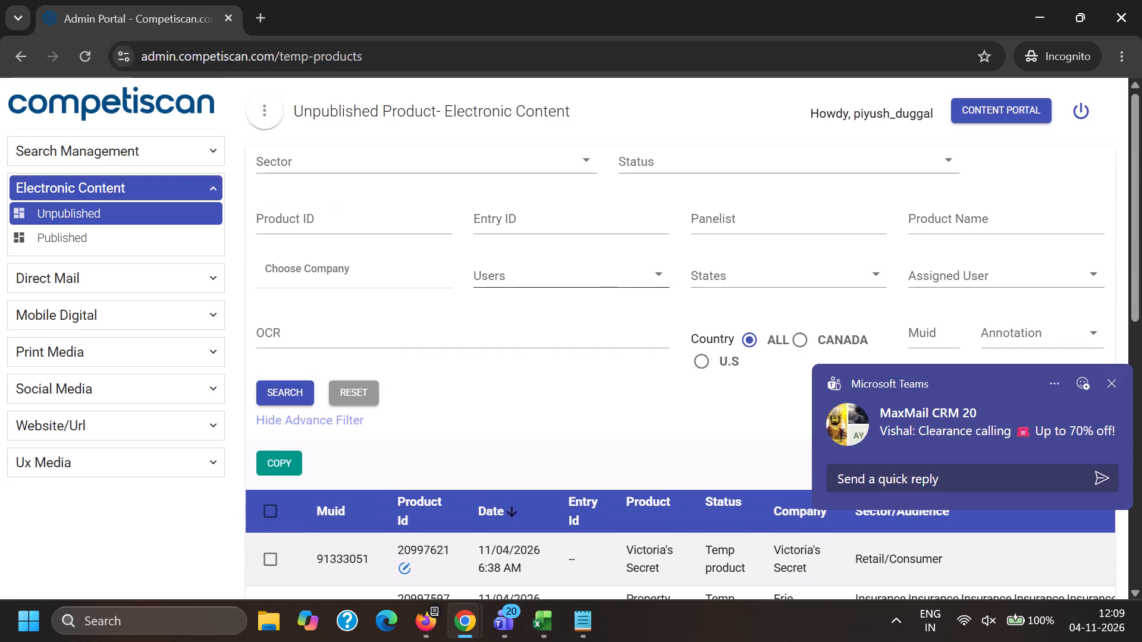
# Filter the unpublished Electronic Content products by the signed-in user's own account.
pyautogui.press('p')
pyautogui.write('IYUS')
pyautogui.press('h')
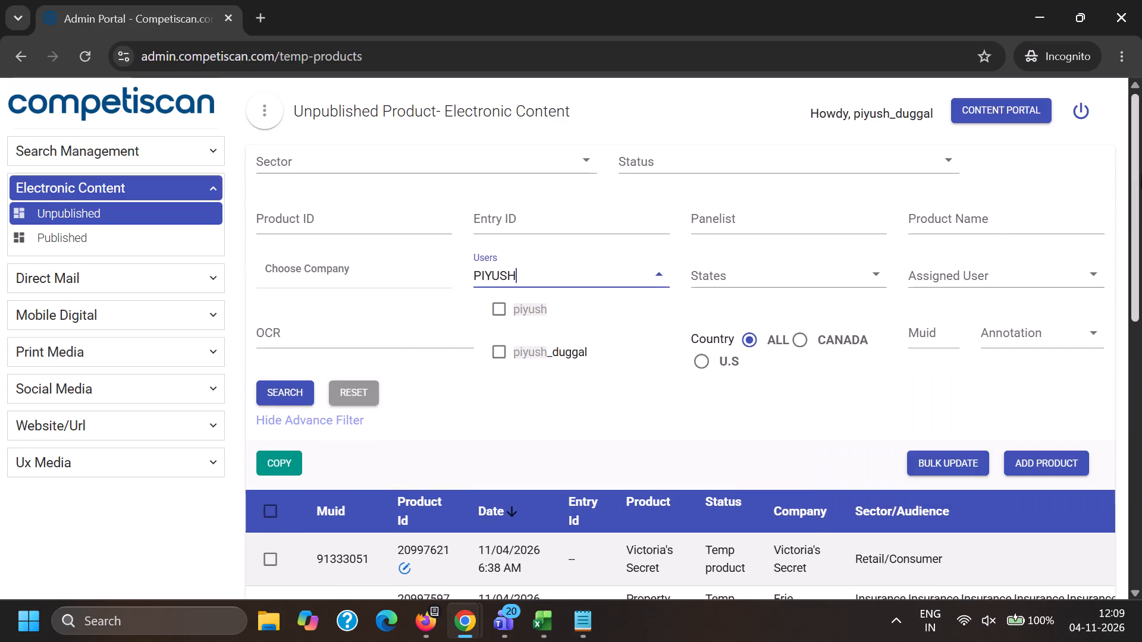
pyautogui.press('Down')
pyautogui.press('Down')
pyautogui.press('Return')
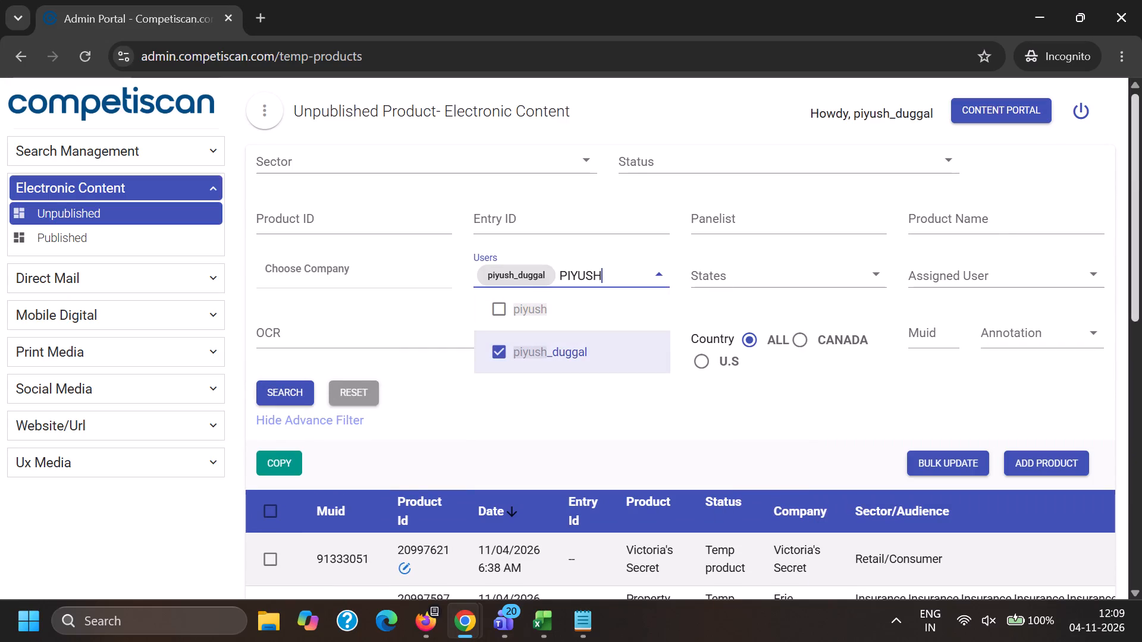
pyautogui.click(268, 392)
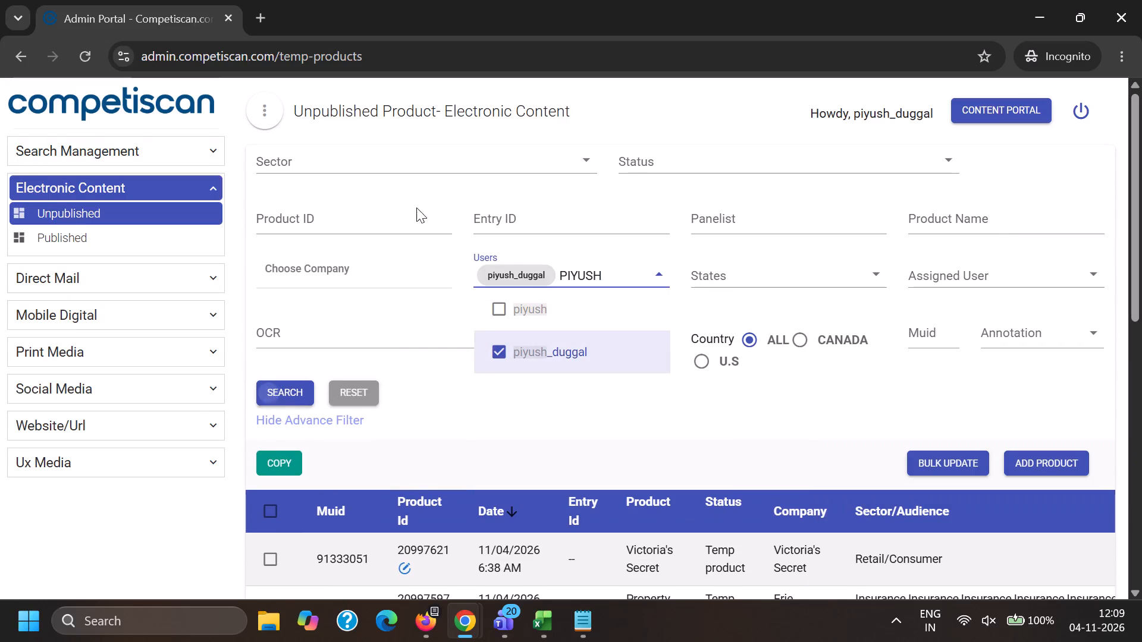
pyautogui.scroll(-4, 416, 207)
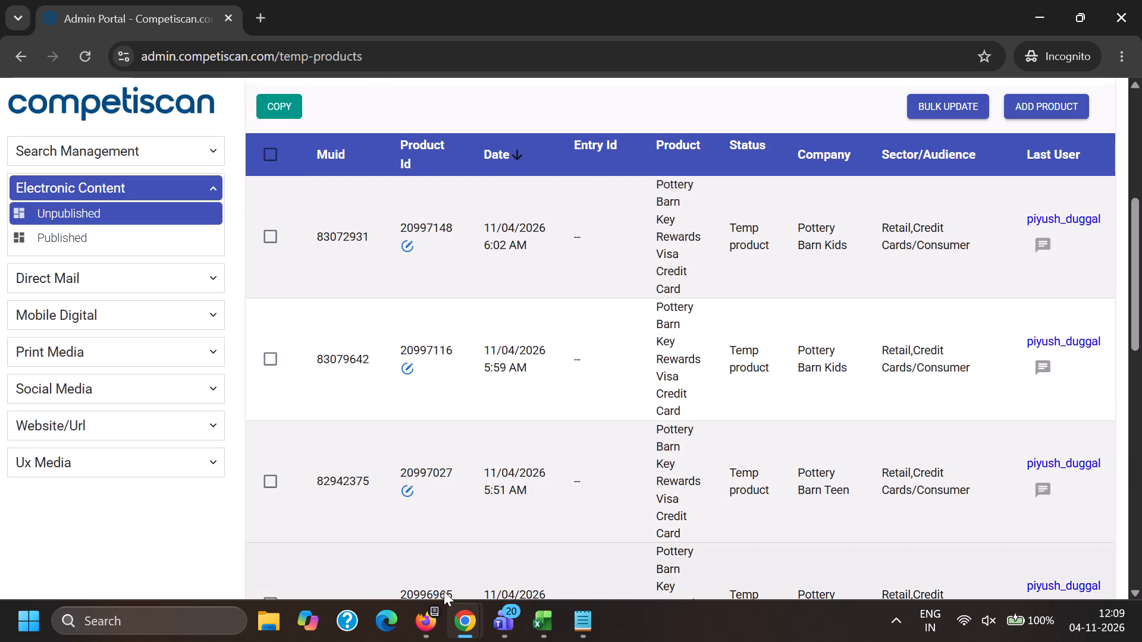
# Copy the Muid 83072931 of the topmost Pottery Barn Kids product into cell B7393 of the Excel sheet "may 26".
pyautogui.click(559, 630)
pyautogui.click(719, 510)
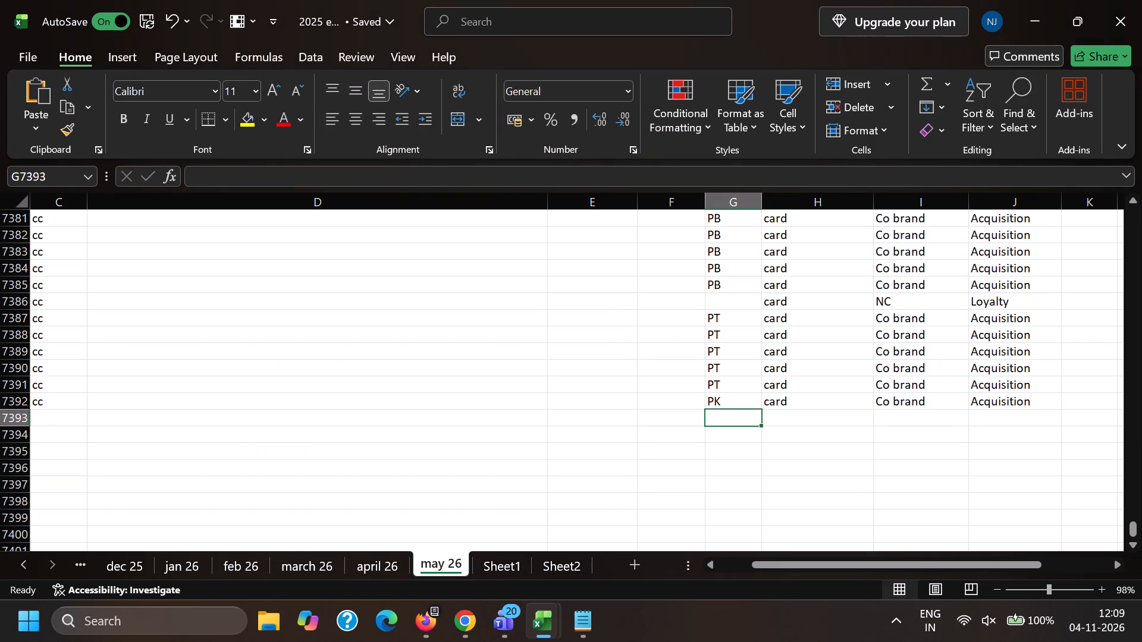
pyautogui.click(77, 417)
pyautogui.press('Left')
pyautogui.press('Left')
pyautogui.press('Left')
pyautogui.press('Right')
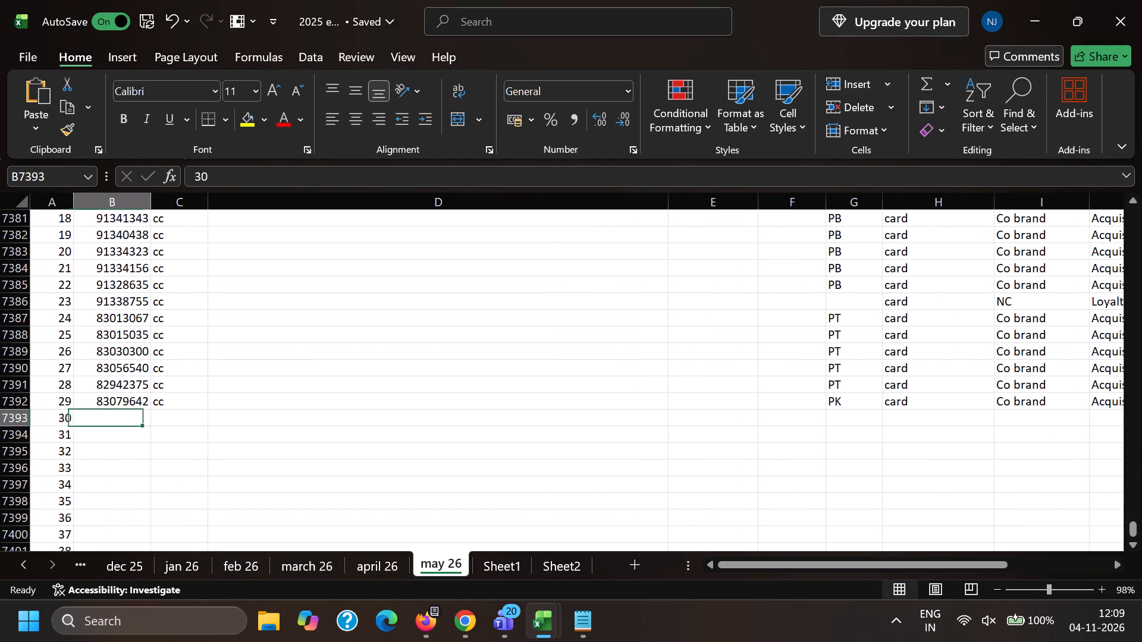
pyautogui.hotkey('alt', 'Tab')
pyautogui.moveTo(307, 245); pyautogui.dragTo(340, 241)
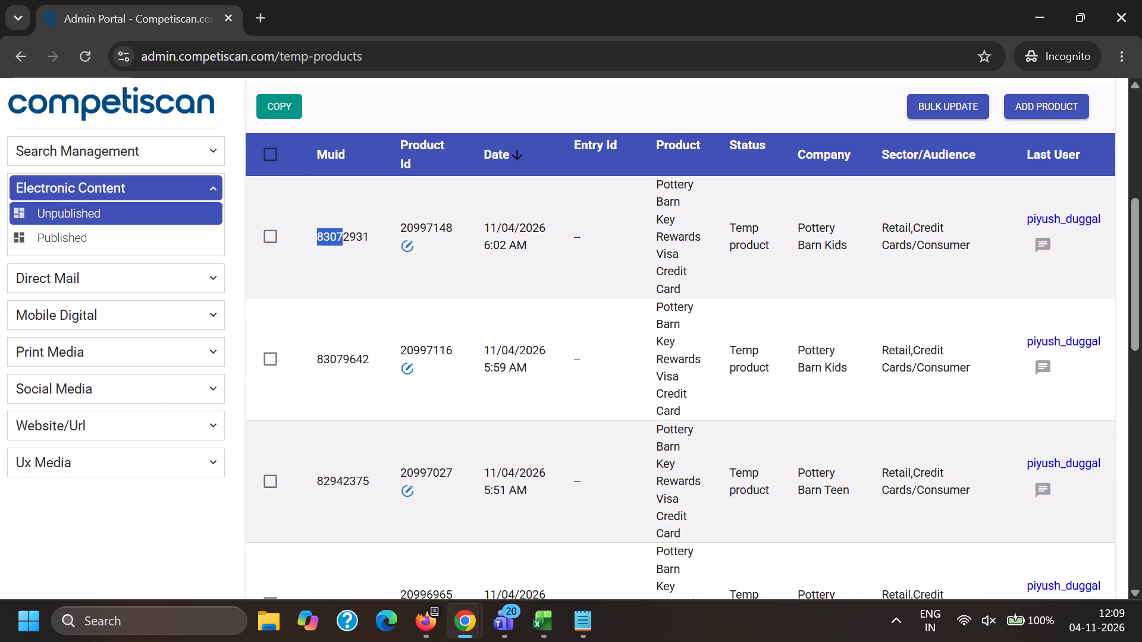
pyautogui.moveTo(340, 241); pyautogui.dragTo(368, 243)
pyautogui.hotkey('ctrl', 'c')
pyautogui.hotkey('alt', 'Tab')
pyautogui.hotkey('ctrl', 'v')
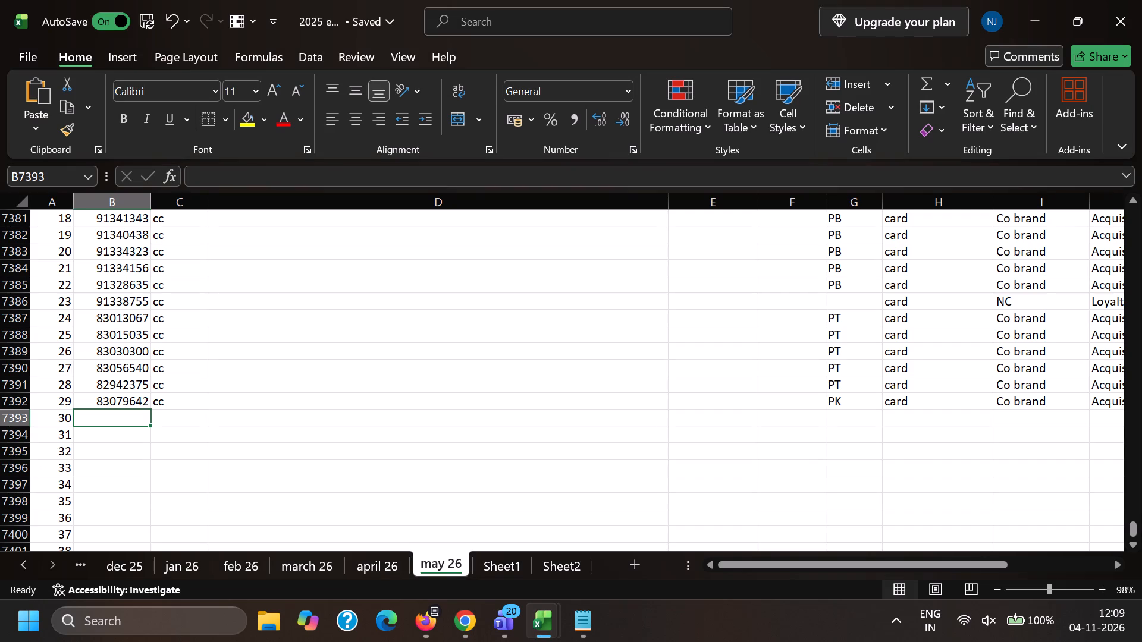
# Set the font size of the Muid in cell B7393 to 10.
pyautogui.click(184, 414)
pyautogui.click(129, 424)
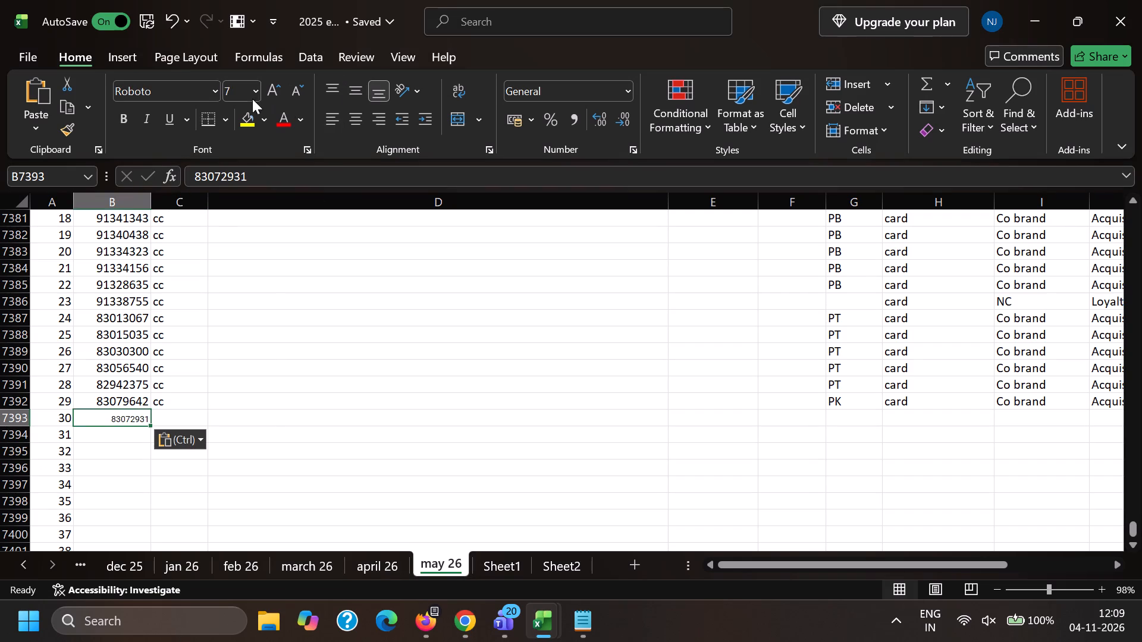
pyautogui.click(256, 88)
pyautogui.click(239, 159)
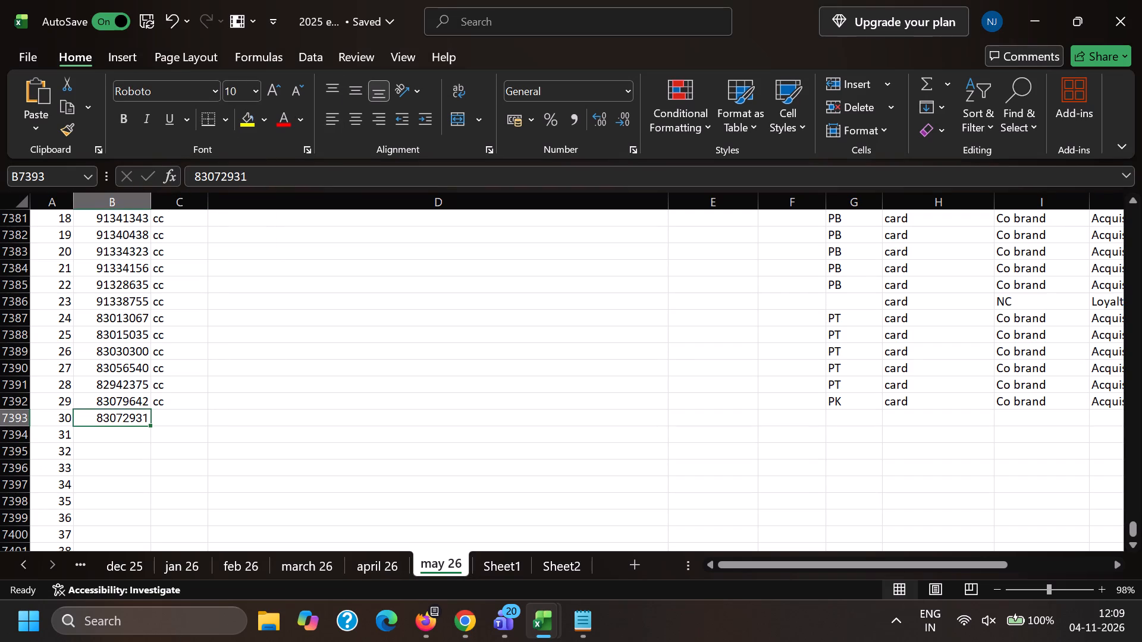
# Enter the lowercase category code "cc" in cell C7393 beside the new Muid.
pyautogui.click(186, 420)
pyautogui.press('c')
pyautogui.press('c')
pyautogui.press('Right')
pyautogui.press('Right')
pyautogui.press('Right')
pyautogui.press('Right')
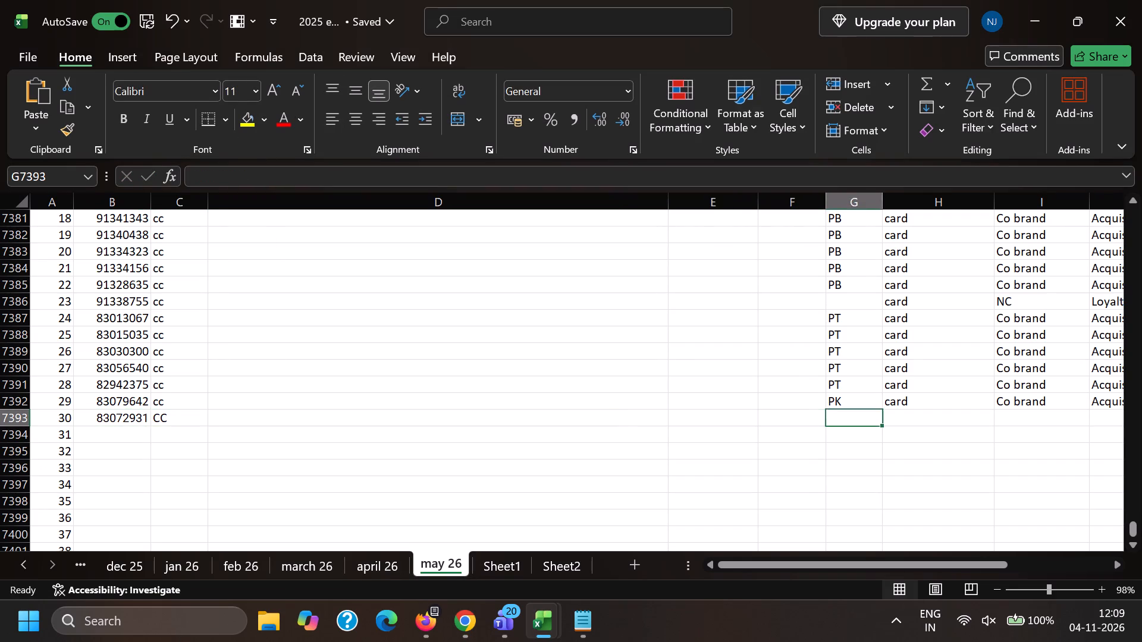
pyautogui.press('Left')
pyautogui.press('Left')
pyautogui.press('Left')
pyautogui.press('Left')
pyautogui.write('cc')
pyautogui.press('Right')
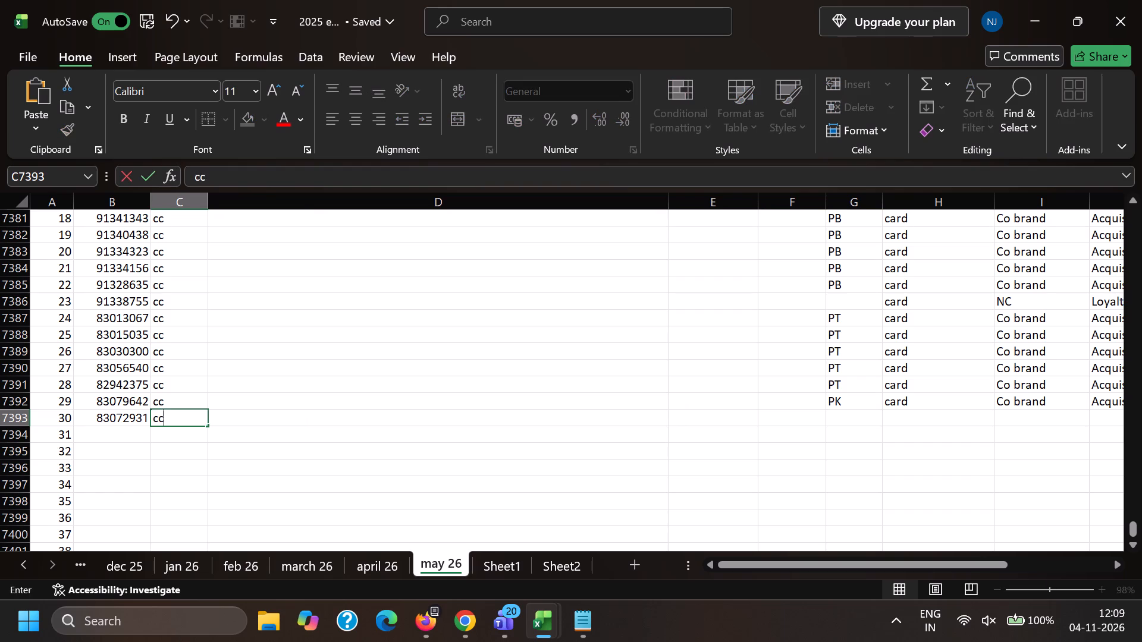
# Copy the classification PK, card, Co brand, Acquisition from row 7392, columns G to J, into row 7393.
pyautogui.press('Right')
pyautogui.press('Right')
pyautogui.press('Right')
pyautogui.press('Up')
pyautogui.hotkey('shift', 'Right')
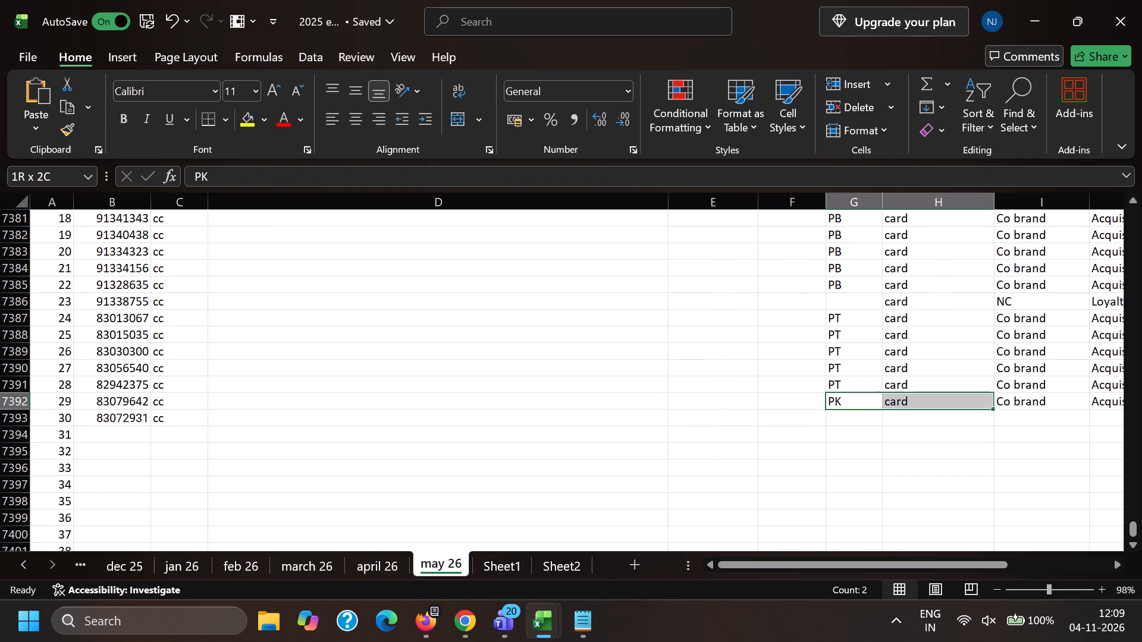
pyautogui.hotkey('shift', 'Right')
pyautogui.hotkey('shift', 'Right')
pyautogui.hotkey('ctrl', 'c')
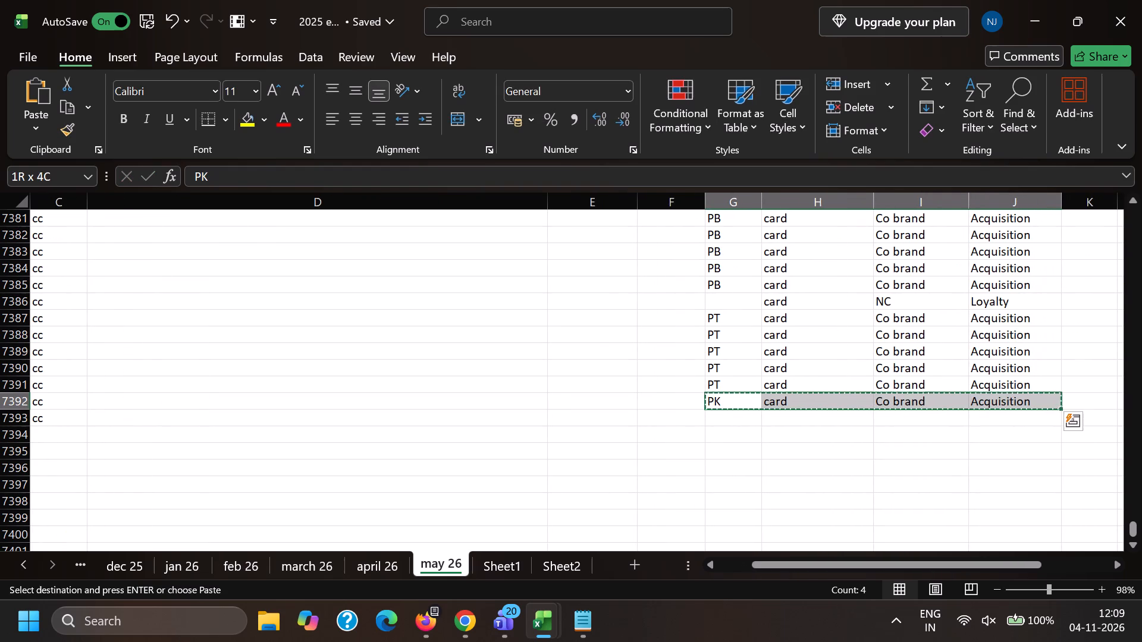
pyautogui.press('Down')
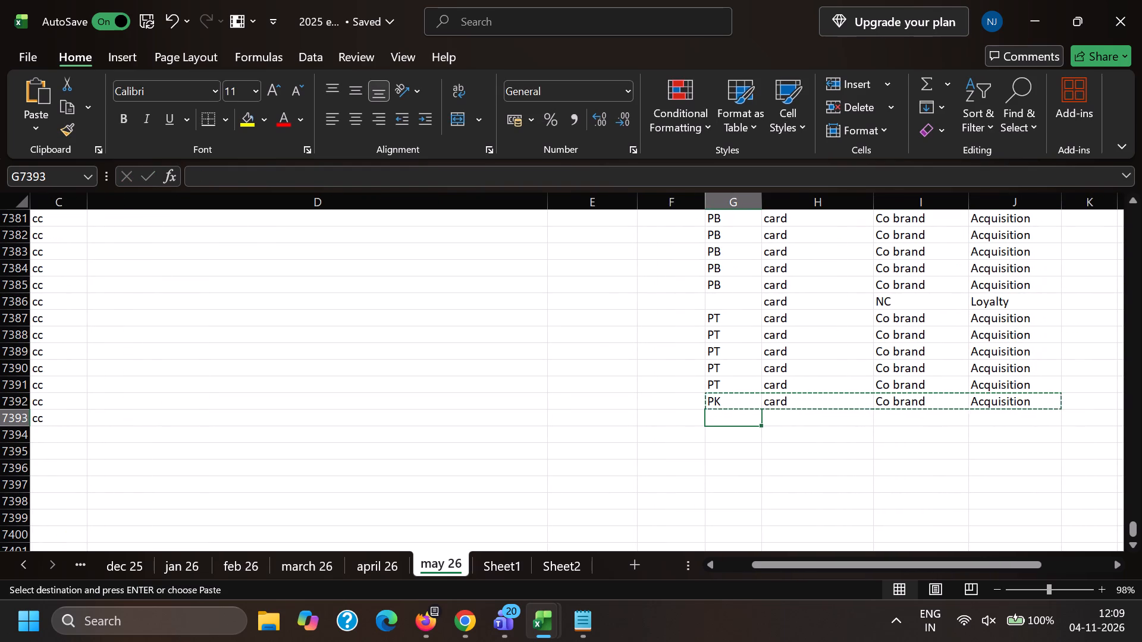
pyautogui.hotkey('ctrl', 'v')
pyautogui.press('Left')
pyautogui.press('Left')
pyautogui.press('Left')
pyautogui.press('Left')
pyautogui.press('Left')
pyautogui.press('Left')
# Close the leftover email preview windows in Firefox and bring up its Content Portal window.
pyautogui.hotkey('alt', 'Tab')
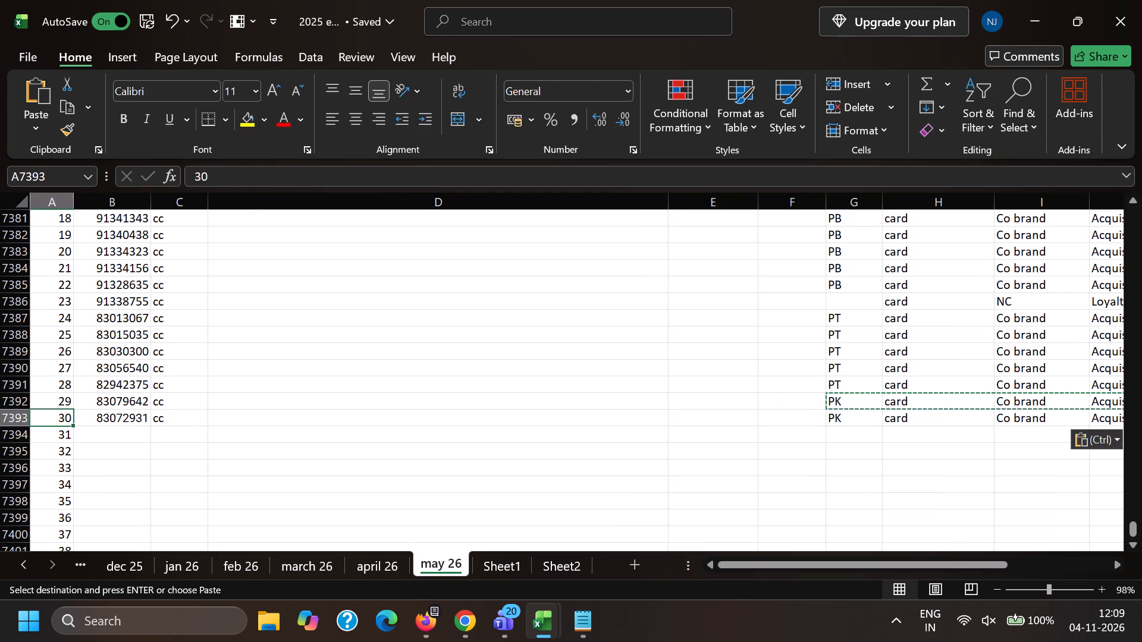
pyautogui.click(596, 203)
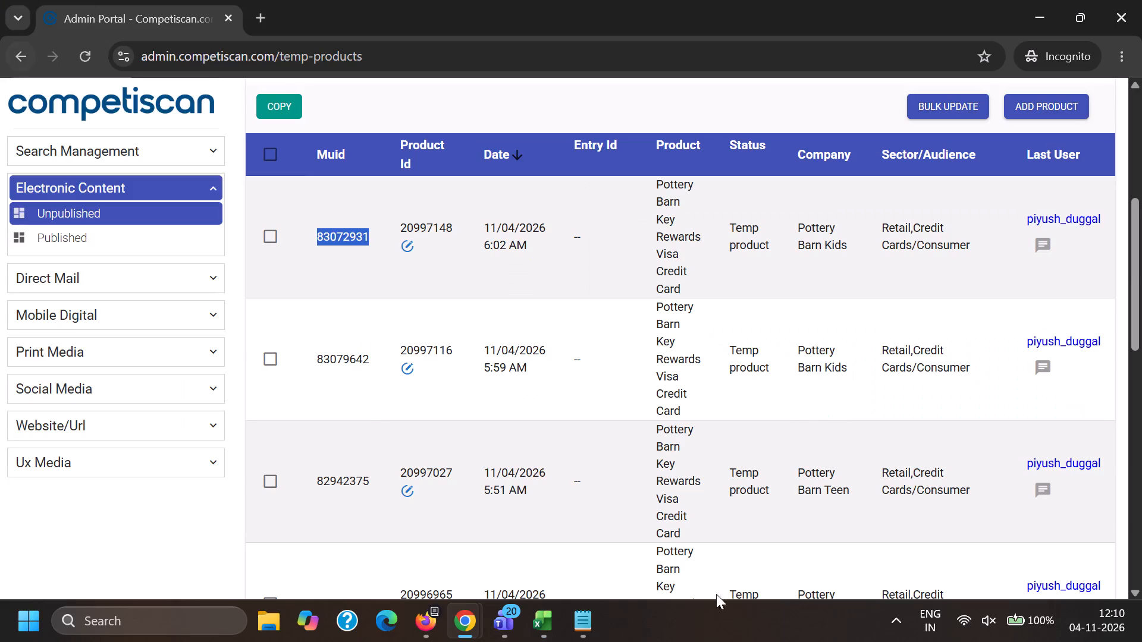
pyautogui.click(434, 630)
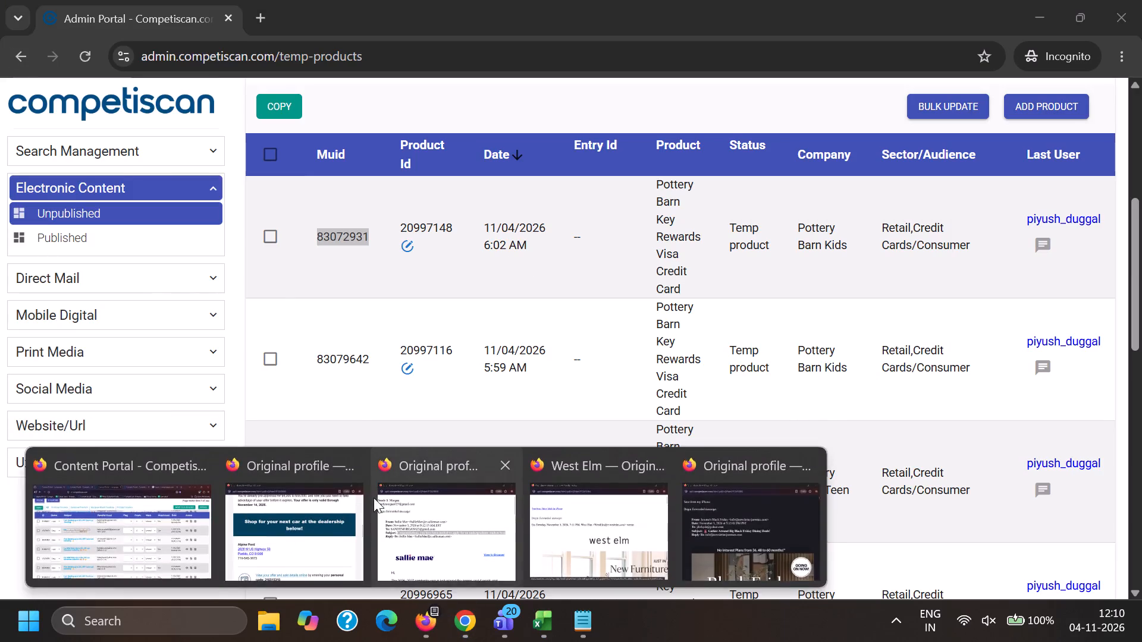
pyautogui.click(345, 466)
pyautogui.click(433, 467)
pyautogui.click(504, 468)
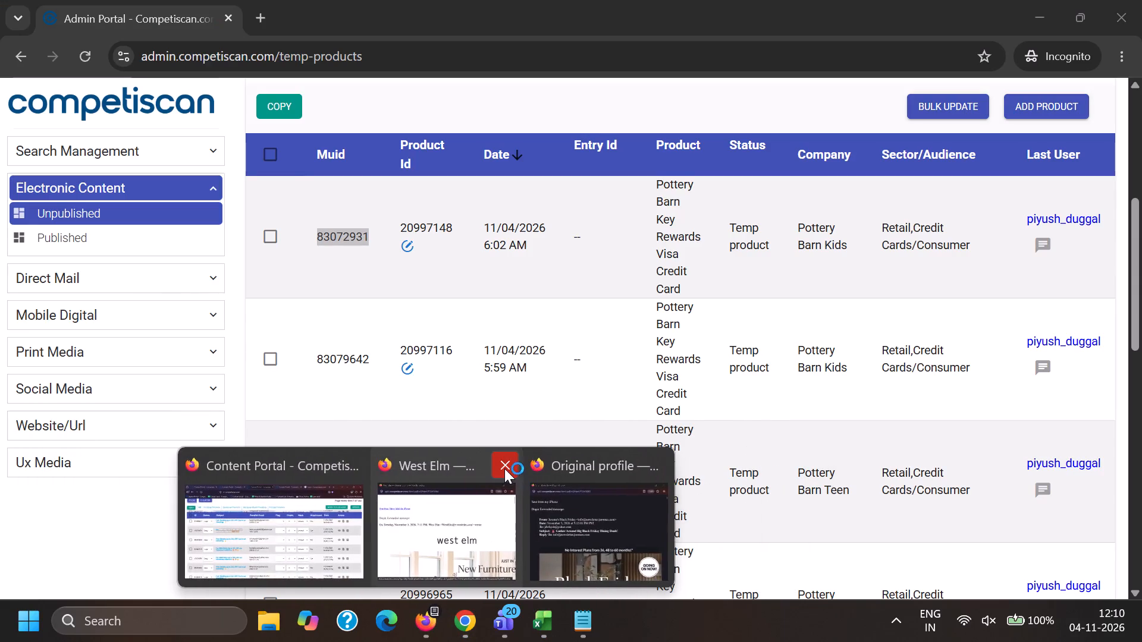
pyautogui.click(593, 473)
pyautogui.click(397, 549)
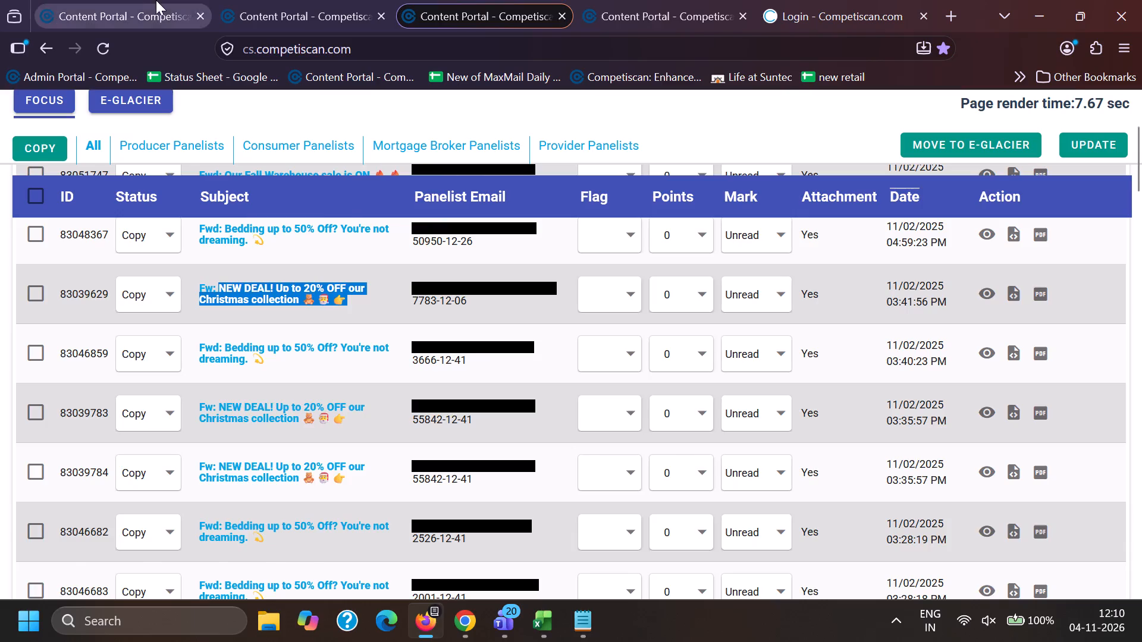
# In the first Content Portal tab, copy the subject text of email 91345901 from "great news" through "refer your friends".
pyautogui.click(156, 0)
pyautogui.click(38, 101)
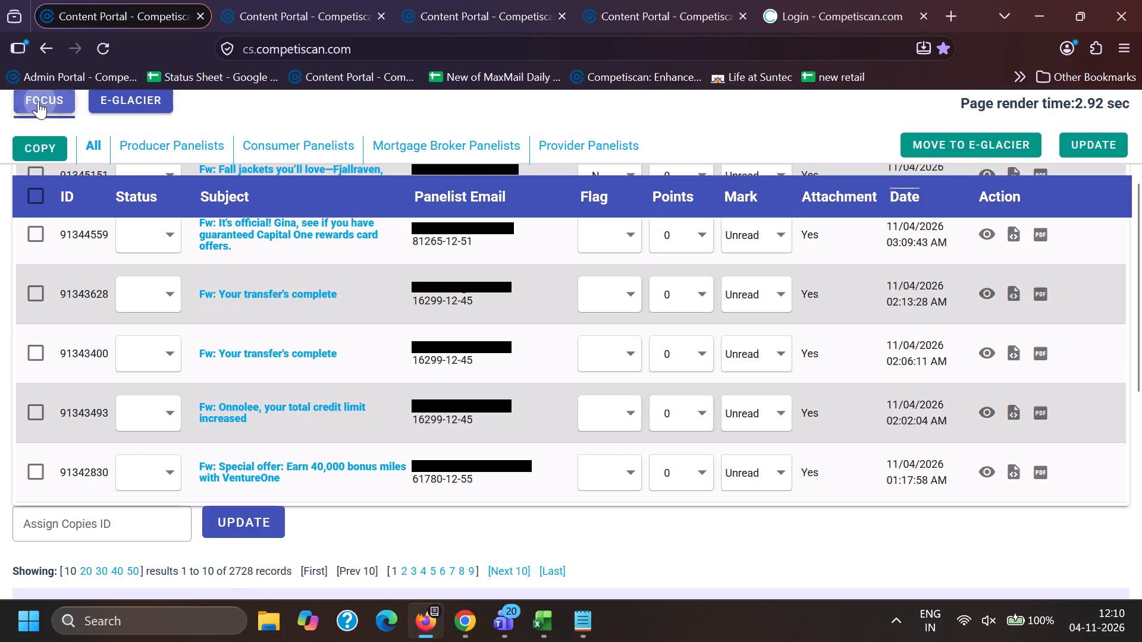
pyautogui.click(295, 0)
pyautogui.click(625, 365)
pyautogui.click(65, 0)
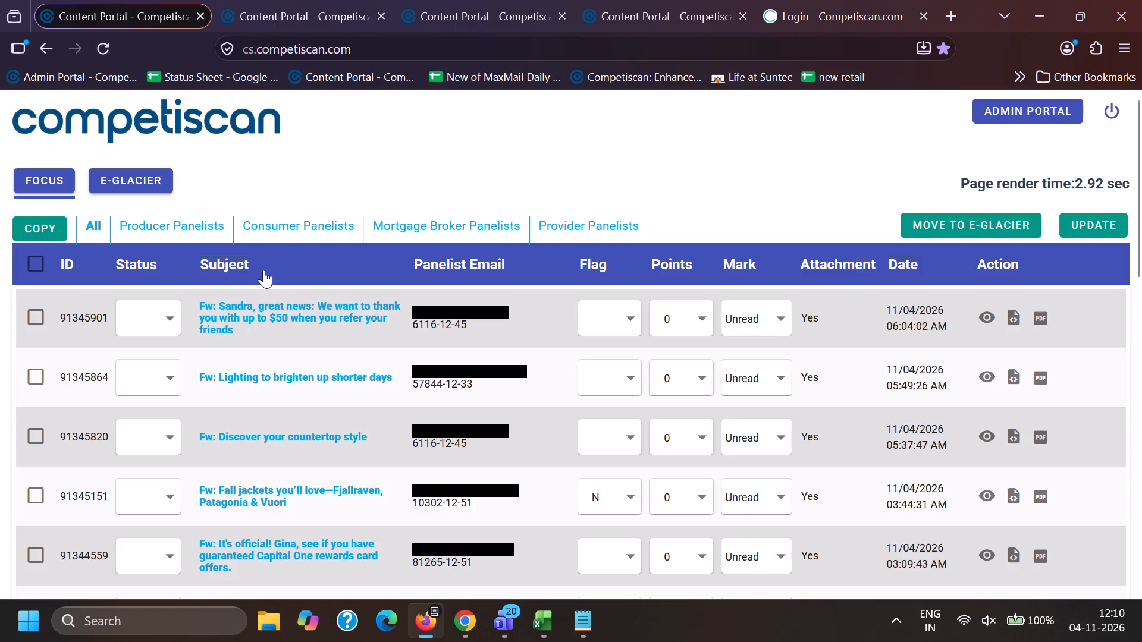
pyautogui.moveTo(250, 303); pyautogui.dragTo(290, 344)
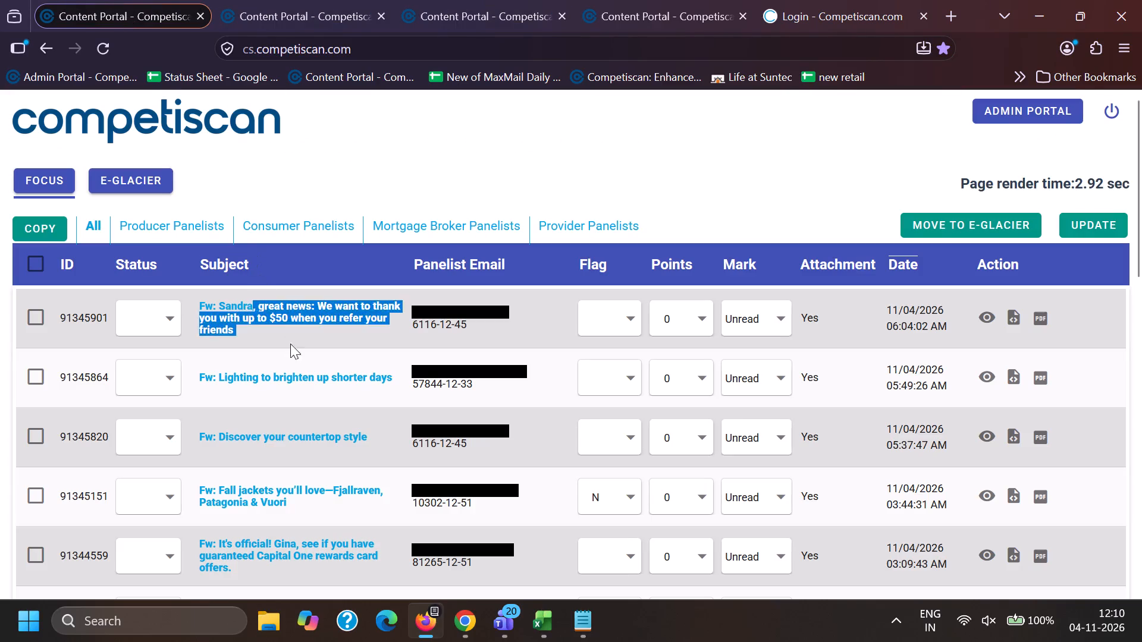
pyautogui.moveTo(290, 344); pyautogui.dragTo(295, 348)
pyautogui.hotkey('ctrl', 'c')
pyautogui.keyDown('shift'); pyautogui.click(266, 336); pyautogui.keyUp('shift')
pyautogui.hotkey('ctrl', 'c')
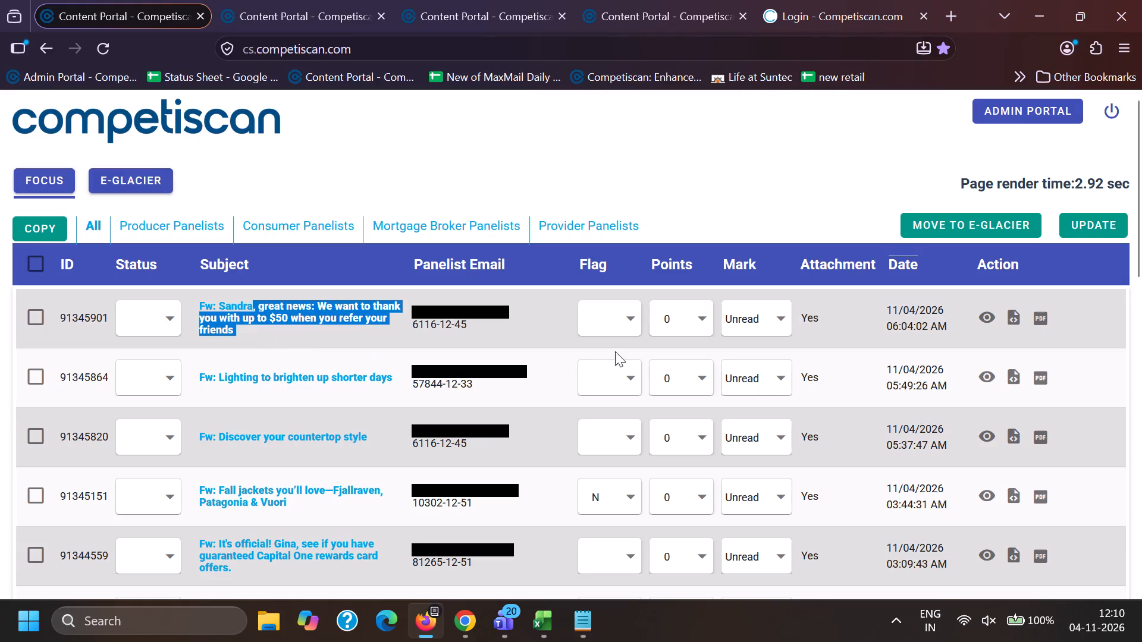
# Preview email 91345901 and read through its refer-a-friend offer.
pyautogui.click(984, 315)
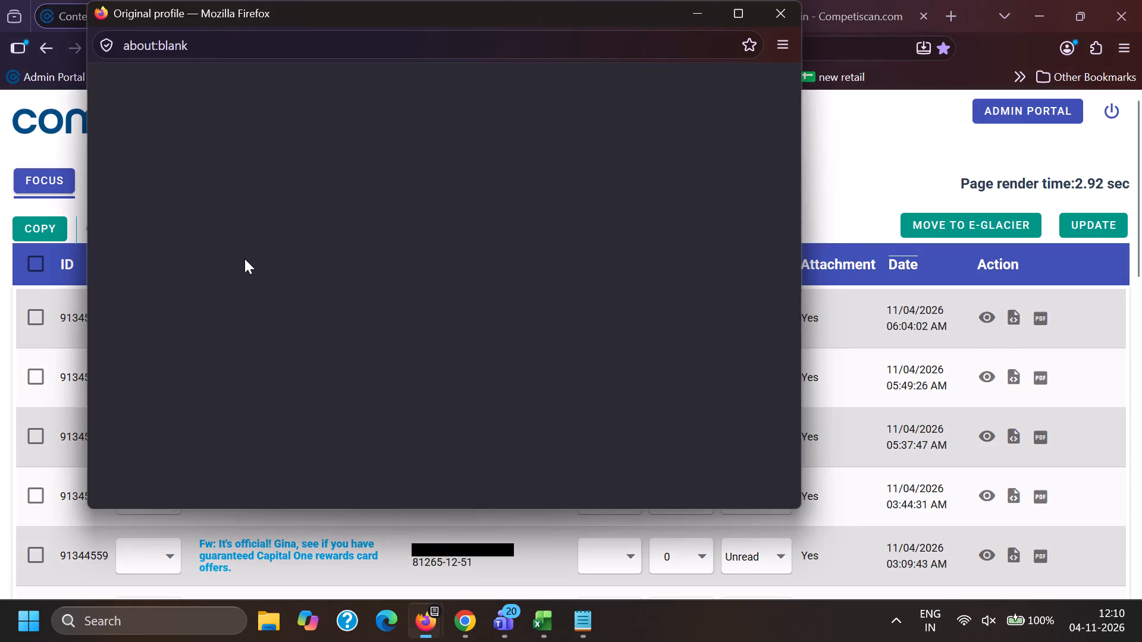
pyautogui.scroll(-12, 256, 263)
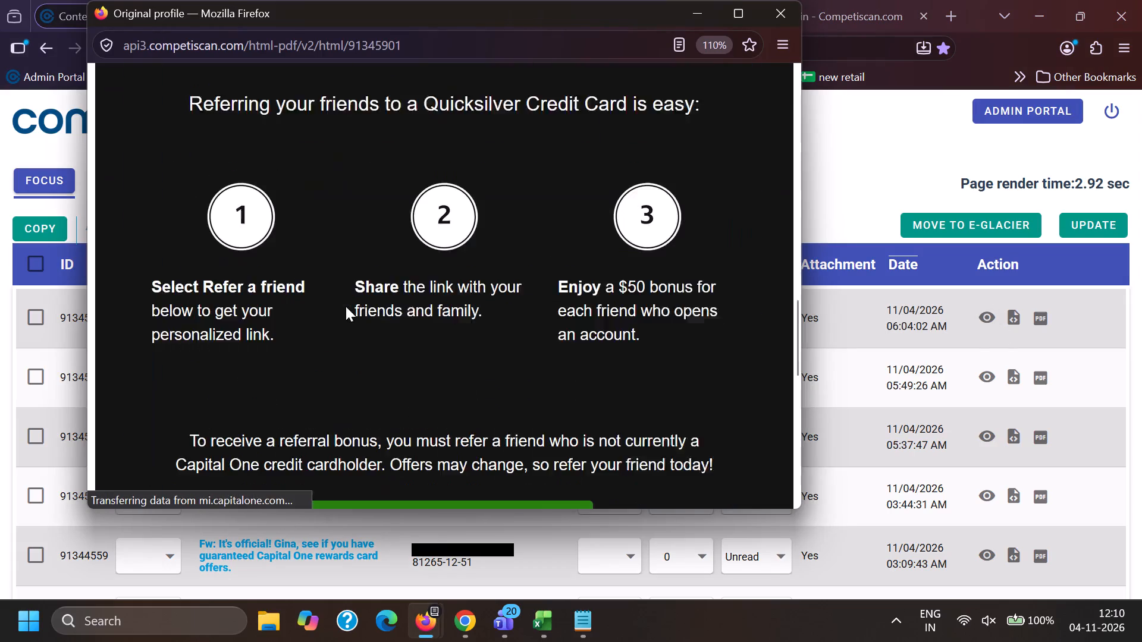
pyautogui.scroll(-5, 346, 306)
pyautogui.hotkey('alt', 'Tab')
pyautogui.click(456, 625)
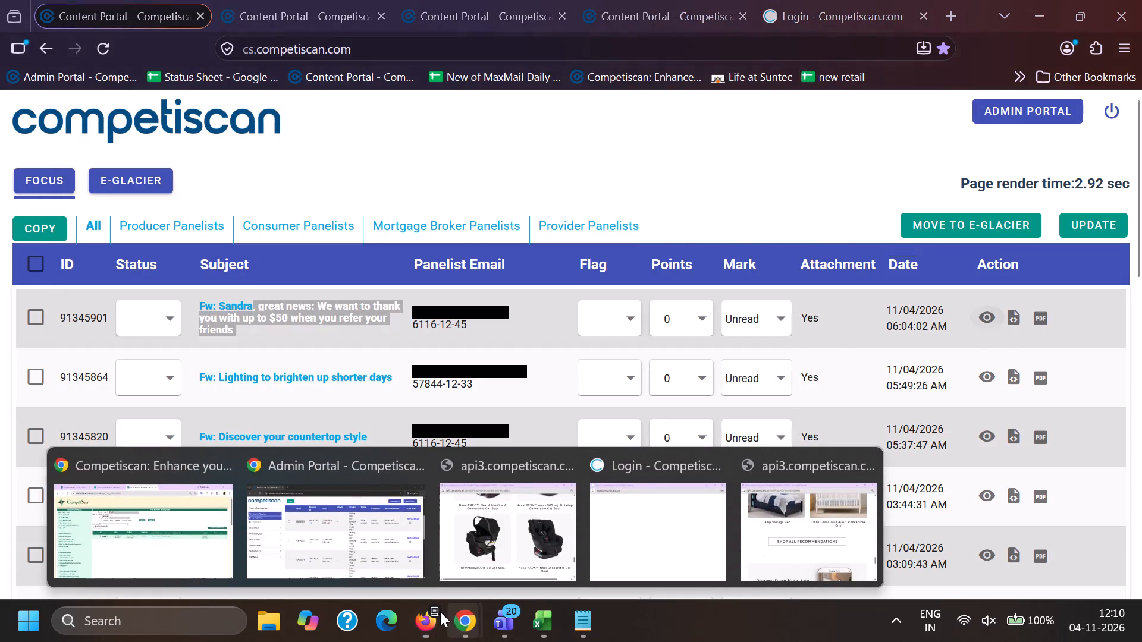
pyautogui.click(155, 554)
pyautogui.click(198, 0)
pyautogui.scroll(-6, 174, 268)
pyautogui.scroll(4, 1124, 209)
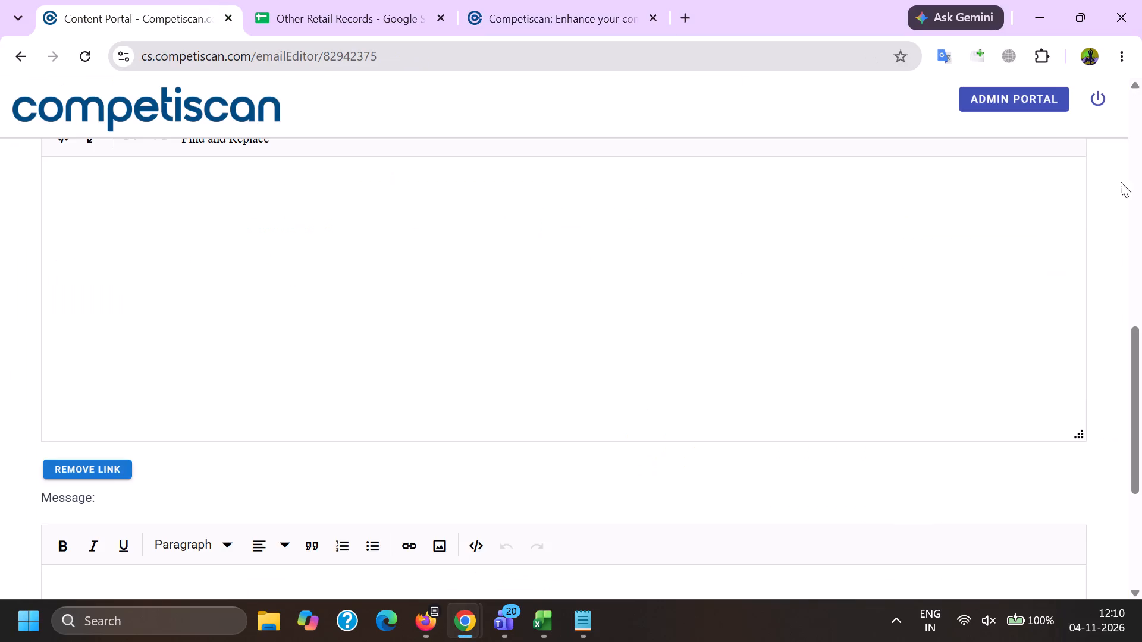
pyautogui.keyDown('ctrl'); pyautogui.click(1018, 96); pyautogui.keyUp('ctrl')
pyautogui.click(386, 0)
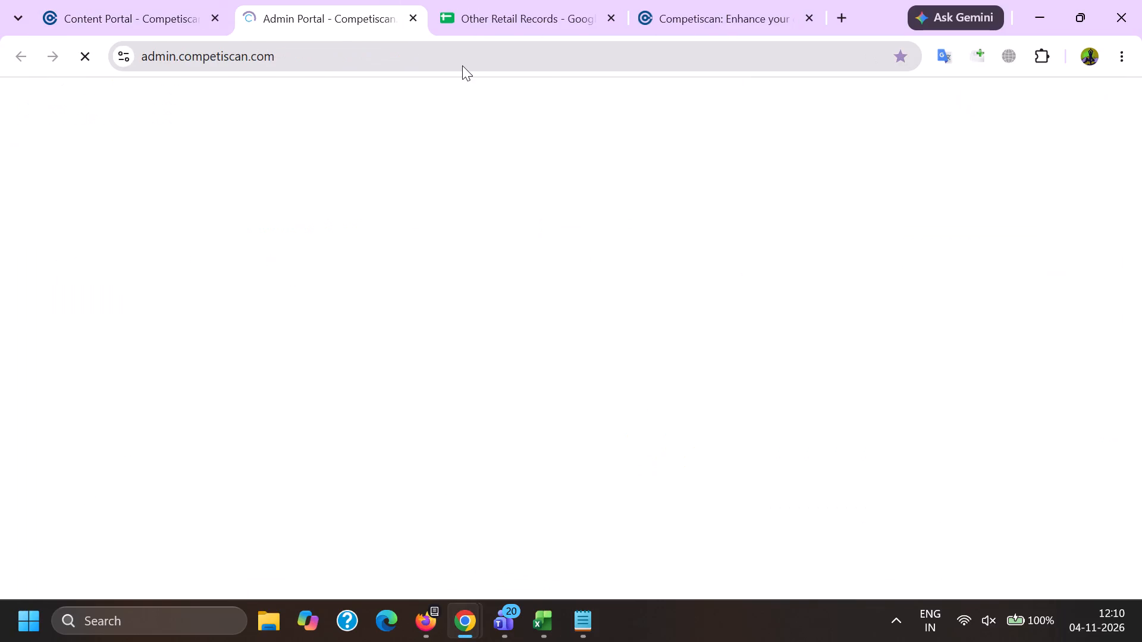
pyautogui.scroll(20, 852, 189)
pyautogui.scroll(1, 852, 189)
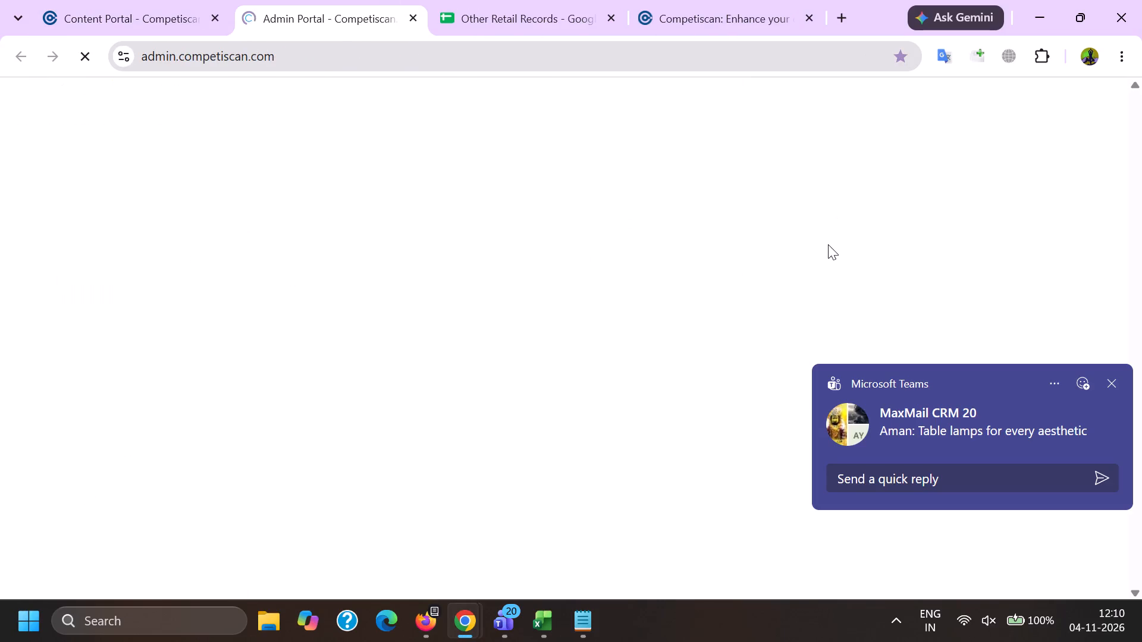
pyautogui.scroll(9, 828, 244)
# Open a fresh Content Portal from the Admin Portal and close the old email editor tab.
pyautogui.keyDown('ctrl'); pyautogui.click(980, 107); pyautogui.keyUp('ctrl')
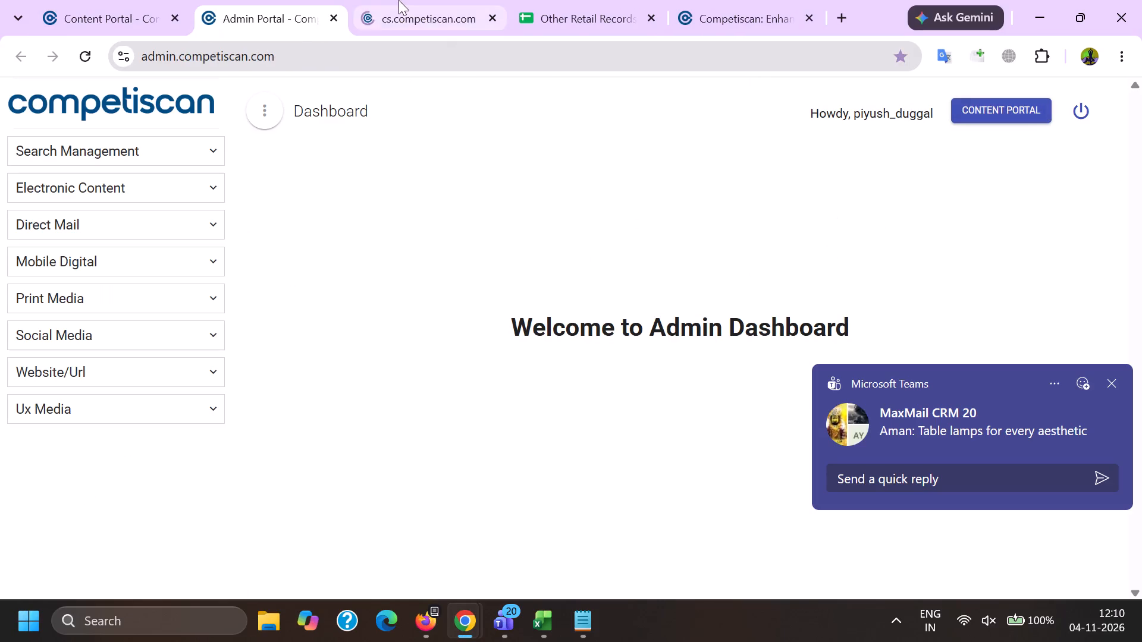
pyautogui.click(399, 0)
pyautogui.click(156, 0)
pyautogui.click(179, 19)
pyautogui.click(247, 0)
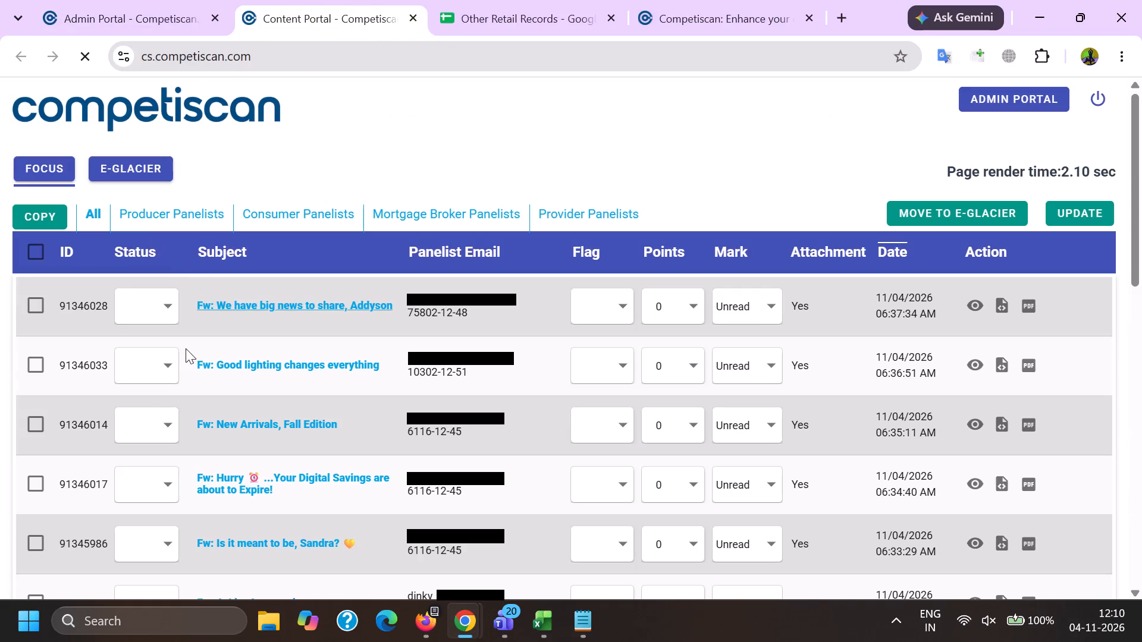
# Blank the From and To date filters, set the region to All, and include used emails in the search.
pyautogui.scroll(-12, 186, 347)
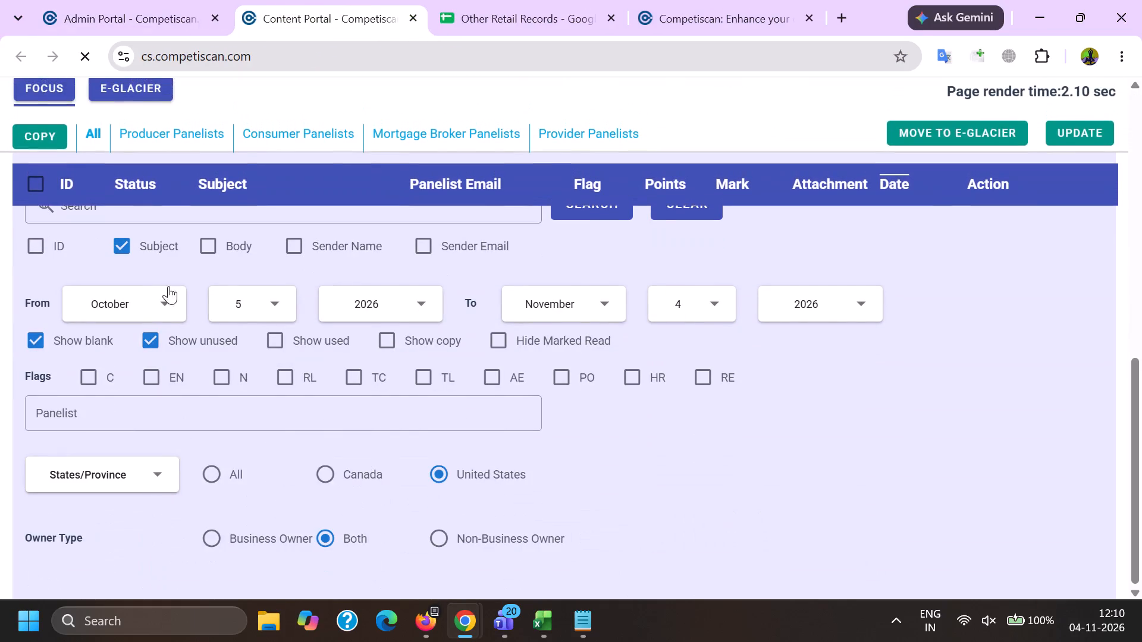
pyautogui.doubleClick(160, 298)
pyautogui.scroll(6, 140, 309)
pyautogui.click(140, 306)
pyautogui.doubleClick(230, 297)
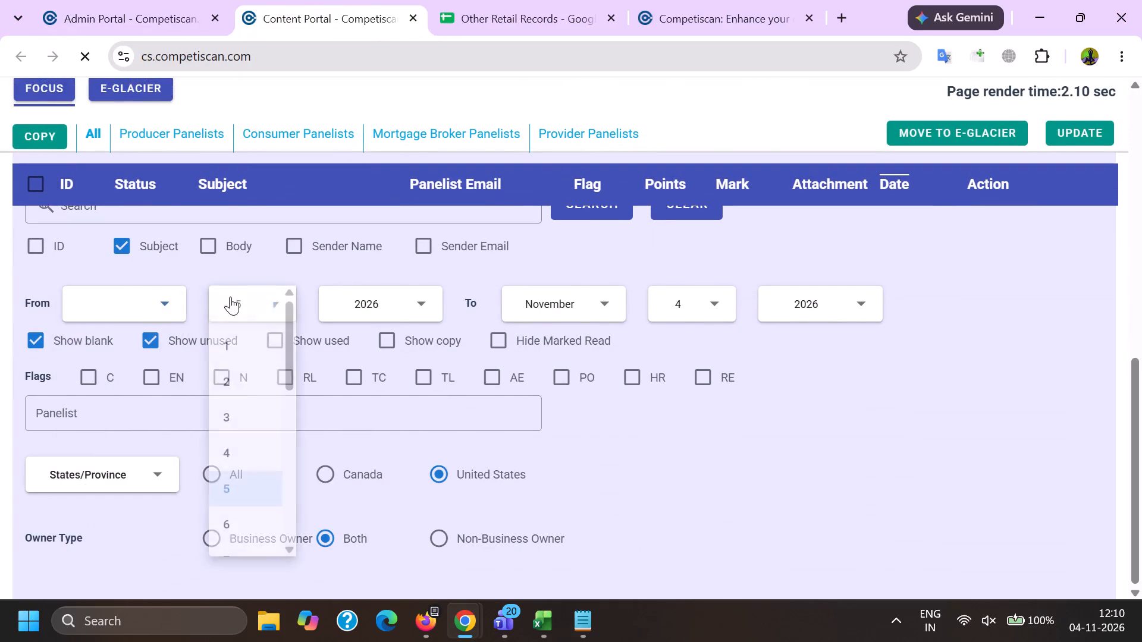
pyautogui.doubleClick(391, 307)
pyautogui.doubleClick(586, 297)
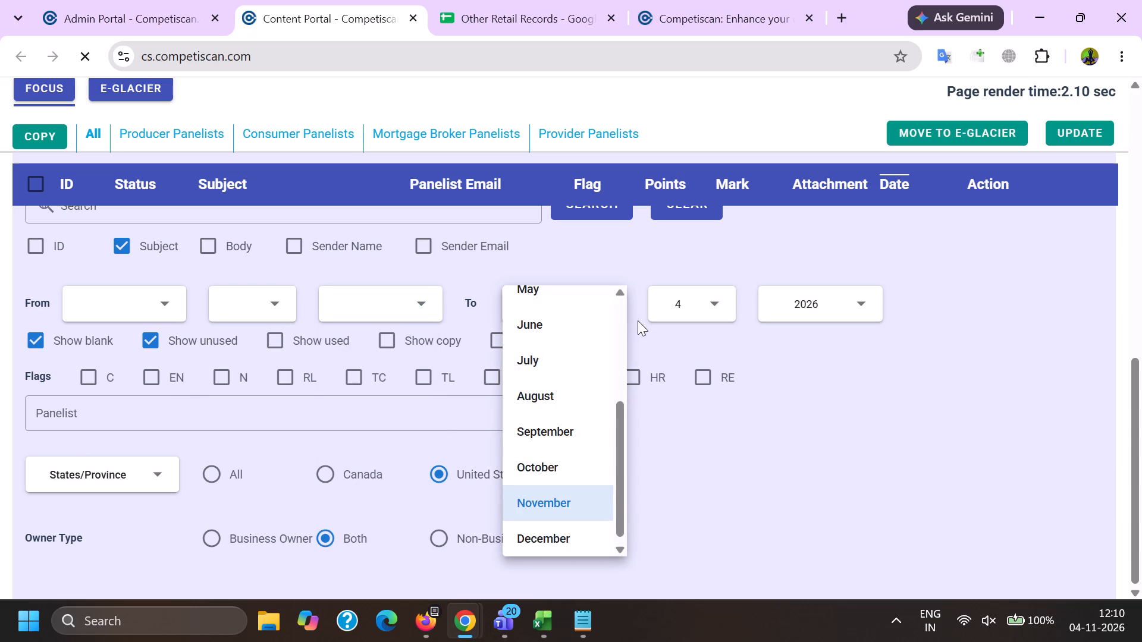
pyautogui.scroll(5, 583, 314)
pyautogui.click(574, 304)
pyautogui.doubleClick(694, 301)
pyautogui.doubleClick(802, 307)
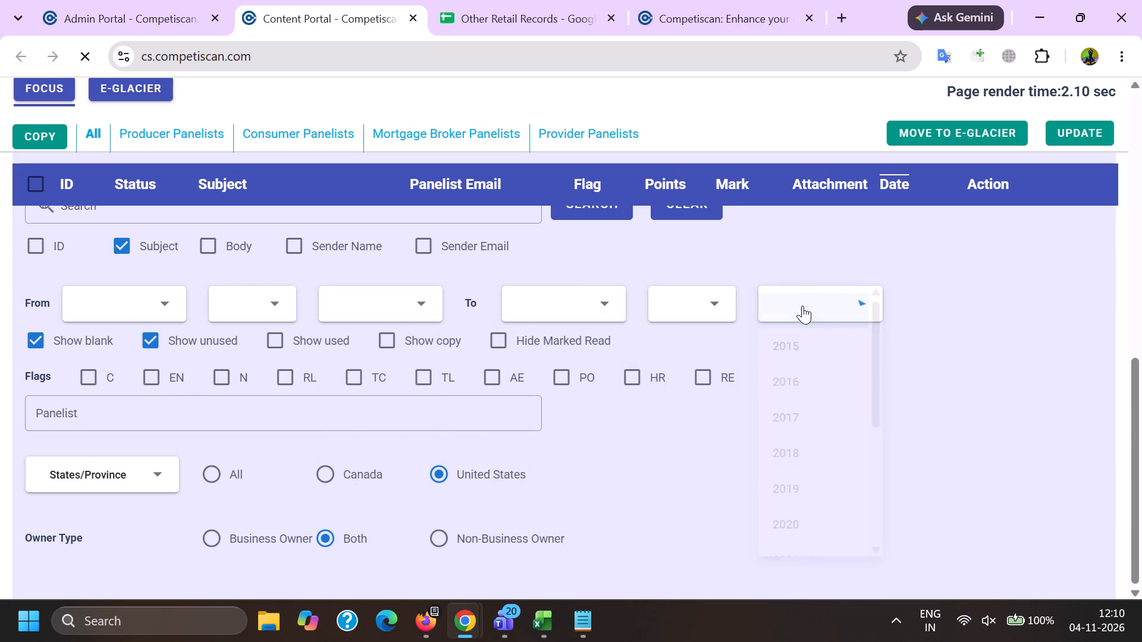
pyautogui.click(225, 473)
pyautogui.click(284, 347)
# Search the subjects for the copied ", great news: We want to thank you with up to $50 when you refer your friends" in double quotes.
pyautogui.scroll(2, 273, 443)
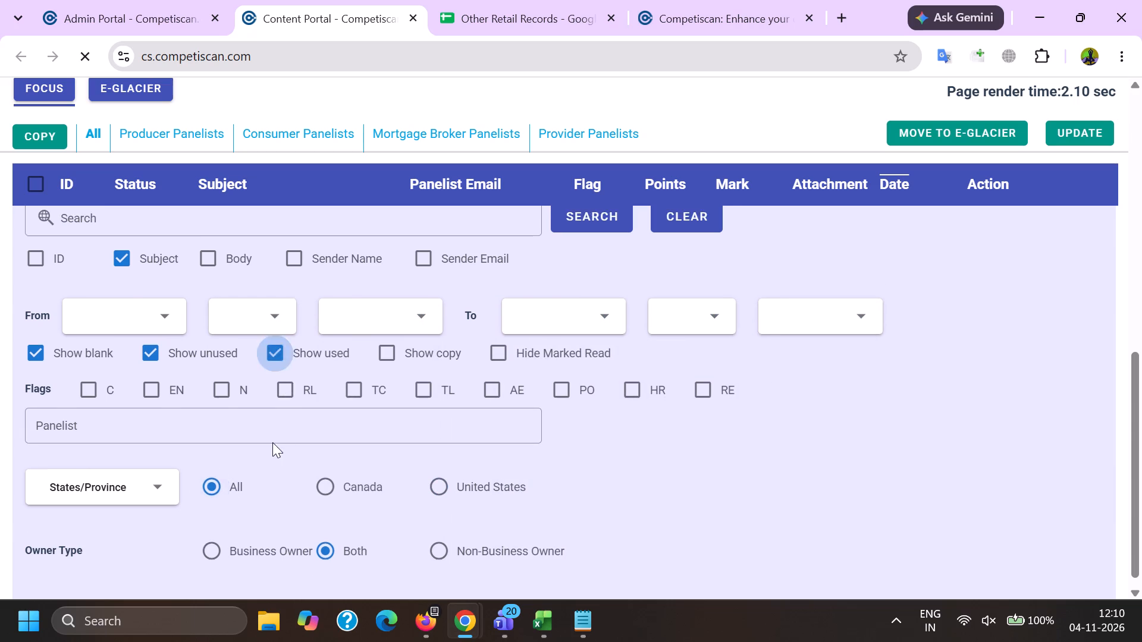
pyautogui.click(245, 386)
pyautogui.hotkey('shift', '"')
pyautogui.hotkey('ctrl', 'v')
pyautogui.hotkey('shift', '"')
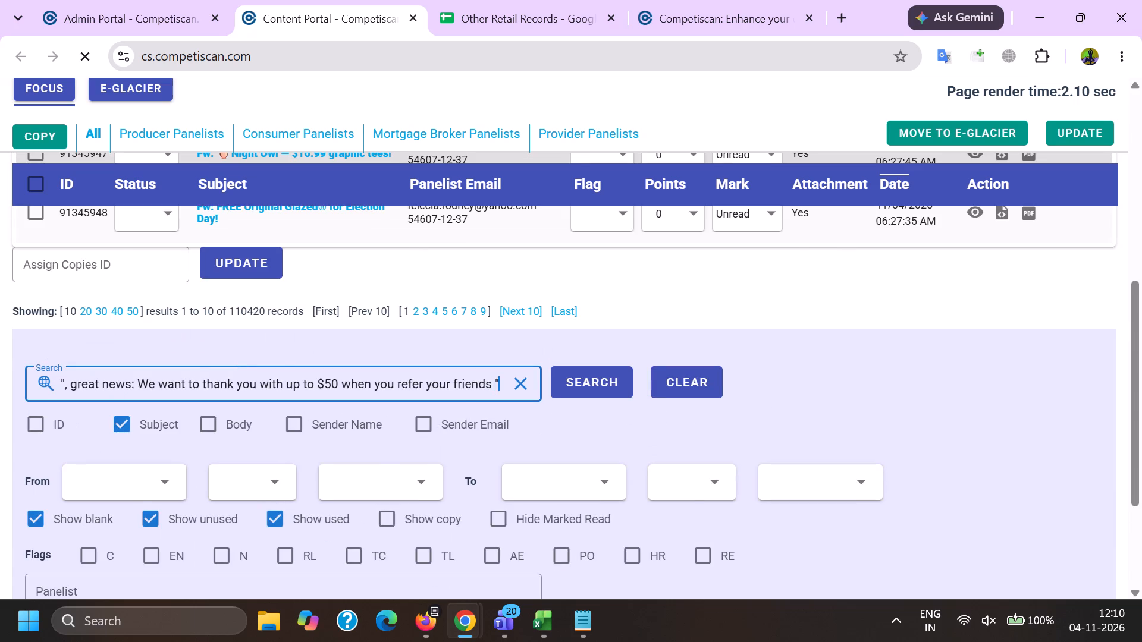
pyautogui.press('Return')
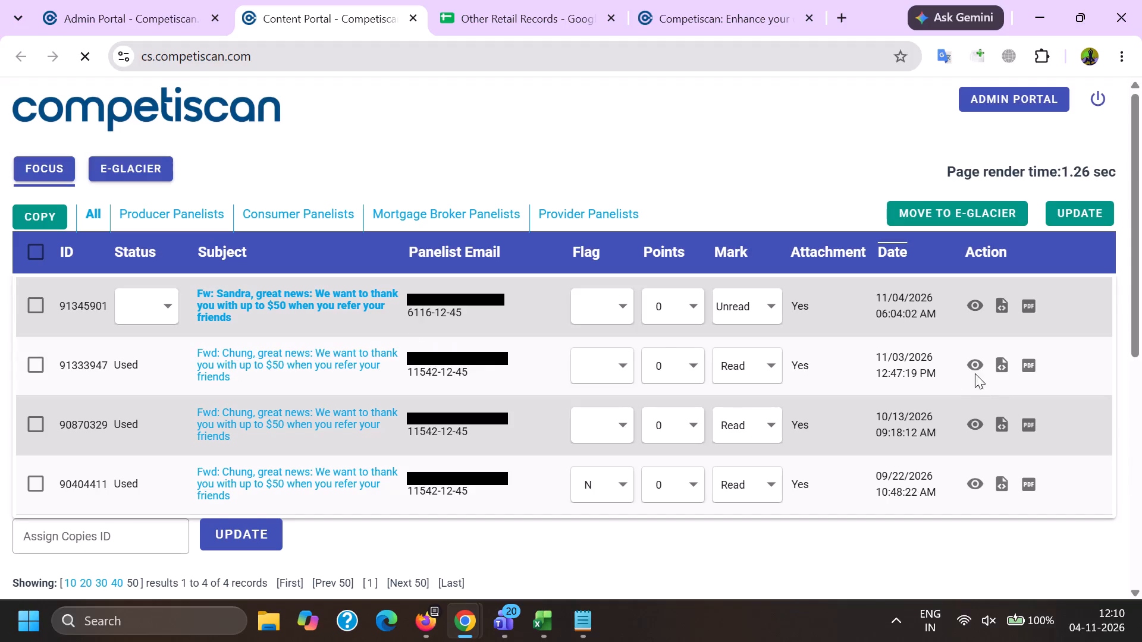
# Preview emails 91333947 and 91345901 and compare their $50 refer-a-friend content.
pyautogui.click(975, 366)
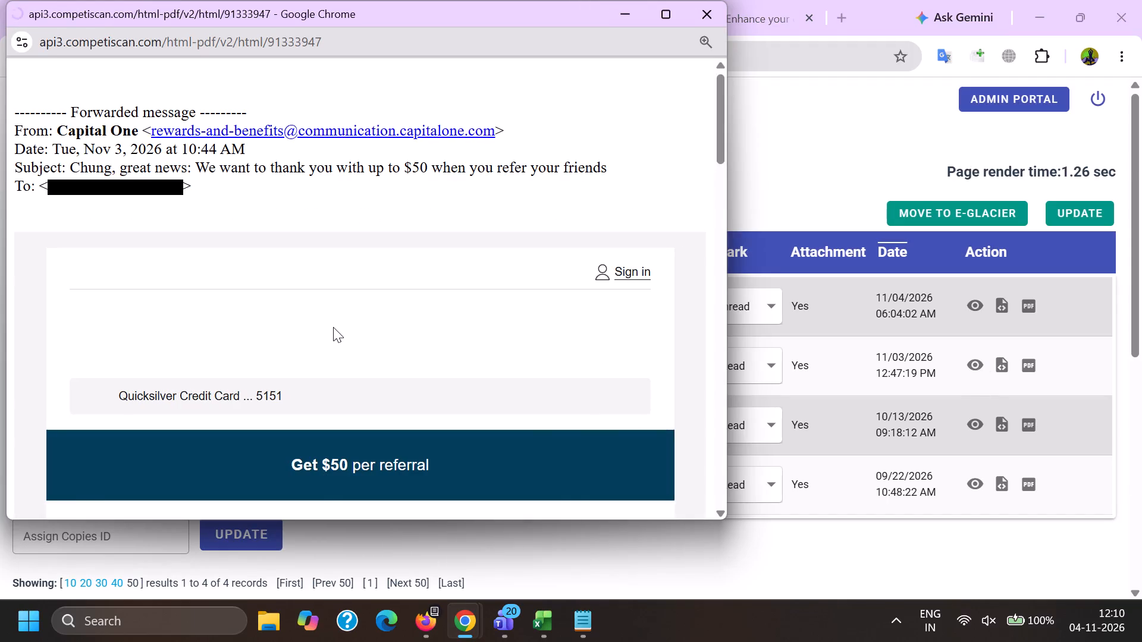
pyautogui.scroll(-11, 333, 327)
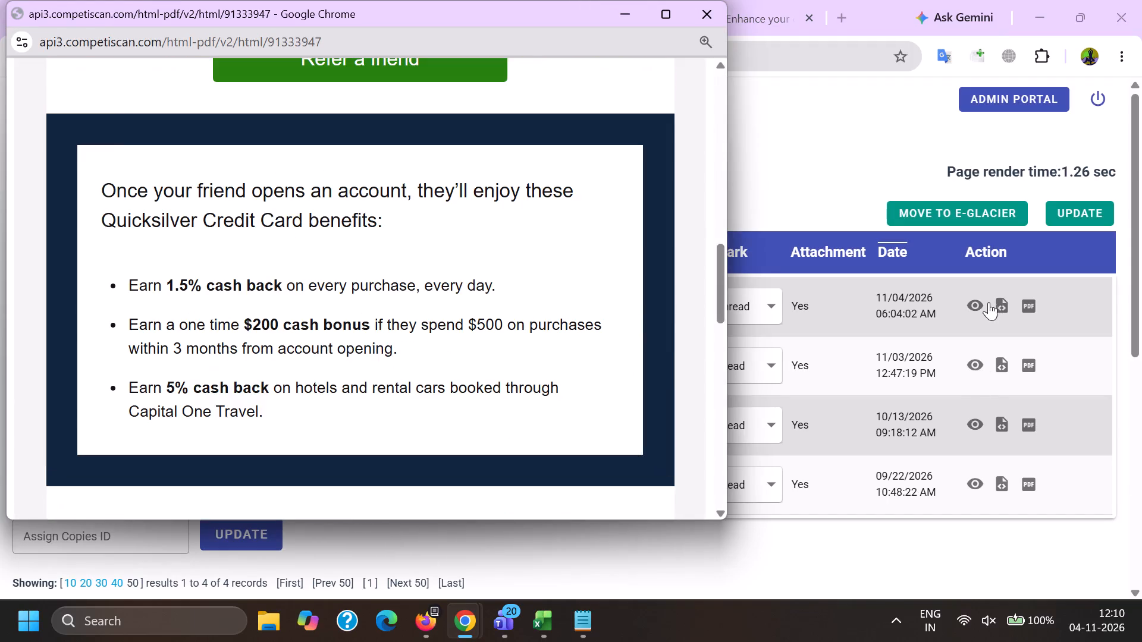
pyautogui.click(983, 304)
pyautogui.scroll(-5, 535, 285)
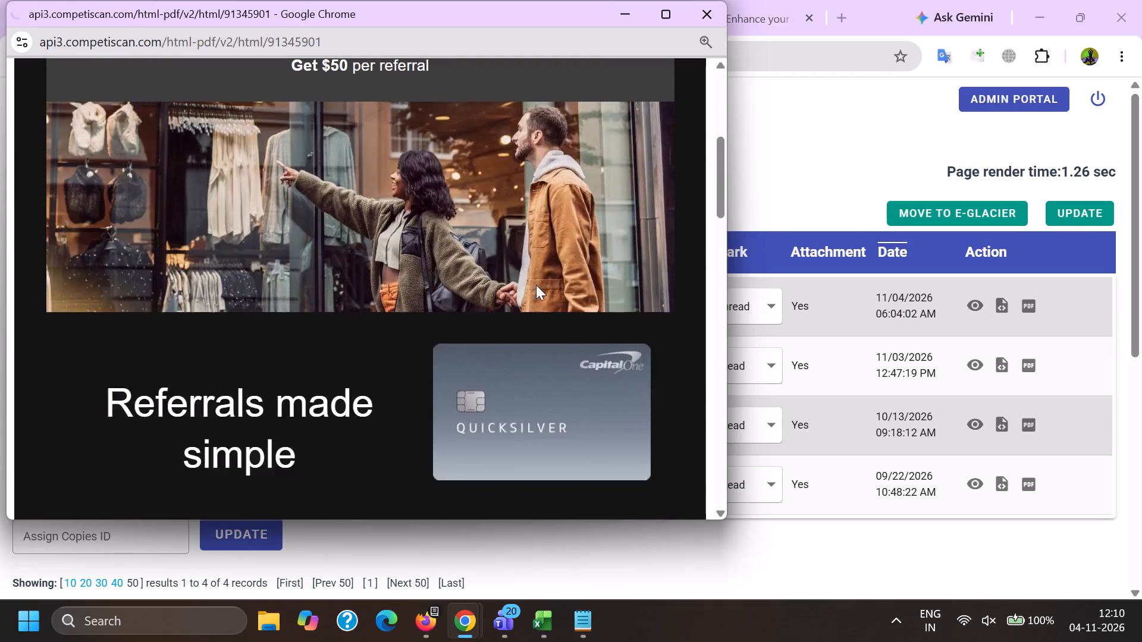
pyautogui.scroll(-11, 536, 285)
pyautogui.hotkey('alt', 'Tab')
# Switch to the Firefox window and show 50 results per page for the "Capital one" search in the first Content Portal tab.
pyautogui.click(427, 634)
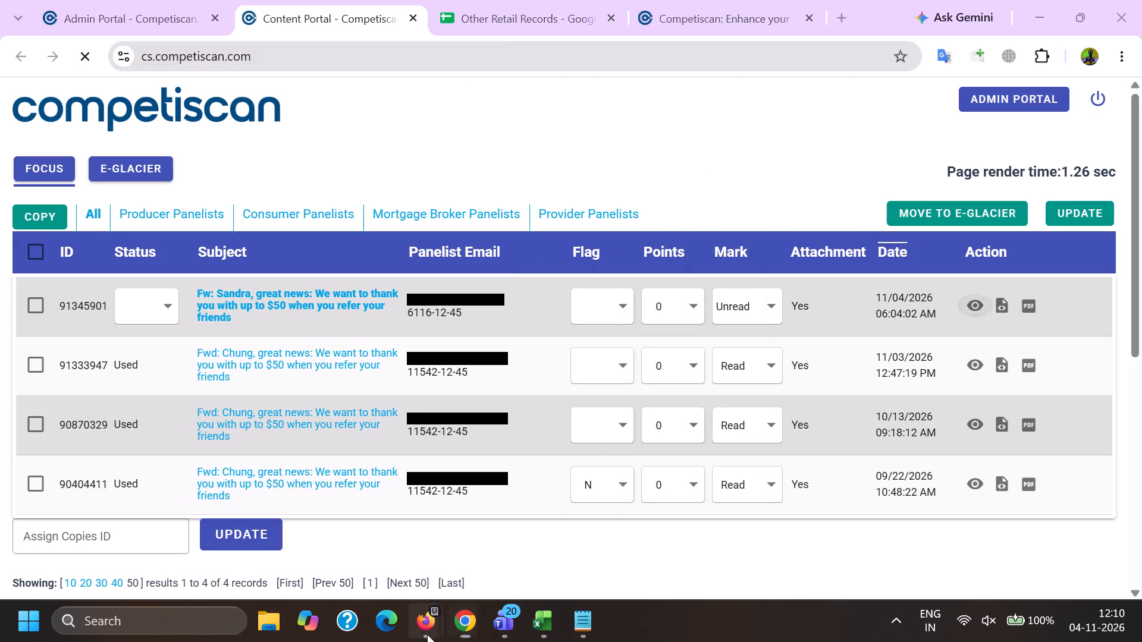
pyautogui.click(340, 549)
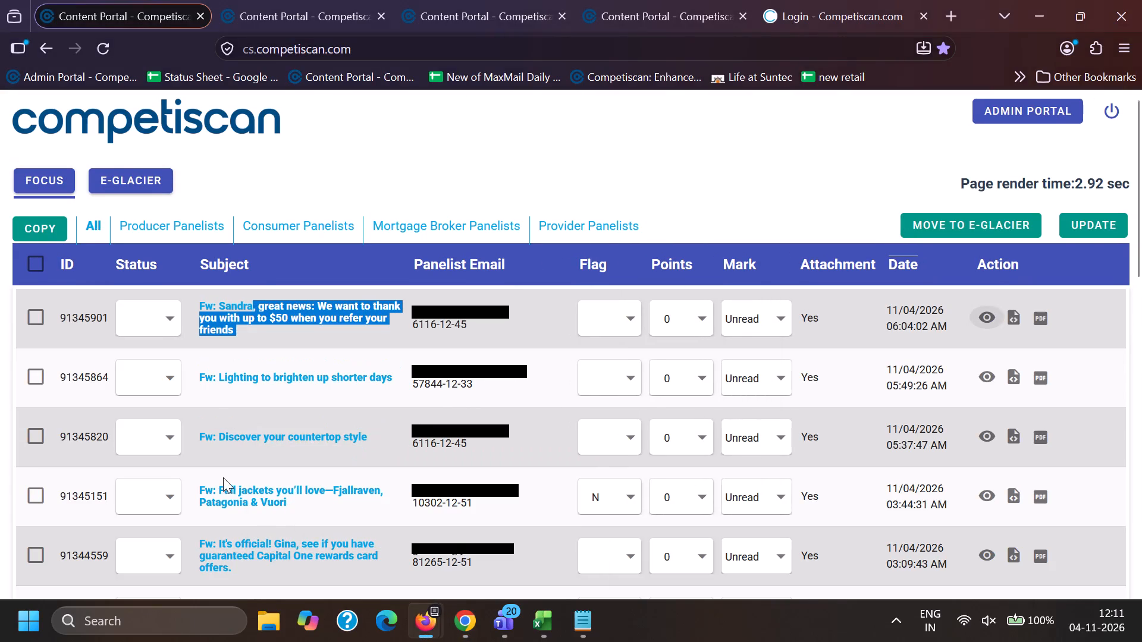
pyautogui.scroll(-2, 223, 474)
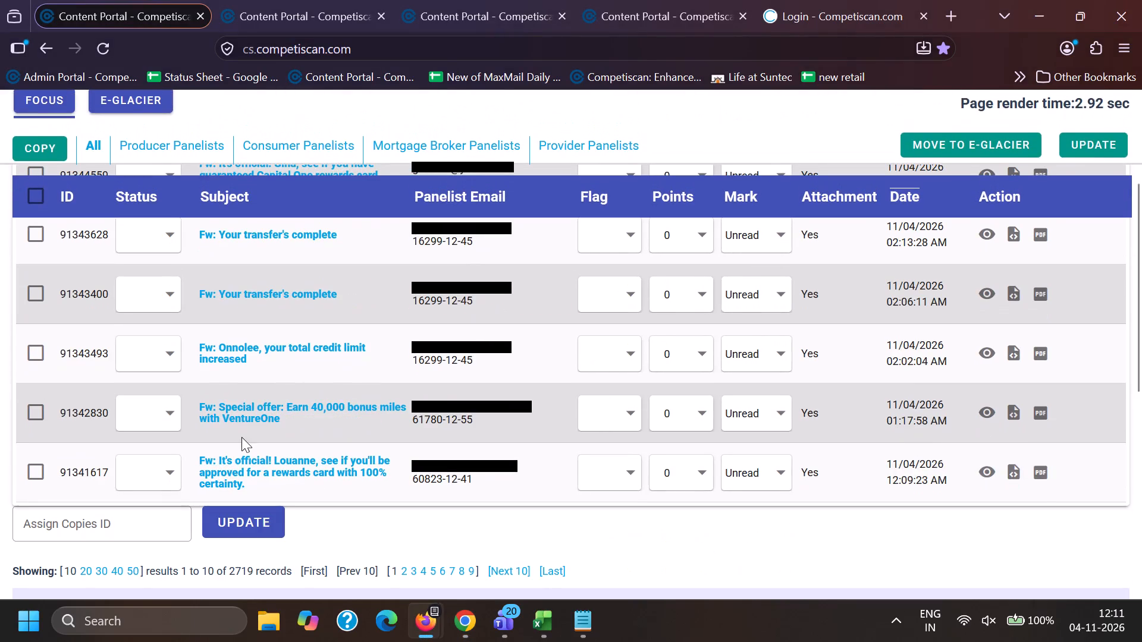
pyautogui.scroll(-1, 76, 356)
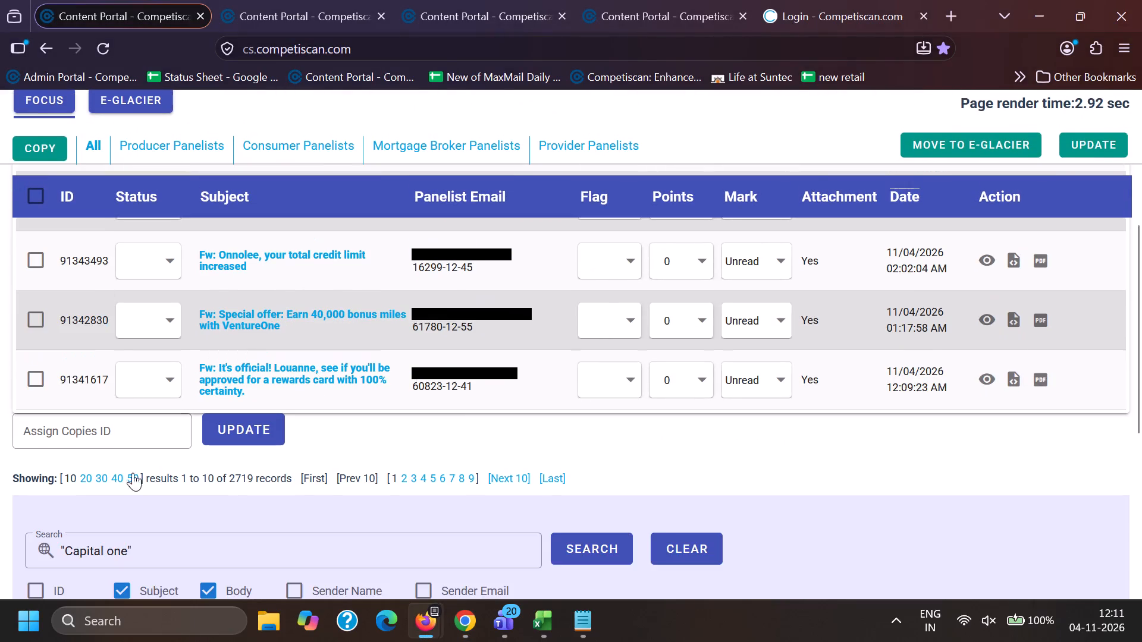
pyautogui.click(133, 473)
# Look through the other Content Portal tabs and reload the Capital One auto-offers search in the fourth one.
pyautogui.click(322, 0)
pyautogui.click(441, 0)
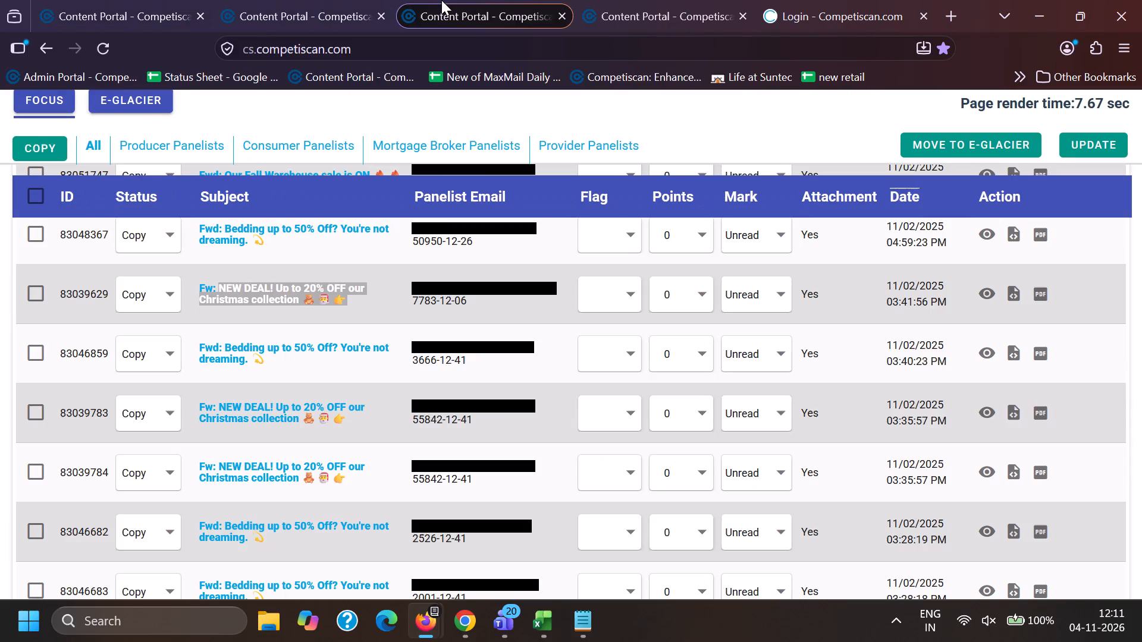
pyautogui.click(620, 0)
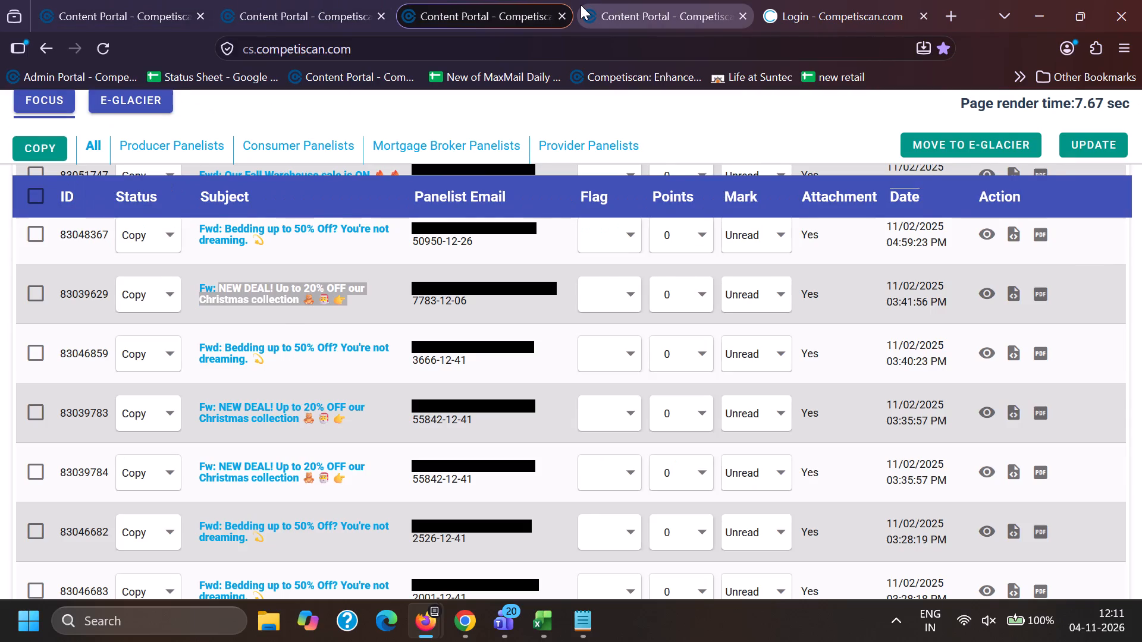
pyautogui.click(603, 462)
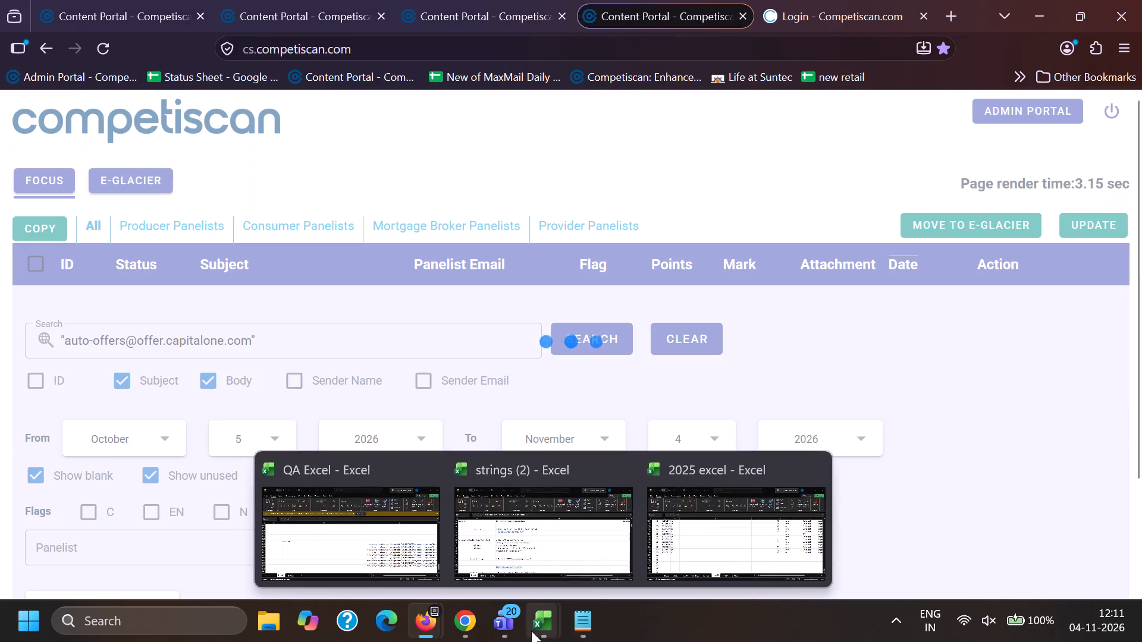
# Switch to the "strings (2)" Excel workbook and look through the sender strings on Sheet1.
pyautogui.click(541, 628)
pyautogui.click(541, 556)
pyautogui.scroll(-8, 332, 426)
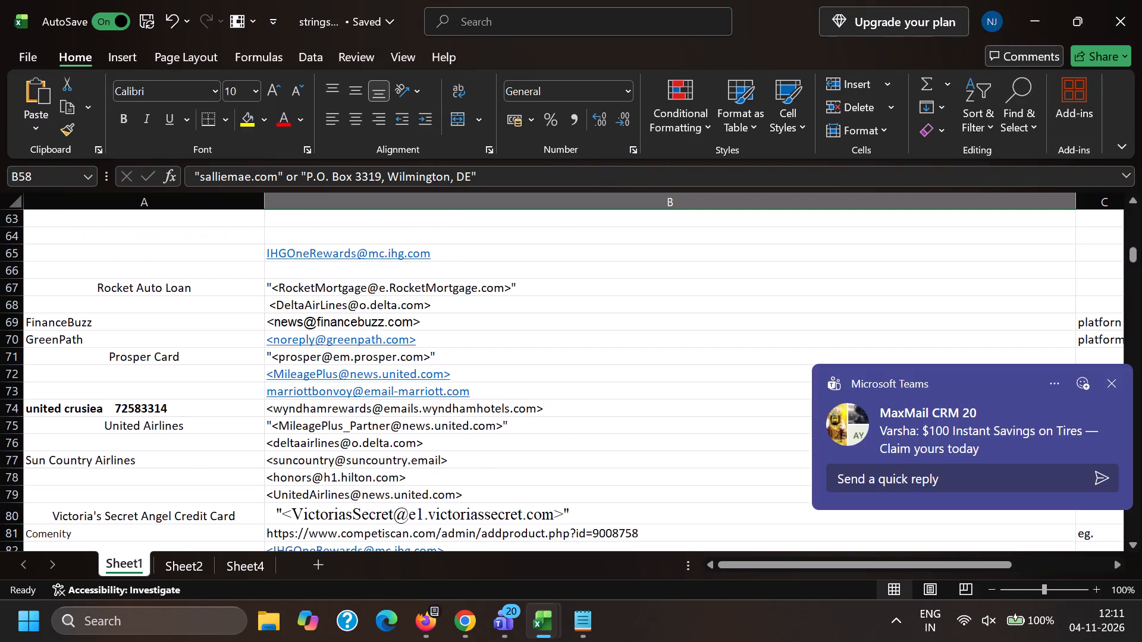
pyautogui.scroll(-19, 354, 412)
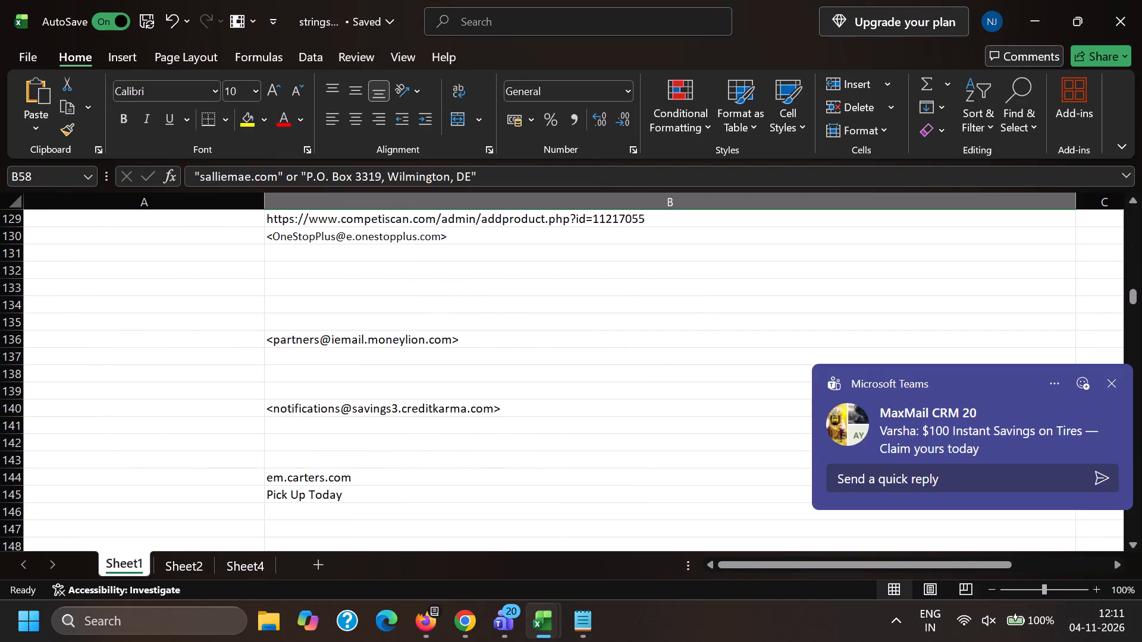
pyautogui.scroll(-20, 397, 402)
pyautogui.scroll(-6, 397, 402)
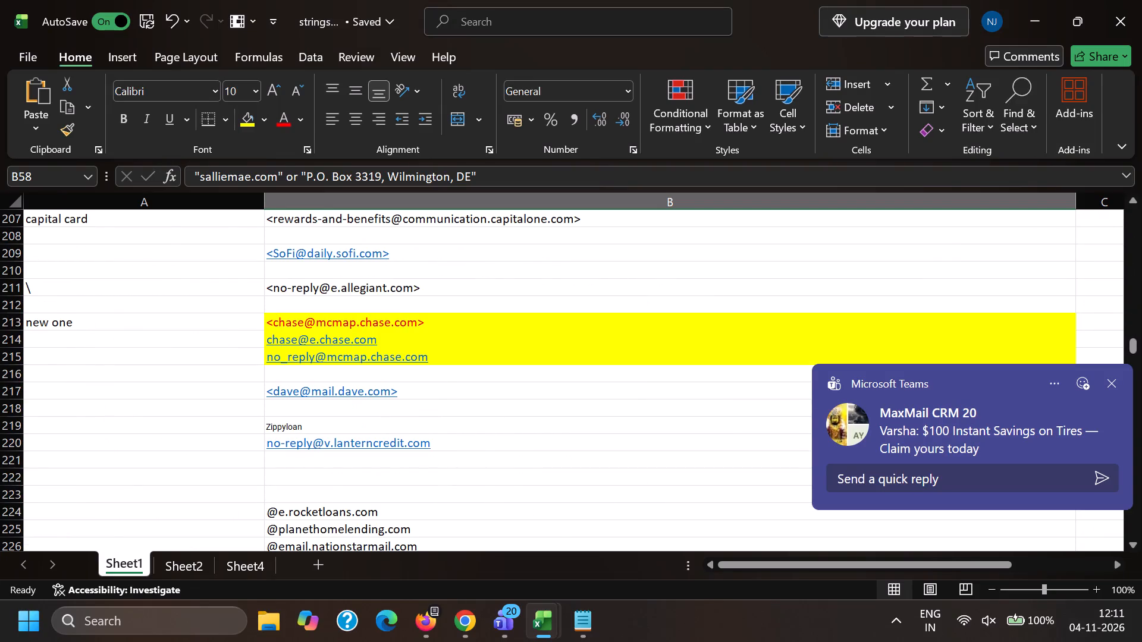
# Switch to Chrome and copy the "e.potterybarn.com" string from cell B51 of the Other Retail Records sheet.
pyautogui.click(453, 615)
pyautogui.click(170, 524)
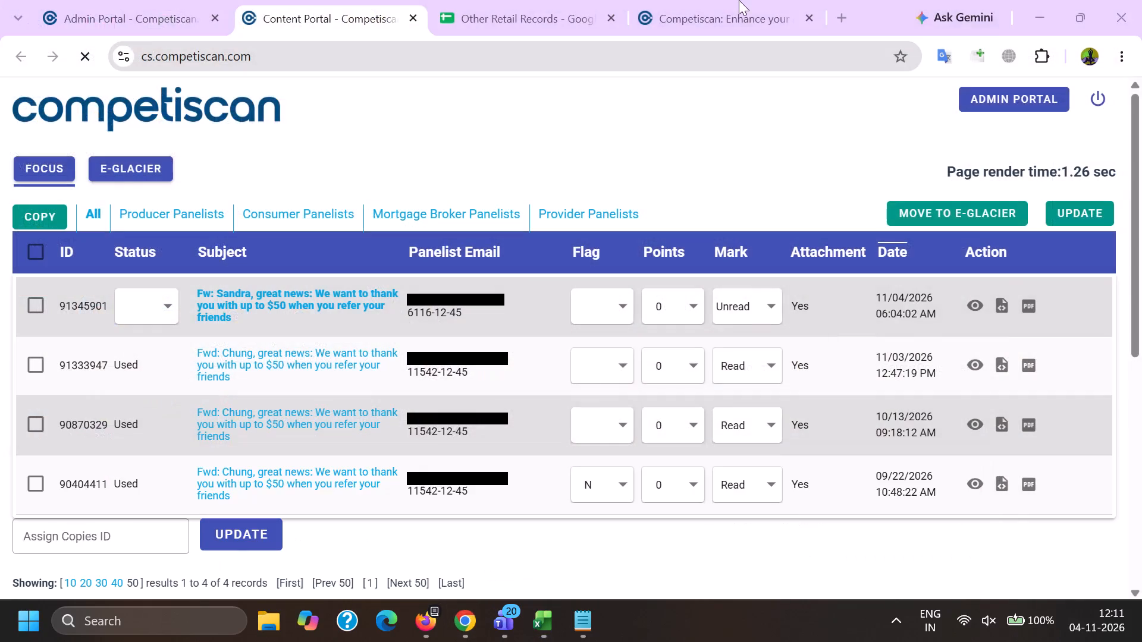
pyautogui.click(513, 0)
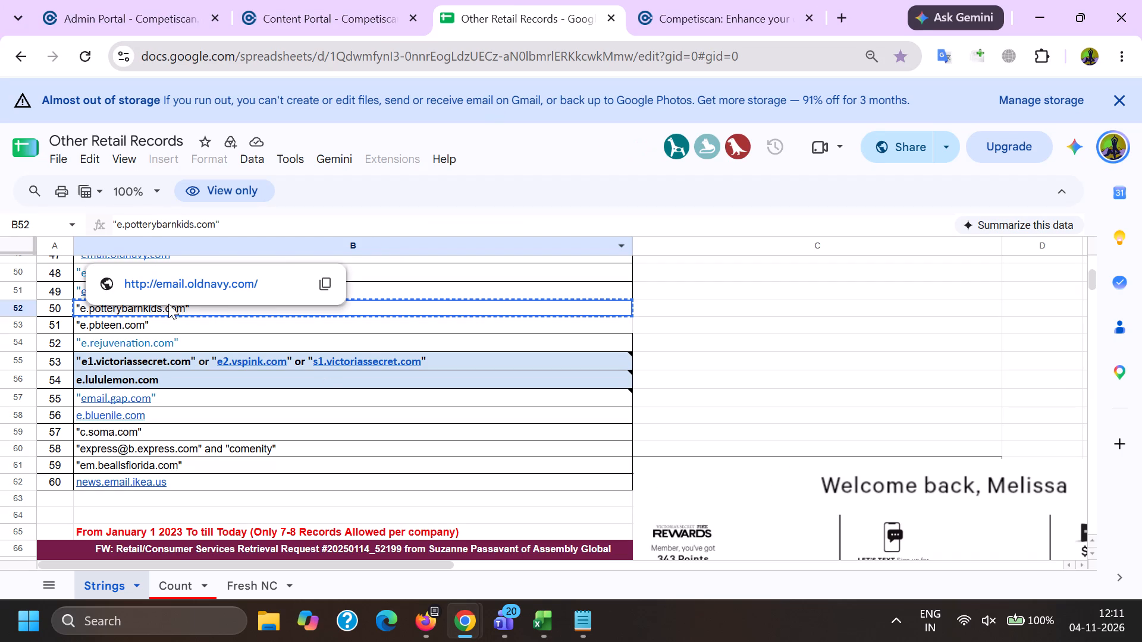
pyautogui.click(406, 289)
pyautogui.hotkey('ctrl', 'c')
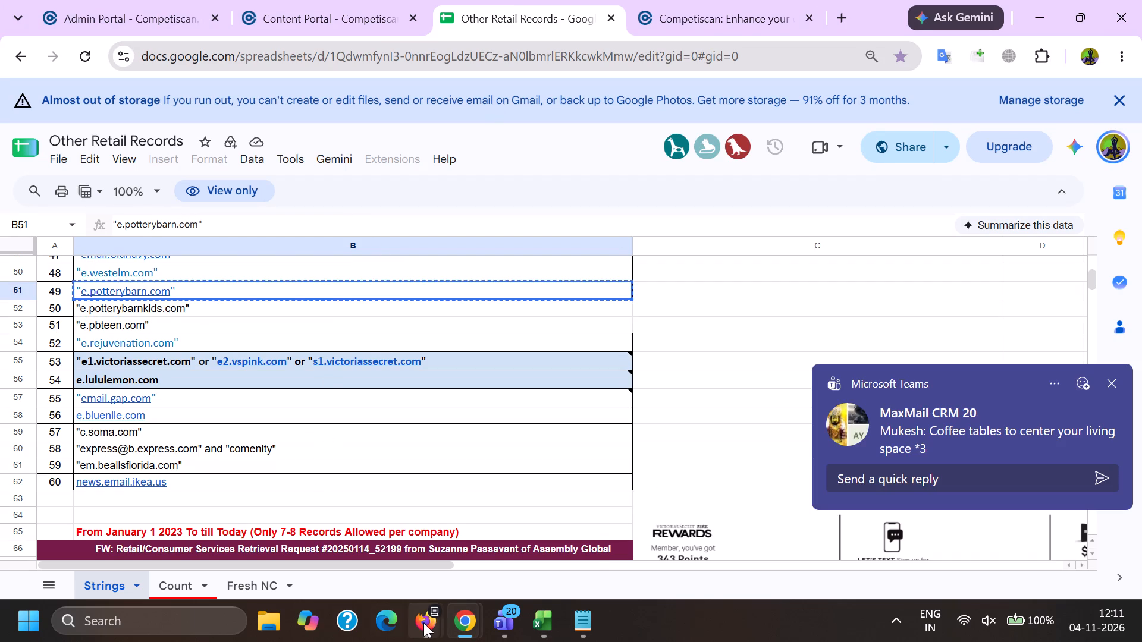
# In Firefox's fourth Content Portal tab, replace the search text with the copied "e.potterybarn.com" string in double quotes and run the search.
pyautogui.click(425, 621)
pyautogui.click(318, 547)
pyautogui.scroll(-12, 256, 333)
pyautogui.scroll(10, 292, 407)
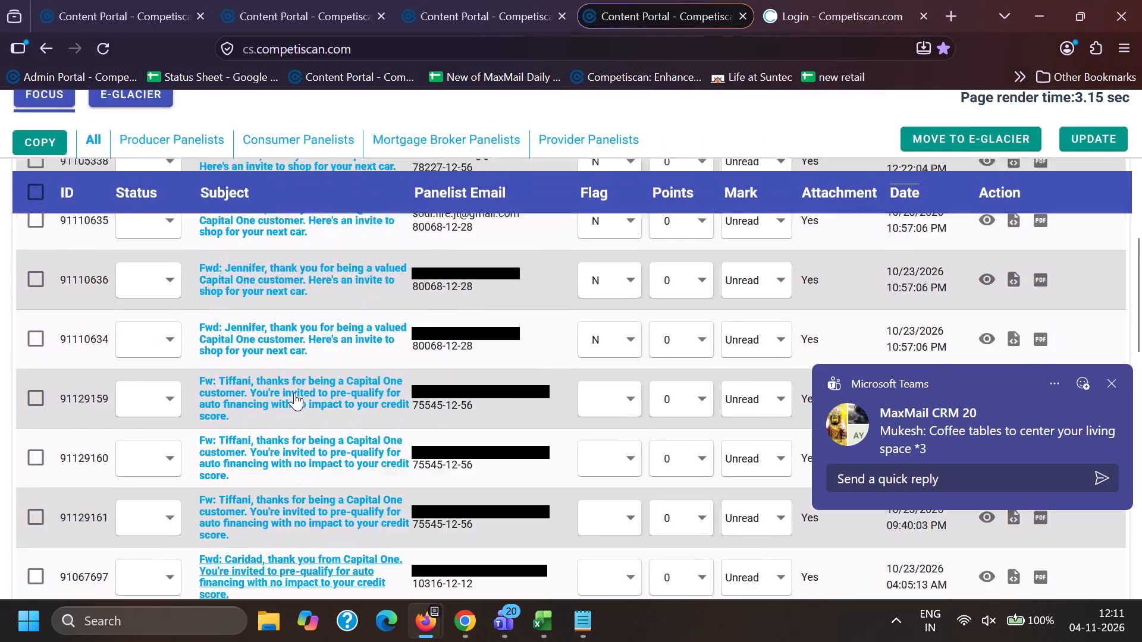
pyautogui.scroll(7, 294, 392)
pyautogui.scroll(-12, 294, 386)
pyautogui.scroll(-2, 277, 476)
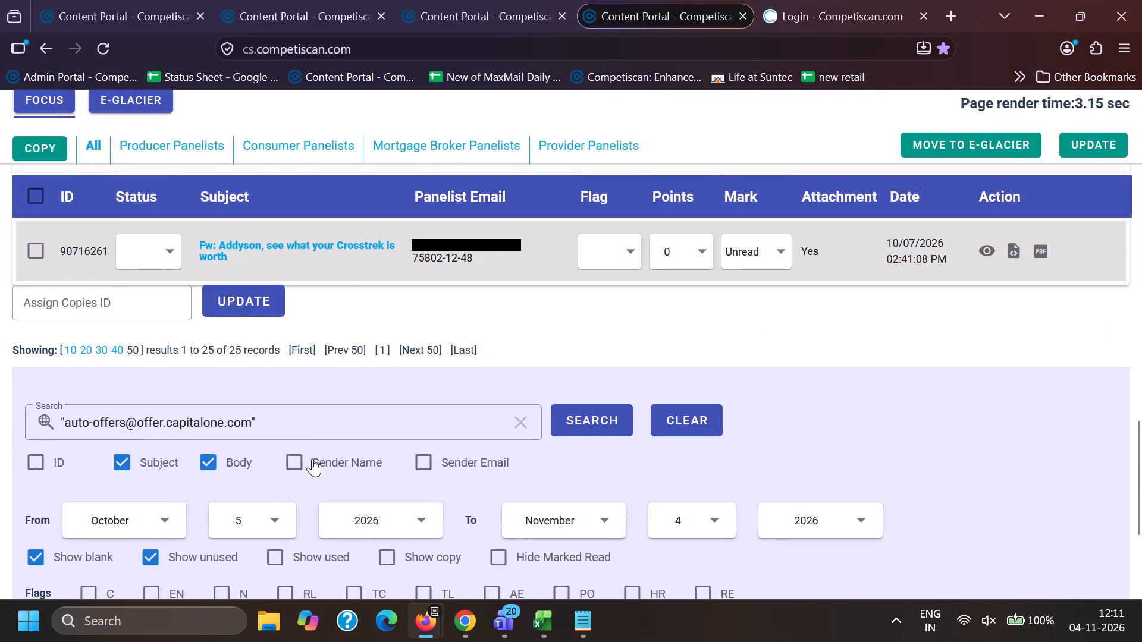
pyautogui.moveTo(315, 433); pyautogui.dragTo(37, 398)
pyautogui.press('BackSpace')
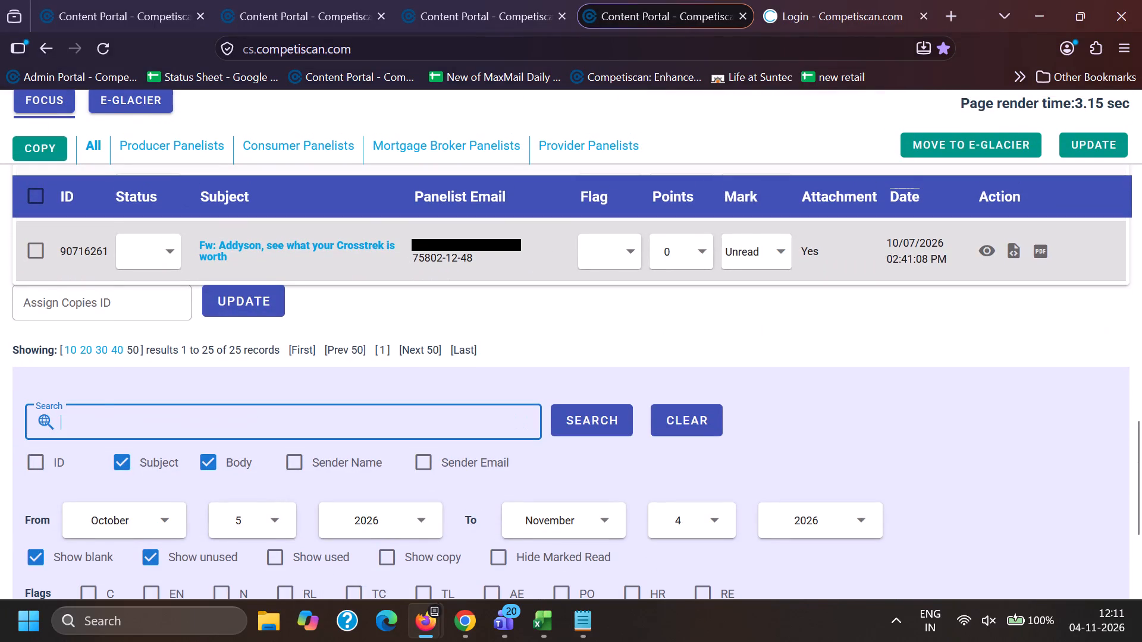
pyautogui.hotkey('shift', '"')
pyautogui.hotkey('ctrl', 'v')
pyautogui.hotkey('shift', '"')
pyautogui.press('Return')
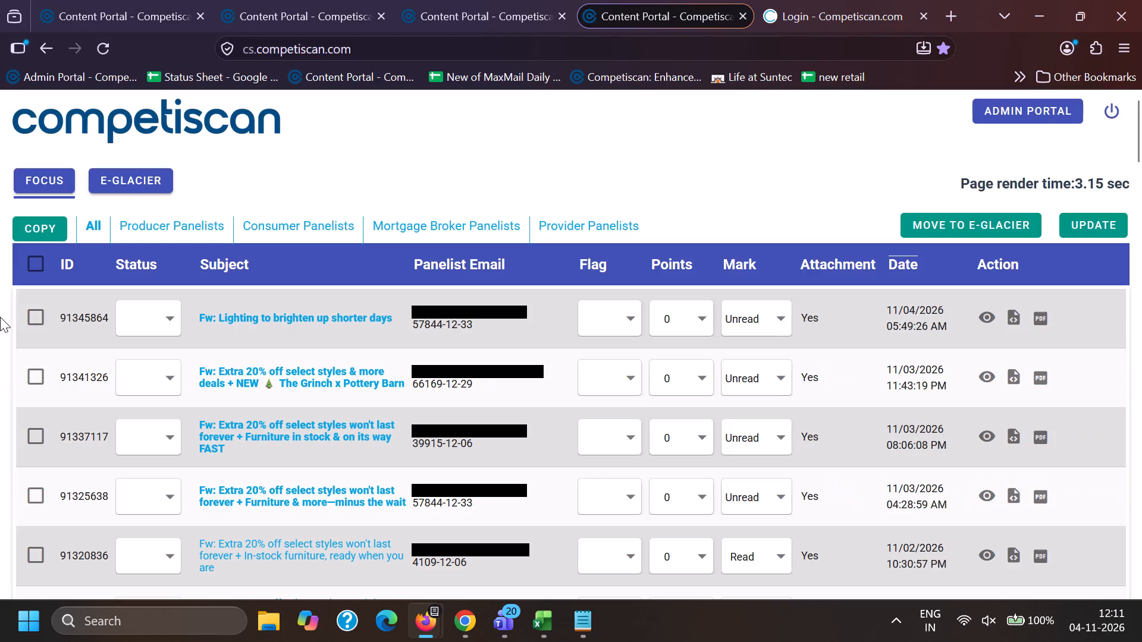
# Copy "e.westelm.com" from cell B50 of Other Retail Records and search for it in double quotes in Firefox's fourth Content Portal tab.
pyautogui.hotkey('alt', 'Tab')
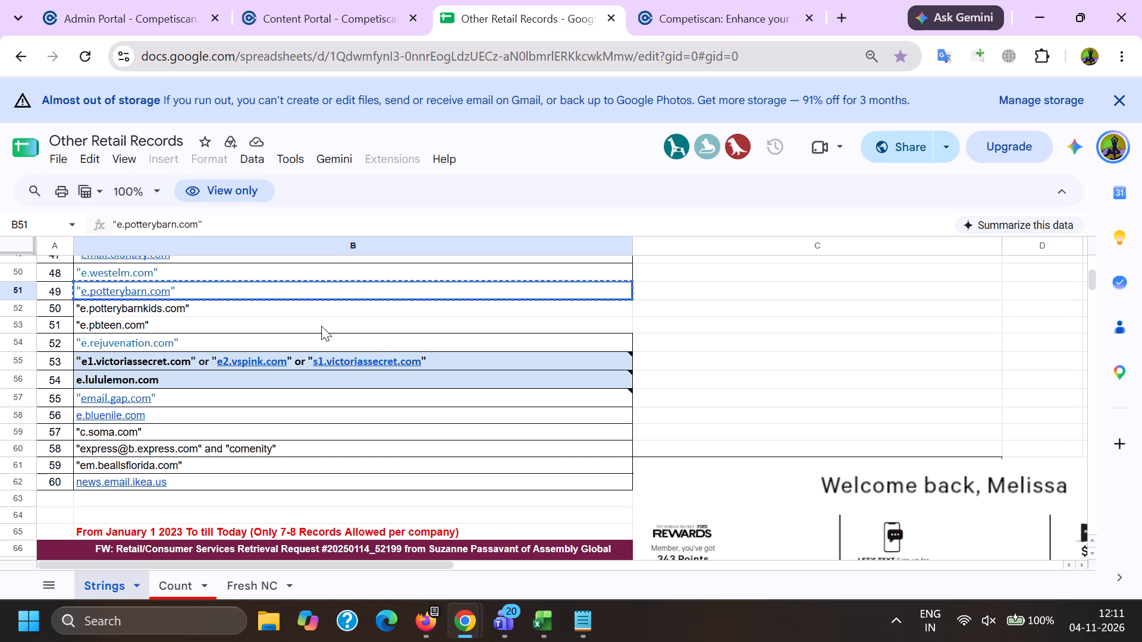
pyautogui.click(155, 272)
pyautogui.hotkey('ctrl', 'c')
pyautogui.hotkey('alt', 'Tab')
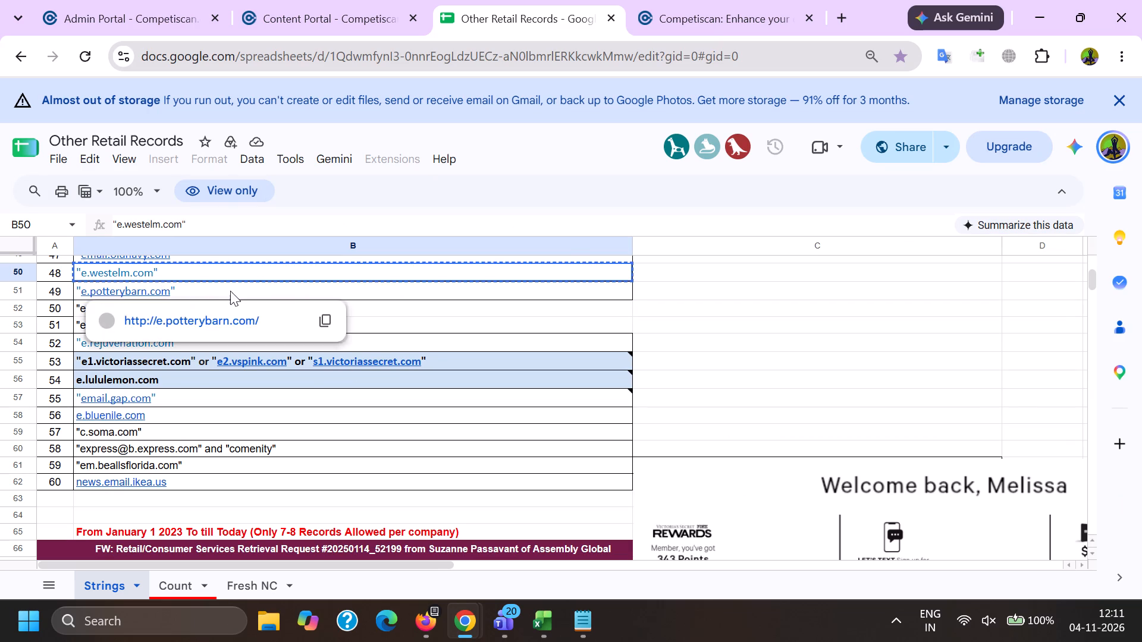
pyautogui.scroll(-20, 286, 440)
pyautogui.scroll(-11, 286, 440)
pyautogui.moveTo(285, 330); pyautogui.dragTo(0, 325)
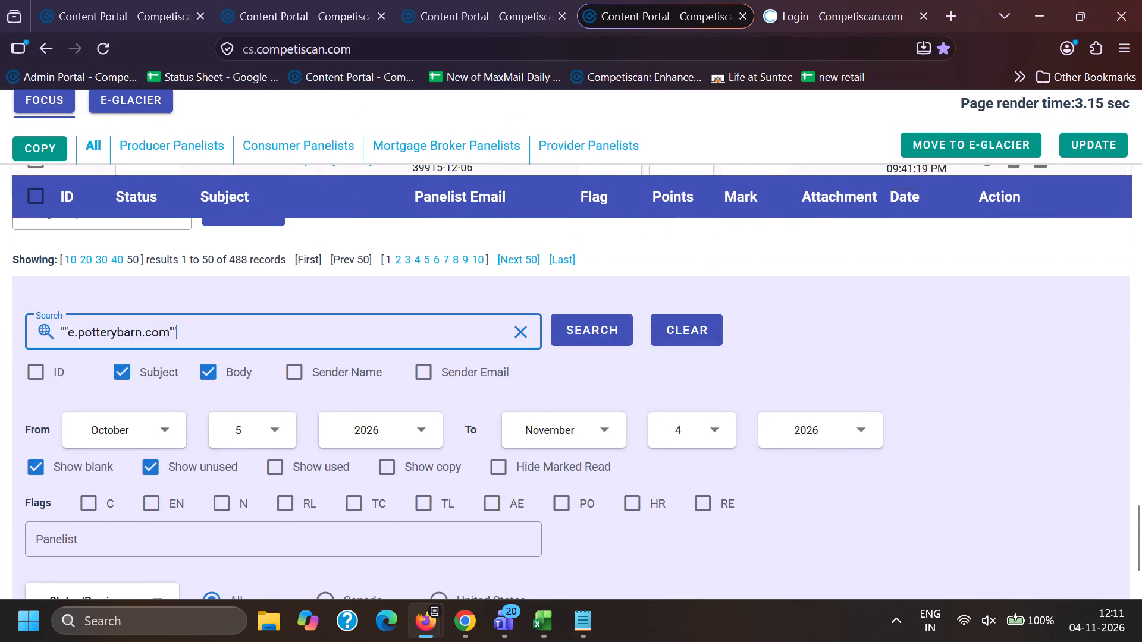
pyautogui.press('BackSpace')
pyautogui.hotkey('shift', '"')
pyautogui.hotkey('ctrl', 'v')
pyautogui.hotkey('shift', '"')
pyautogui.press('Return')
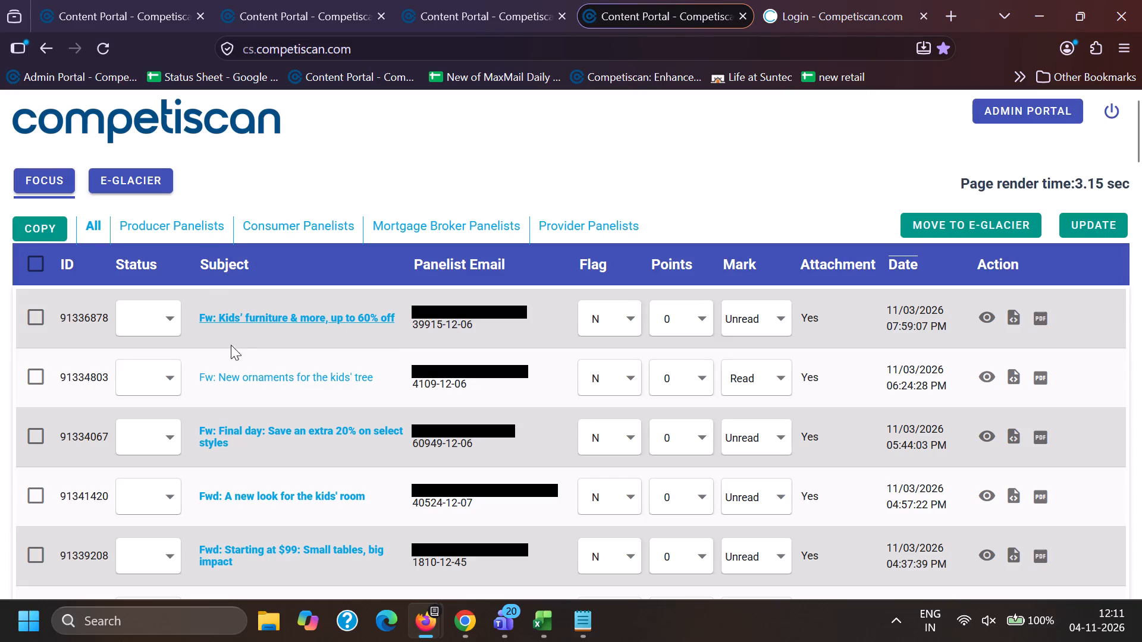
# Copy email 91336878's subject text ": Kids' furniture & more, up to 60% off" and search for it in double quotes in Chrome's Content Portal.
pyautogui.moveTo(214, 306); pyautogui.dragTo(400, 315)
pyautogui.hotkey('ctrl', 'c')
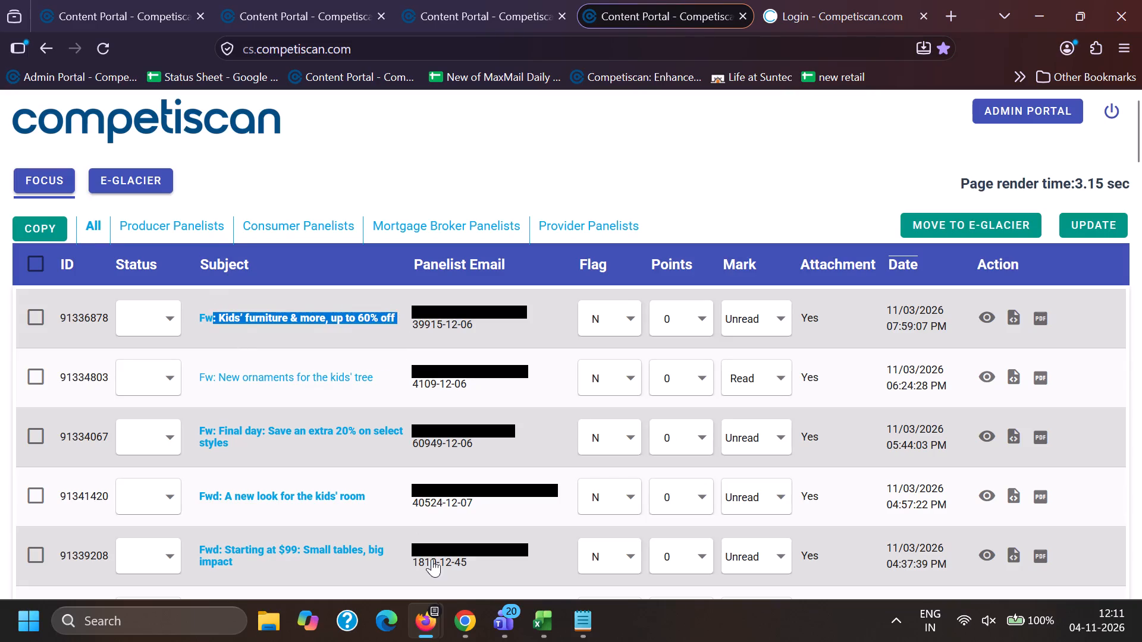
pyautogui.click(468, 609)
pyautogui.click(79, 528)
pyautogui.click(192, 0)
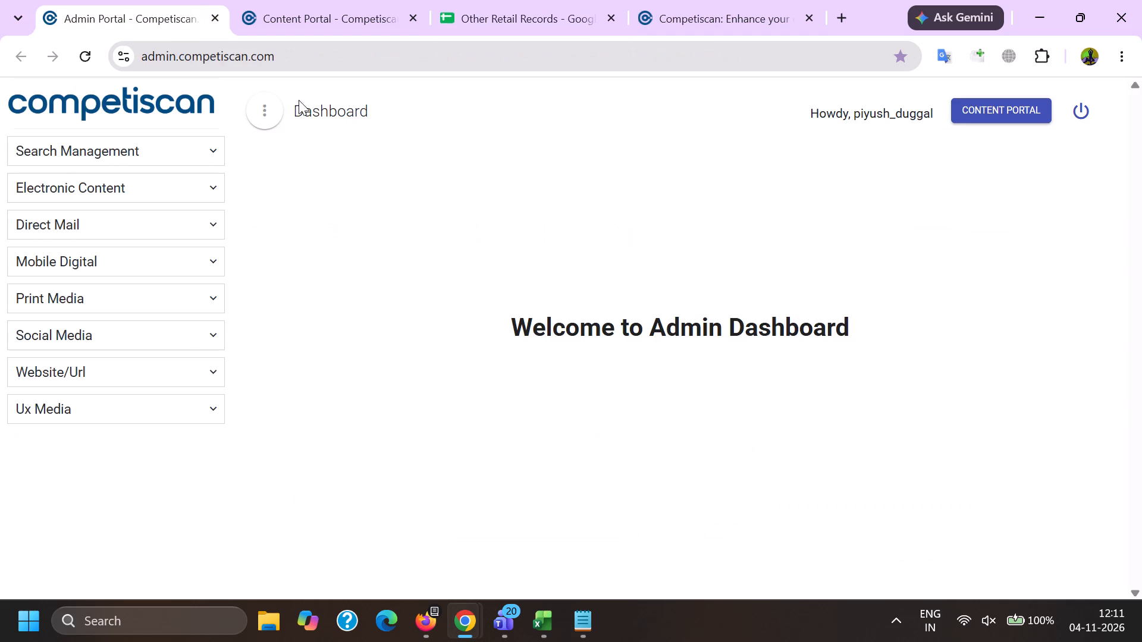
pyautogui.click(368, 0)
pyautogui.scroll(-6, 266, 353)
pyautogui.tripleClick(361, 207)
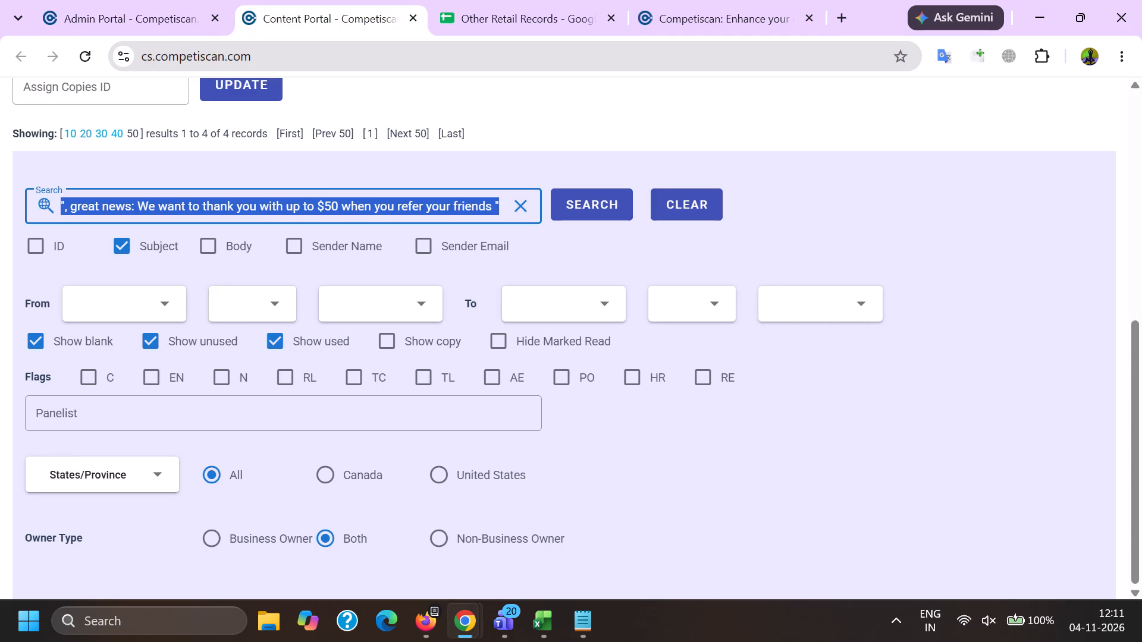
pyautogui.press('BackSpace')
pyautogui.hotkey('shift', '"')
pyautogui.hotkey('ctrl', 'v')
pyautogui.hotkey('shift', '"')
pyautogui.press('Return')
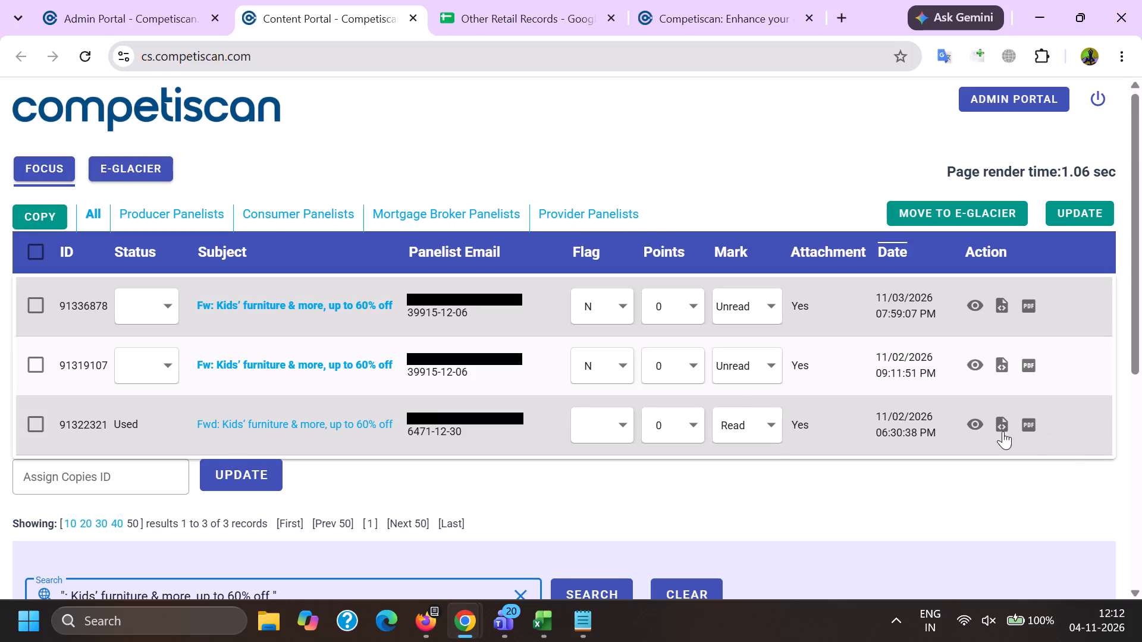
# Preview the contents of the "Kids' furniture & more, up to 60% off" emails 91322321, 91319107 and 91336878 for comparison.
pyautogui.click(975, 418)
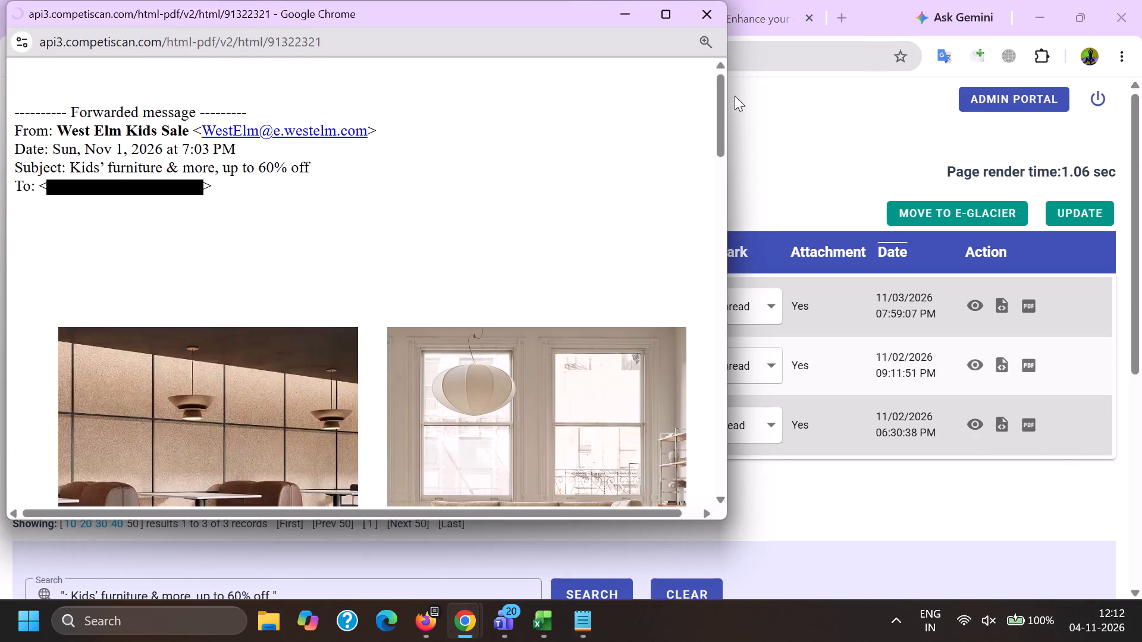
pyautogui.moveTo(719, 85); pyautogui.dragTo(729, 408)
pyautogui.hotkey('alt', 'Tab')
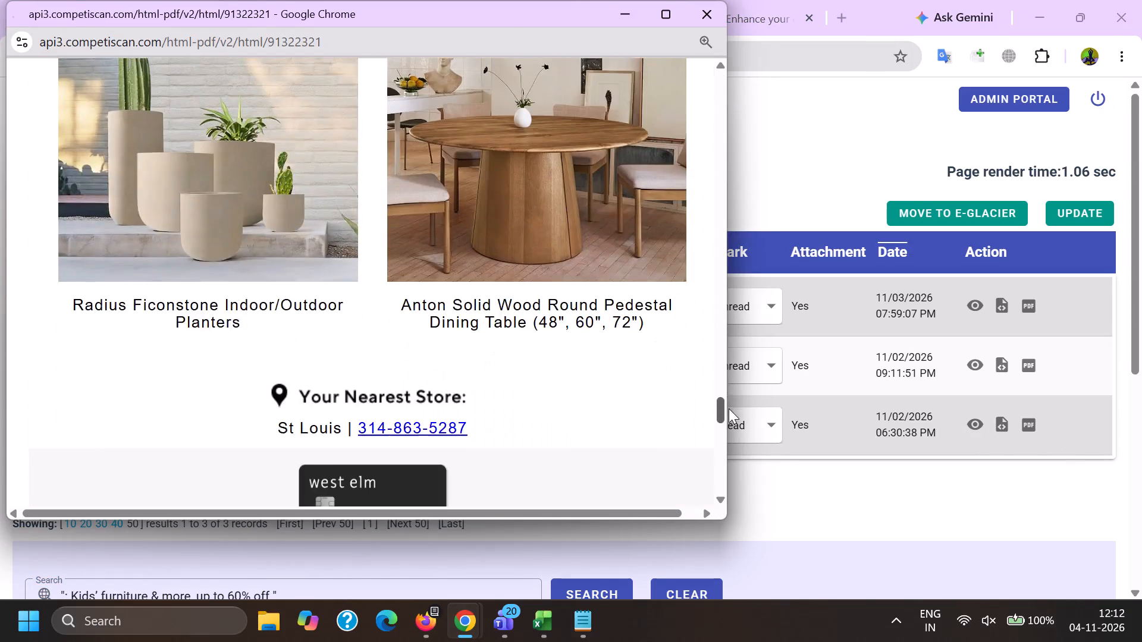
pyautogui.click(971, 362)
pyautogui.moveTo(720, 83); pyautogui.dragTo(744, 391)
pyautogui.hotkey('alt', 'Tab')
pyautogui.click(977, 308)
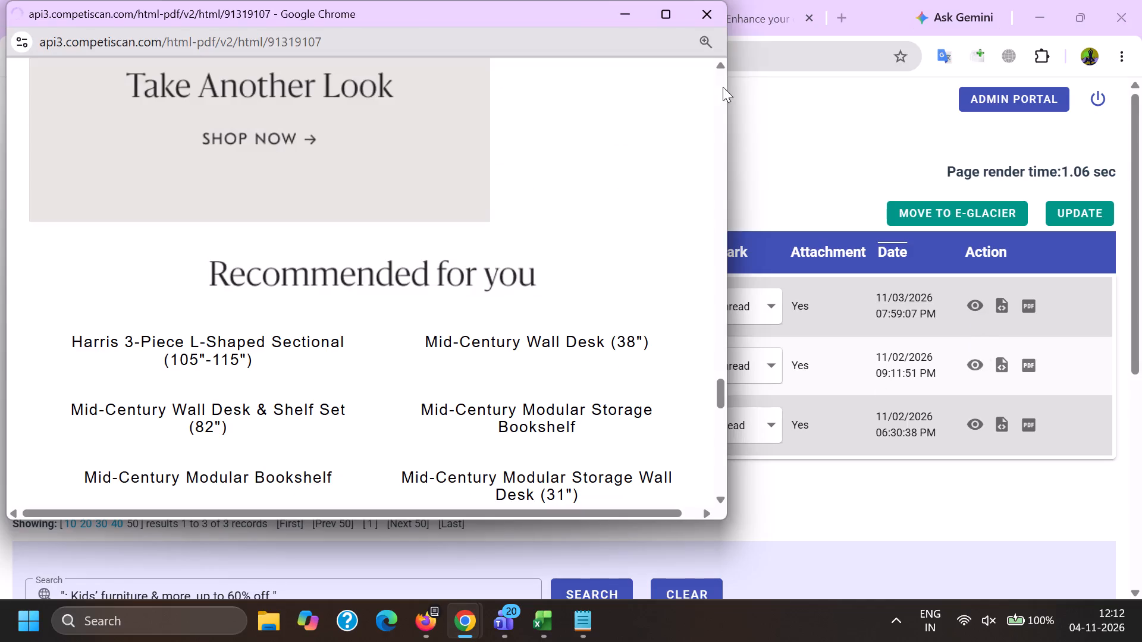
pyautogui.moveTo(716, 87); pyautogui.dragTo(708, 380)
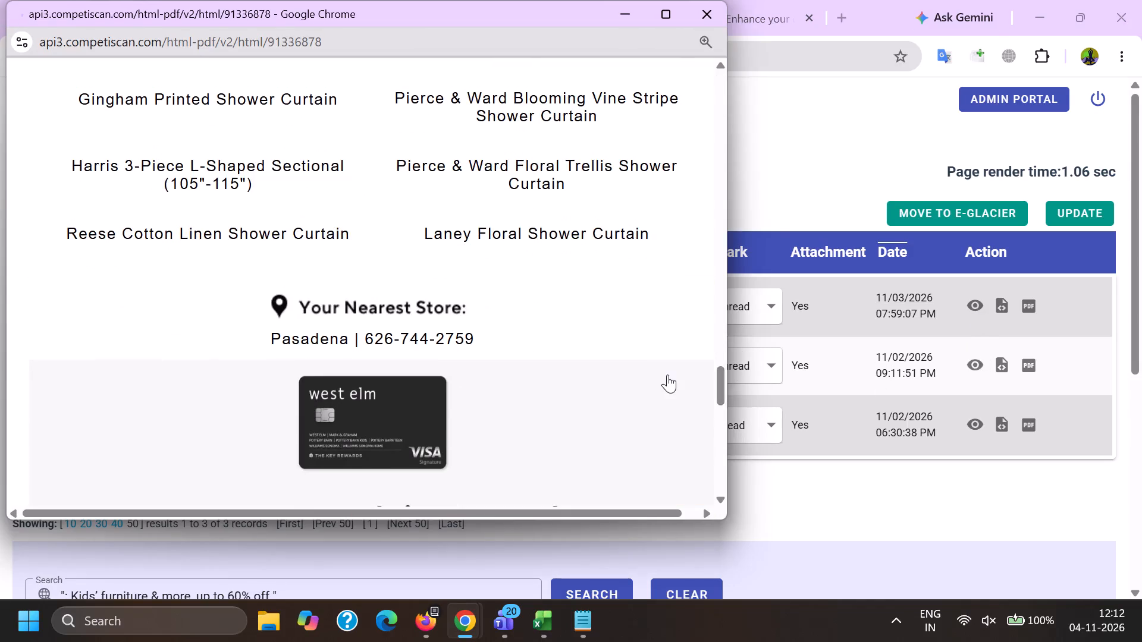
pyautogui.hotkey('alt', 'Tab')
# Switch to Firefox's Content Portal and preview email 91334067 through to its end.
pyautogui.click(435, 632)
pyautogui.click(301, 558)
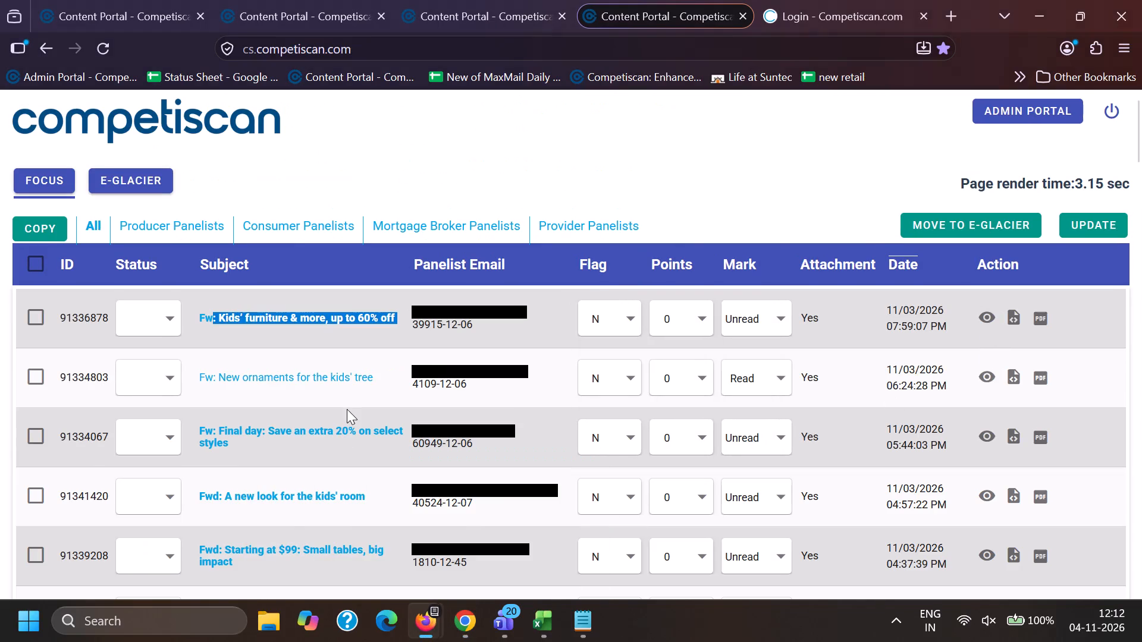
pyautogui.click(981, 435)
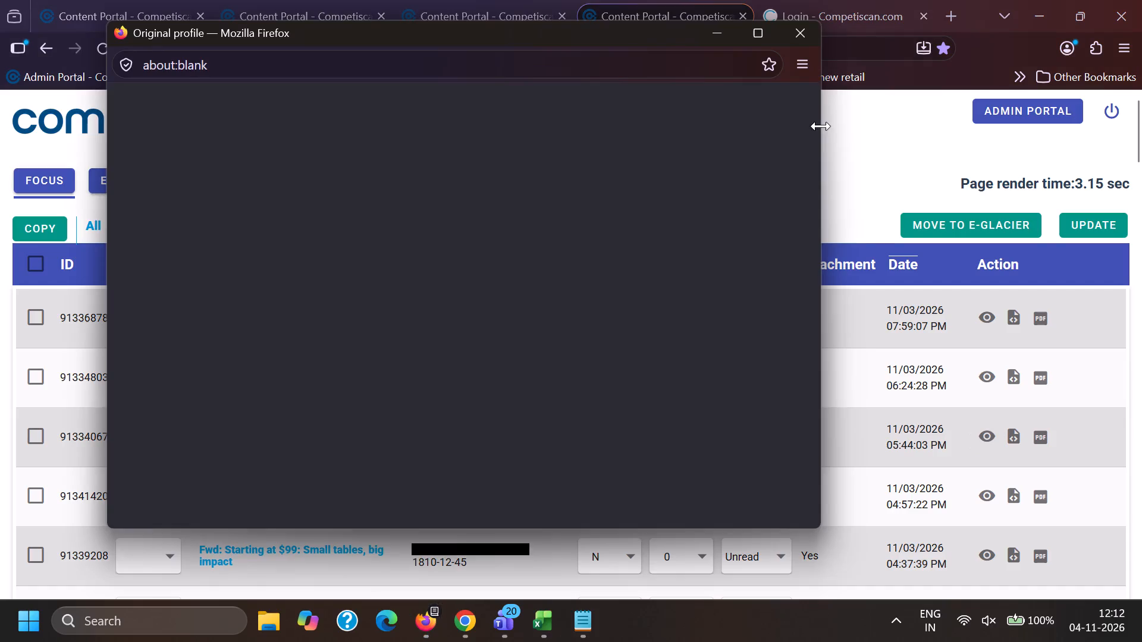
pyautogui.moveTo(810, 100); pyautogui.dragTo(807, 201)
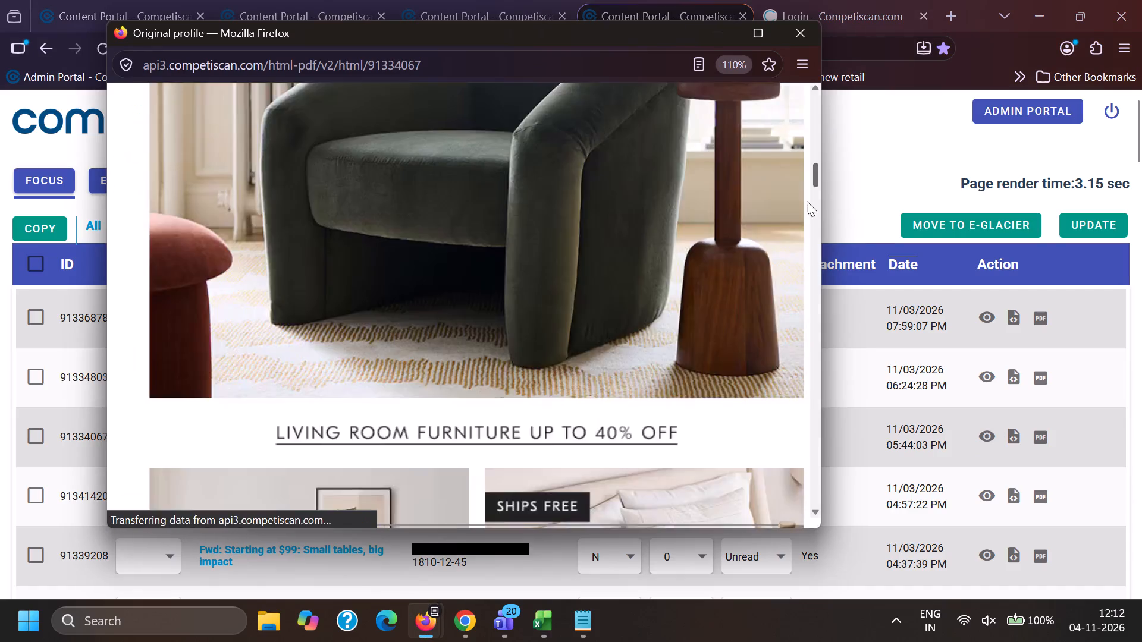
pyautogui.moveTo(807, 201); pyautogui.dragTo(798, 531)
pyautogui.hotkey('alt', 'Tab')
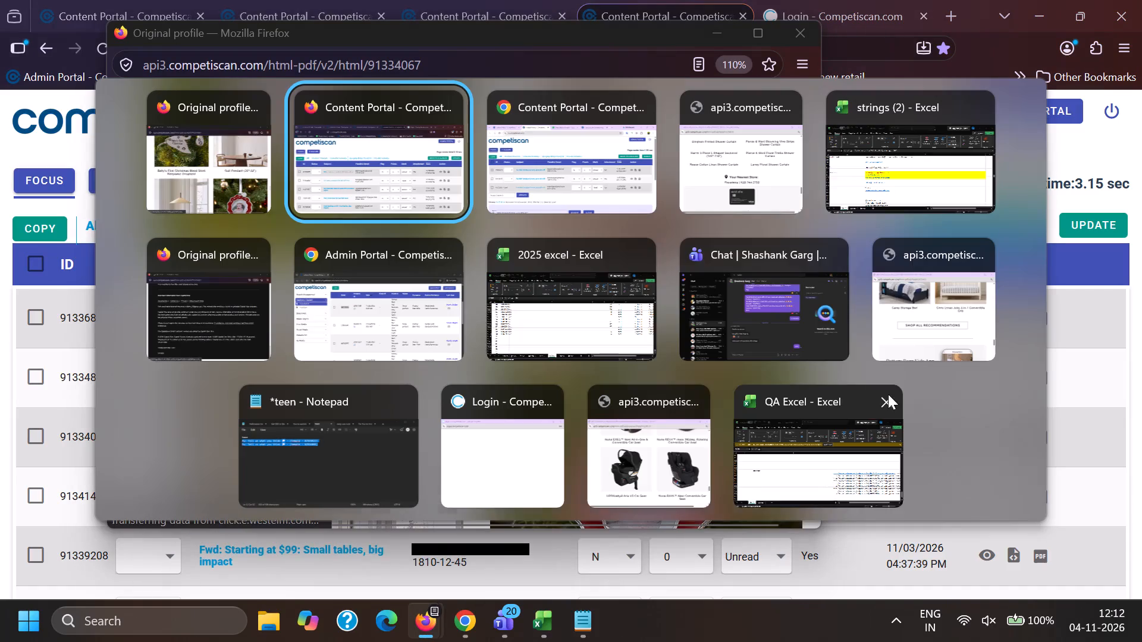
pyautogui.click(423, 165)
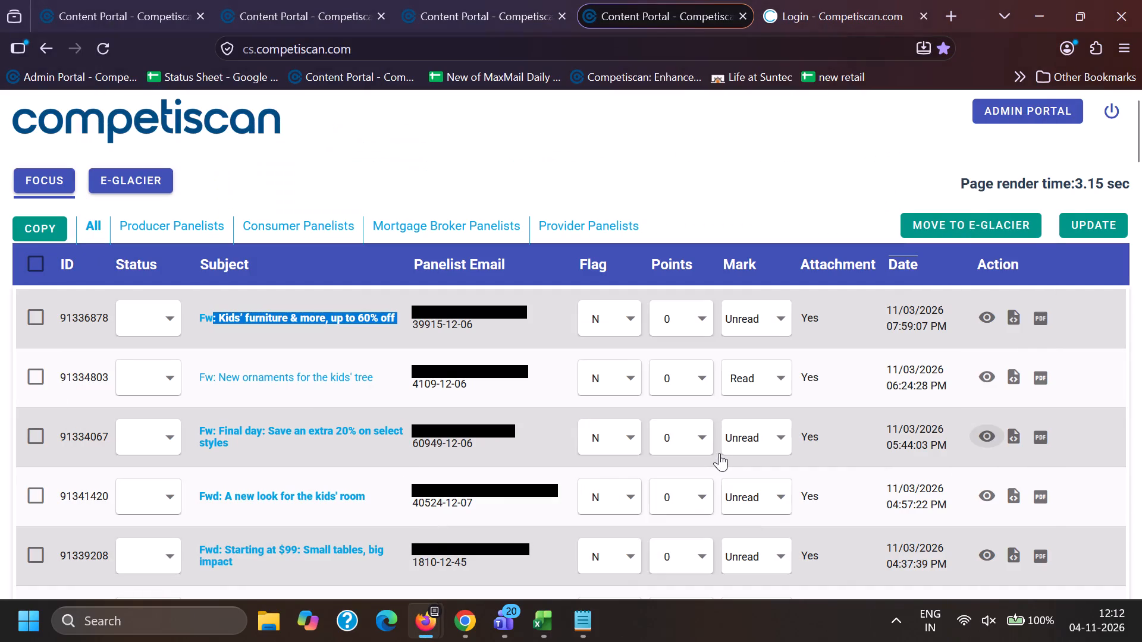
# Copy email 91334067's subject text "Final day: Save an extra 20% on select styles" and search for it in double quotes in Chrome's Content Portal.
pyautogui.moveTo(215, 417); pyautogui.dragTo(270, 454)
pyautogui.hotkey('ctrl', 'c')
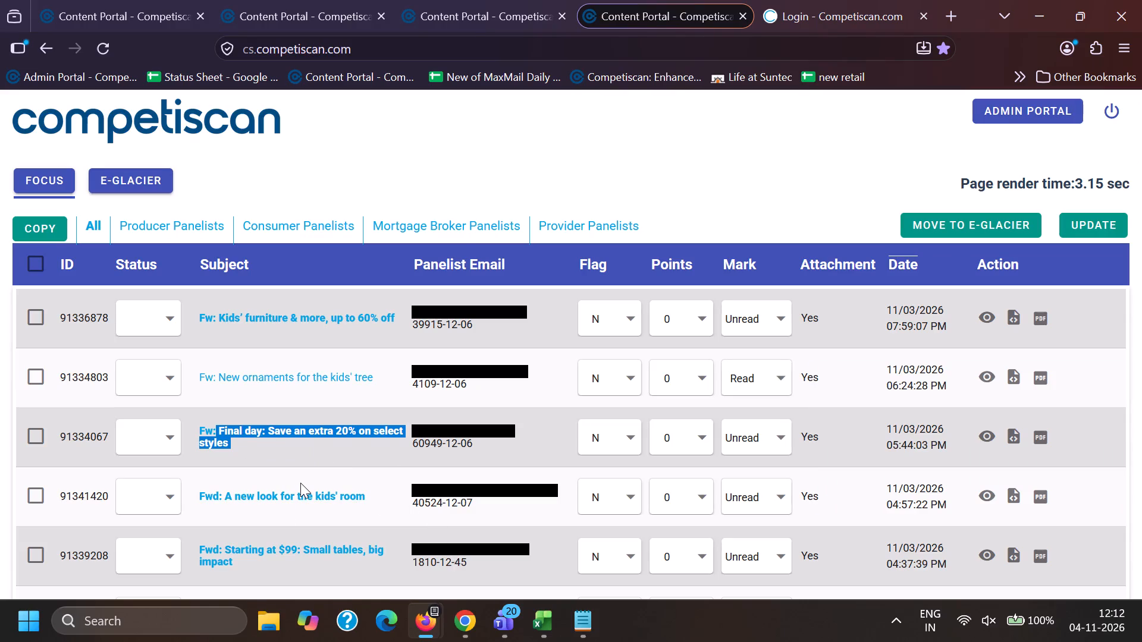
pyautogui.hotkey('ctrl', 'c')
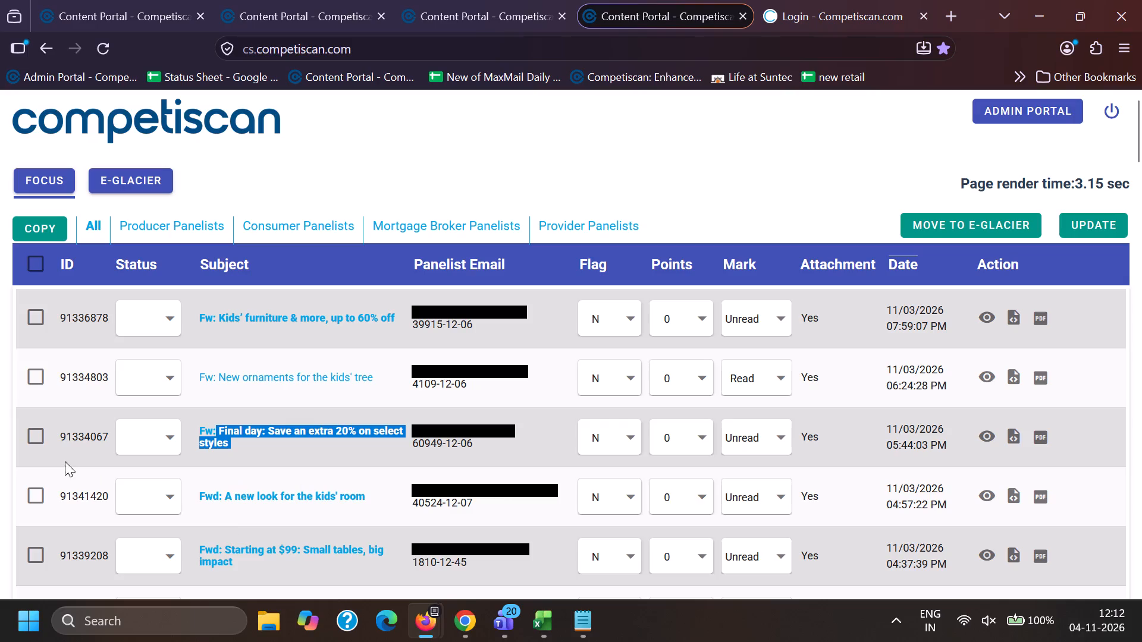
pyautogui.click(470, 619)
pyautogui.click(131, 511)
pyautogui.scroll(-2, 170, 361)
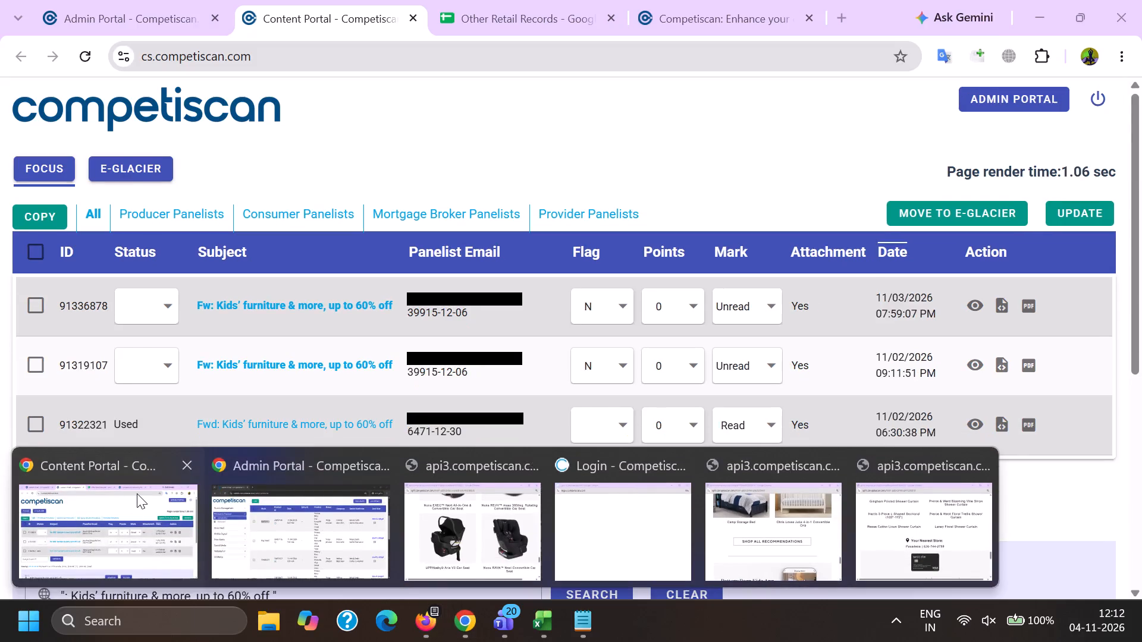
pyautogui.moveTo(400, 421); pyautogui.dragTo(2, 358)
pyautogui.press('BackSpace')
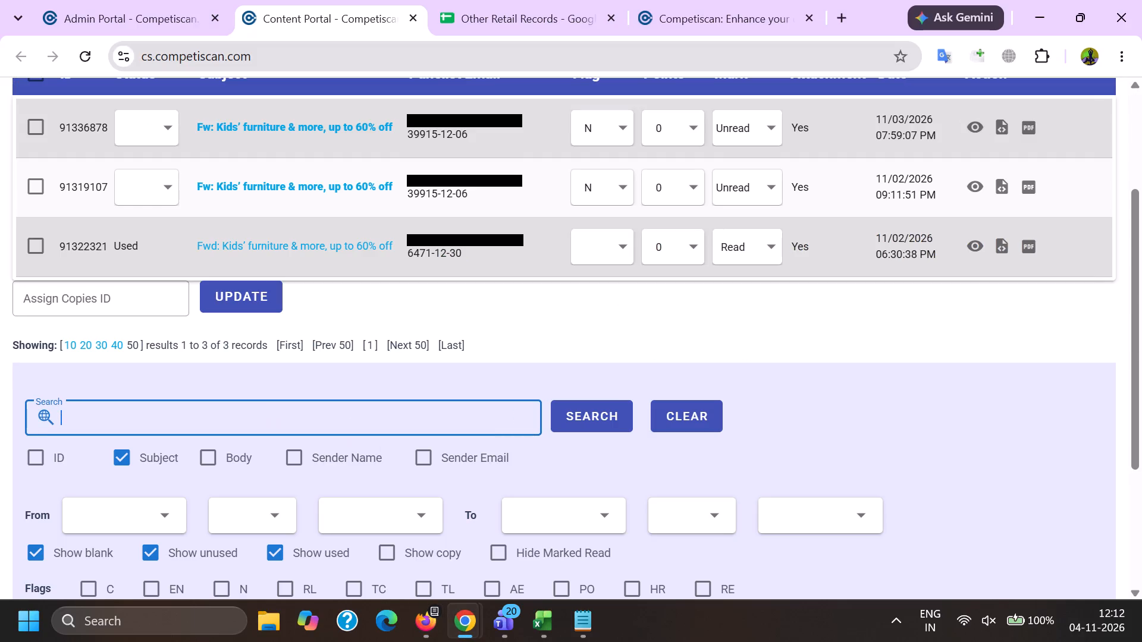
pyautogui.hotkey('shift', '"')
pyautogui.hotkey('ctrl', 'v')
pyautogui.hotkey('shift', '"')
pyautogui.press('Return')
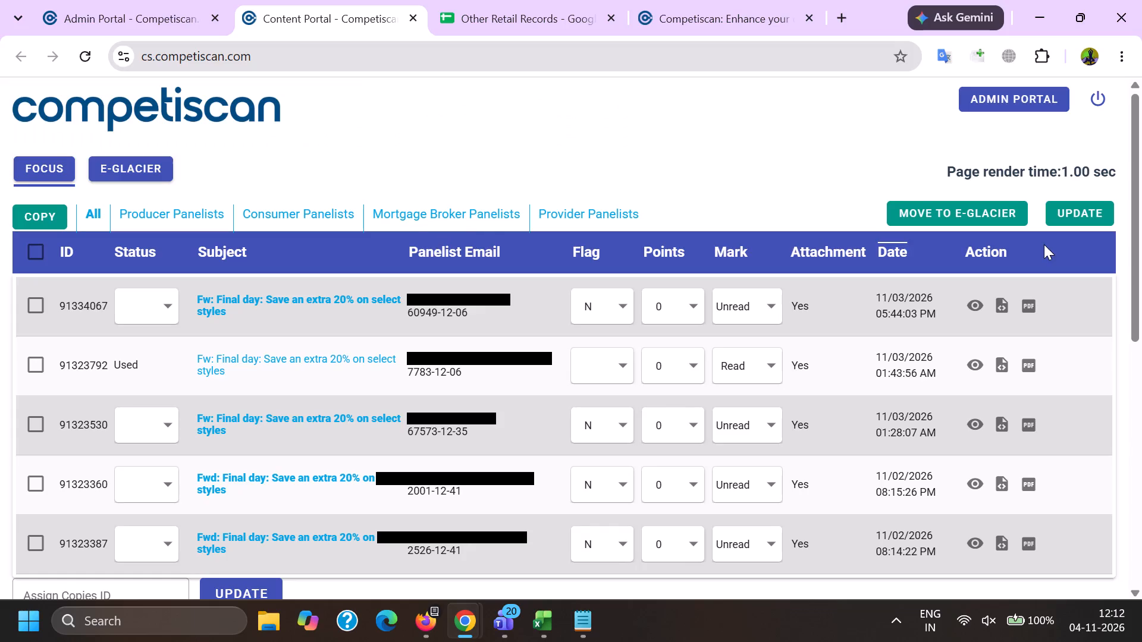
# Preview the contents of email 91334067 and the used email 91323792 for comparison, dismissing the Teams notification.
pyautogui.click(975, 298)
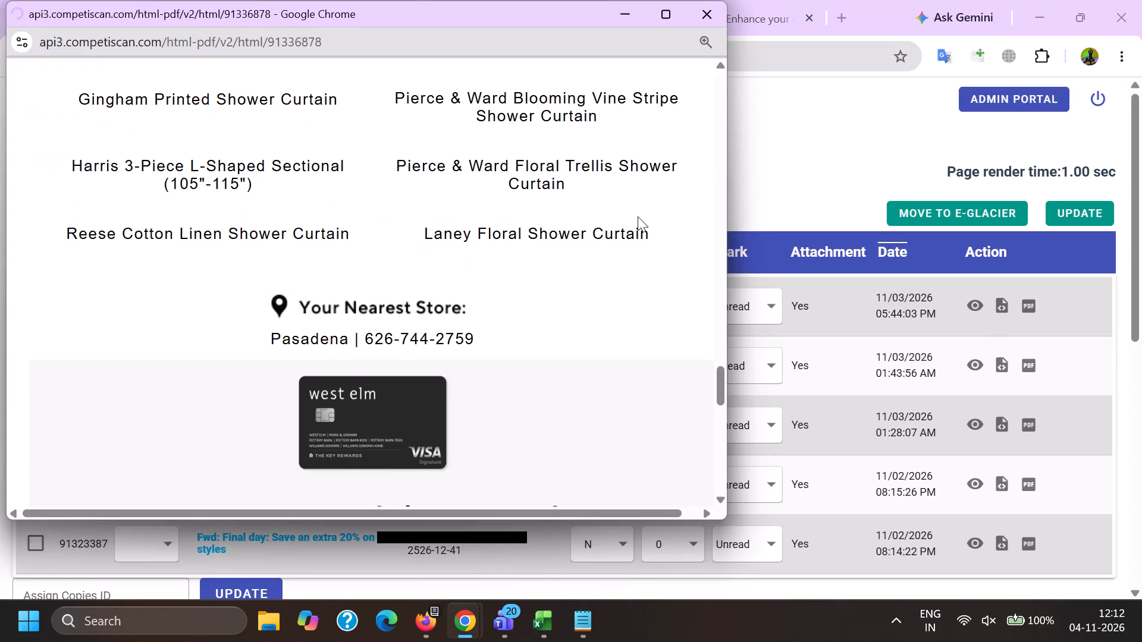
pyautogui.moveTo(718, 80); pyautogui.dragTo(708, 310)
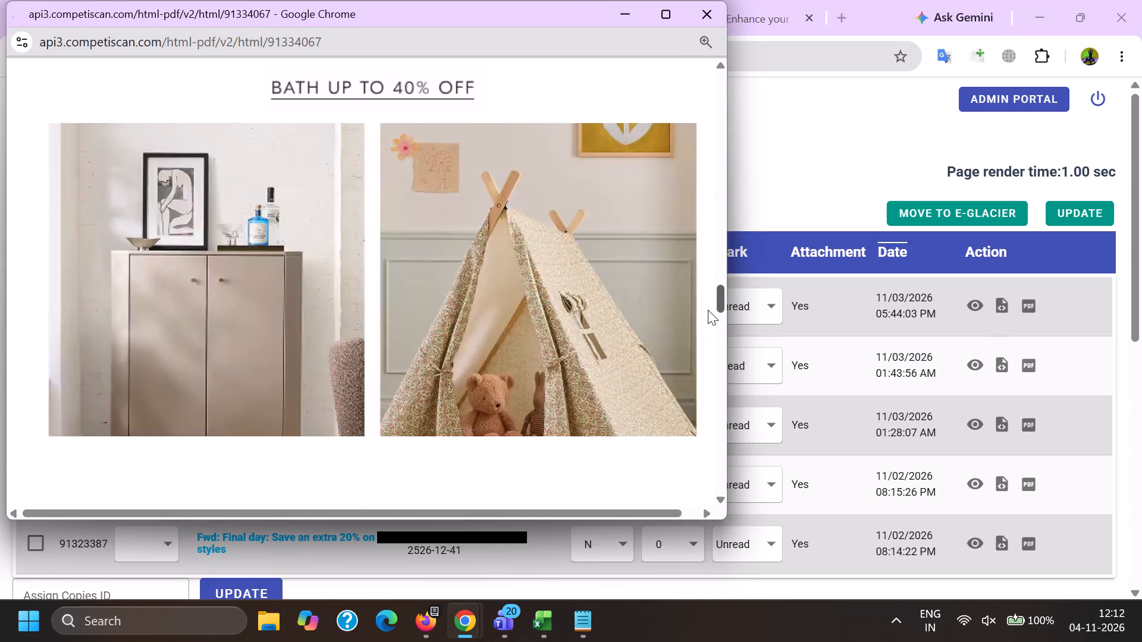
pyautogui.moveTo(708, 310); pyautogui.dragTo(708, 397)
pyautogui.hotkey('alt', 'Tab')
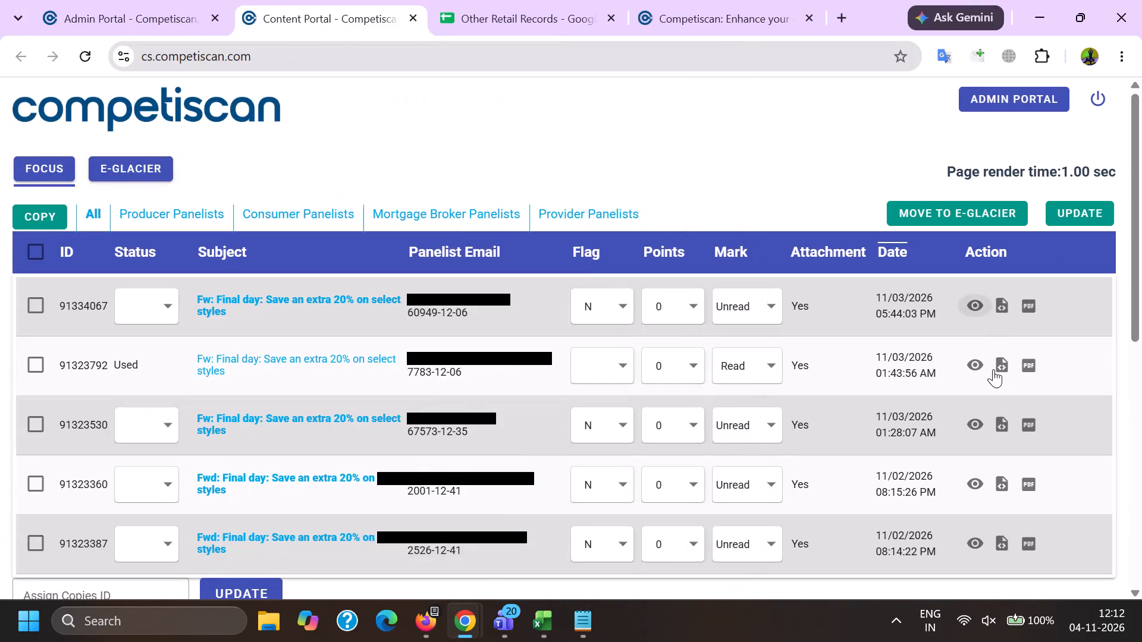
pyautogui.click(980, 366)
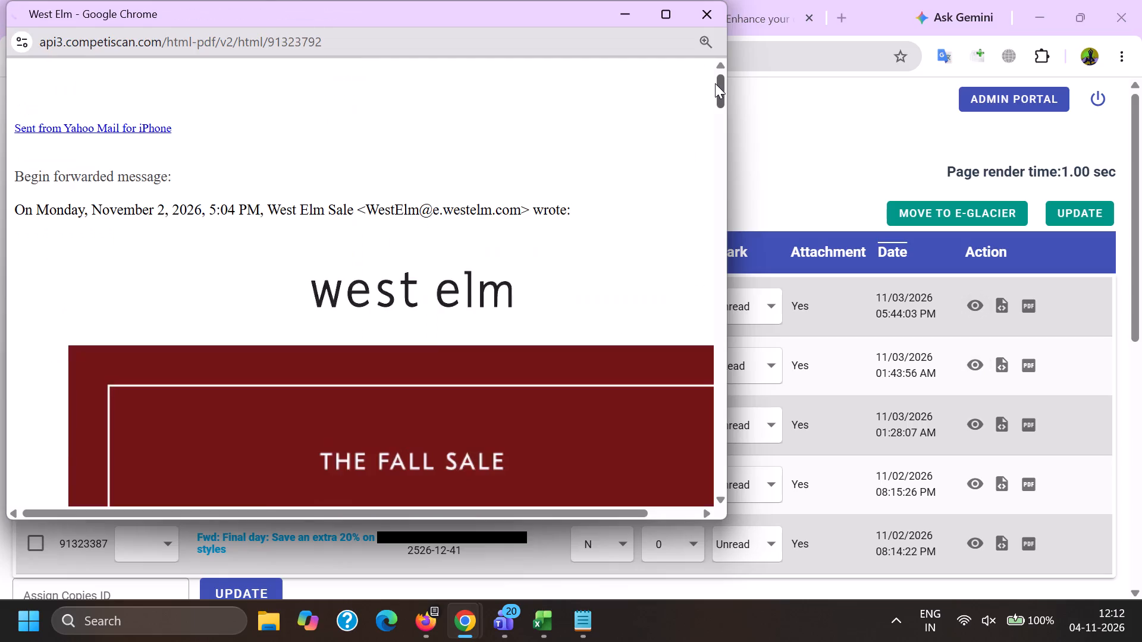
pyautogui.moveTo(715, 83); pyautogui.dragTo(719, 377)
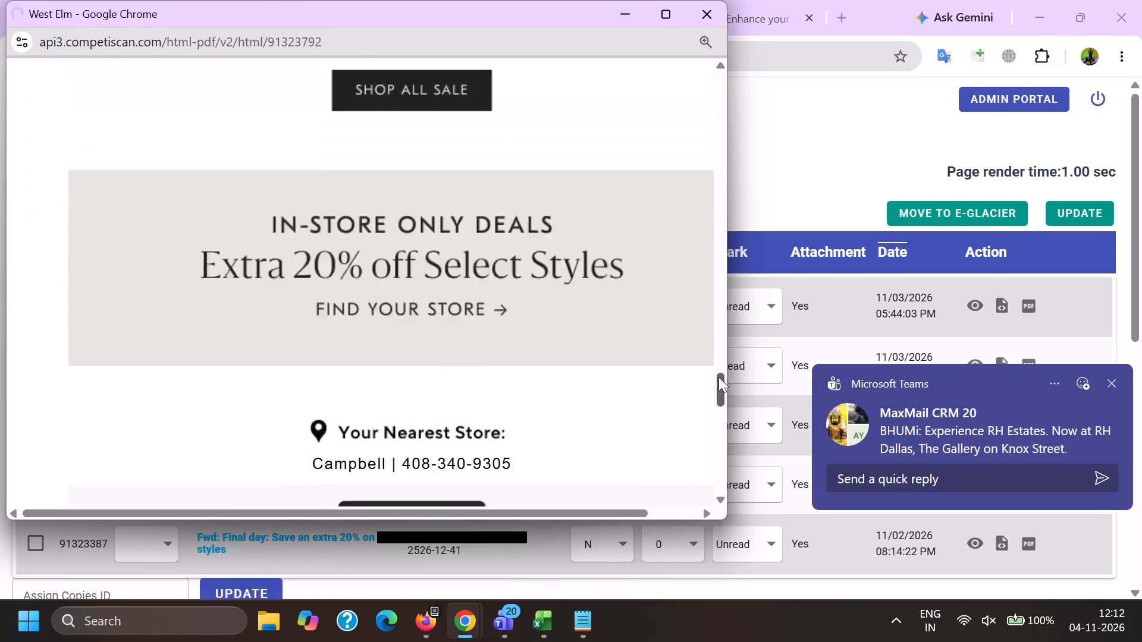
pyautogui.moveTo(719, 377); pyautogui.dragTo(717, 386)
pyautogui.hotkey('alt', 'Tab')
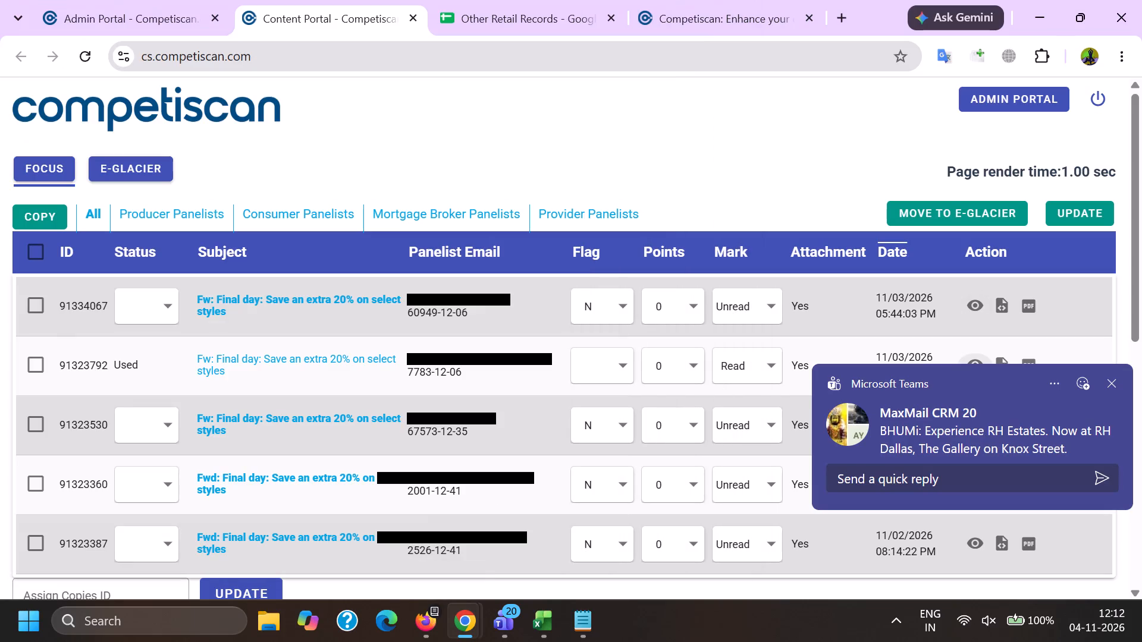
pyautogui.click(1112, 385)
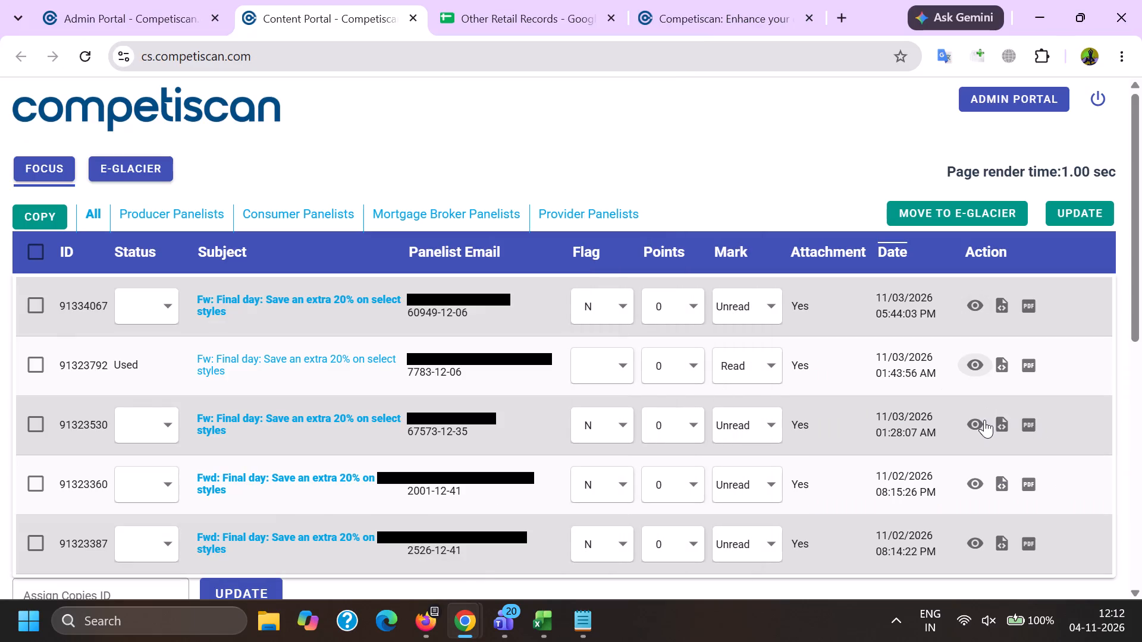
# Preview the contents of the remaining "Final day" emails 91323530, 91323360 and 91323387 for comparison.
pyautogui.click(982, 420)
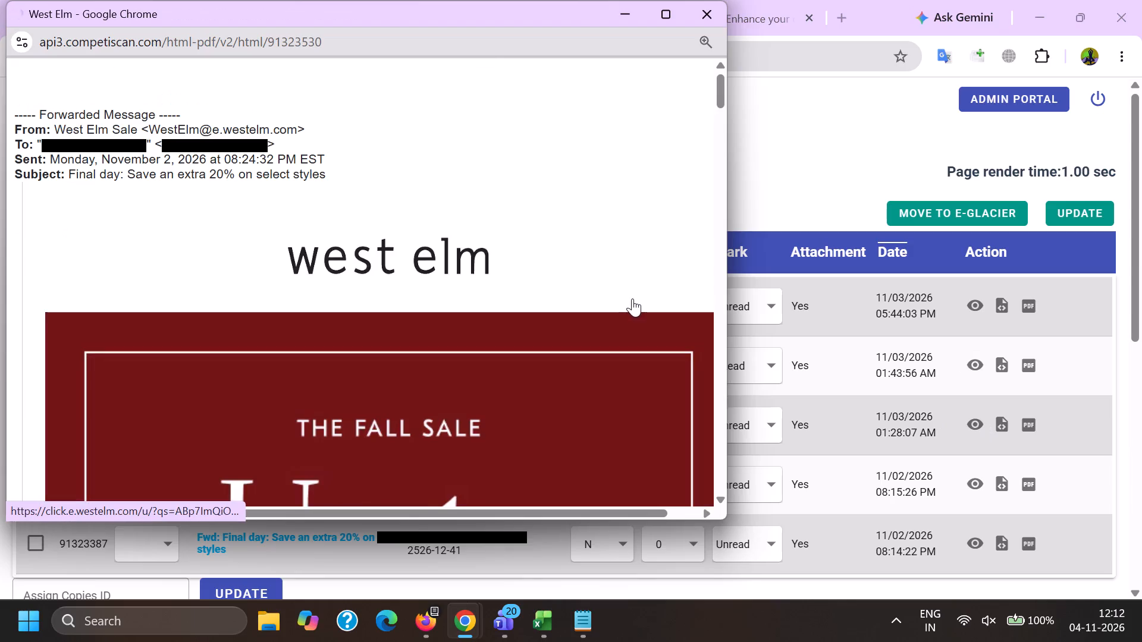
pyautogui.moveTo(714, 94); pyautogui.dragTo(716, 367)
pyautogui.hotkey('alt', 'Tab')
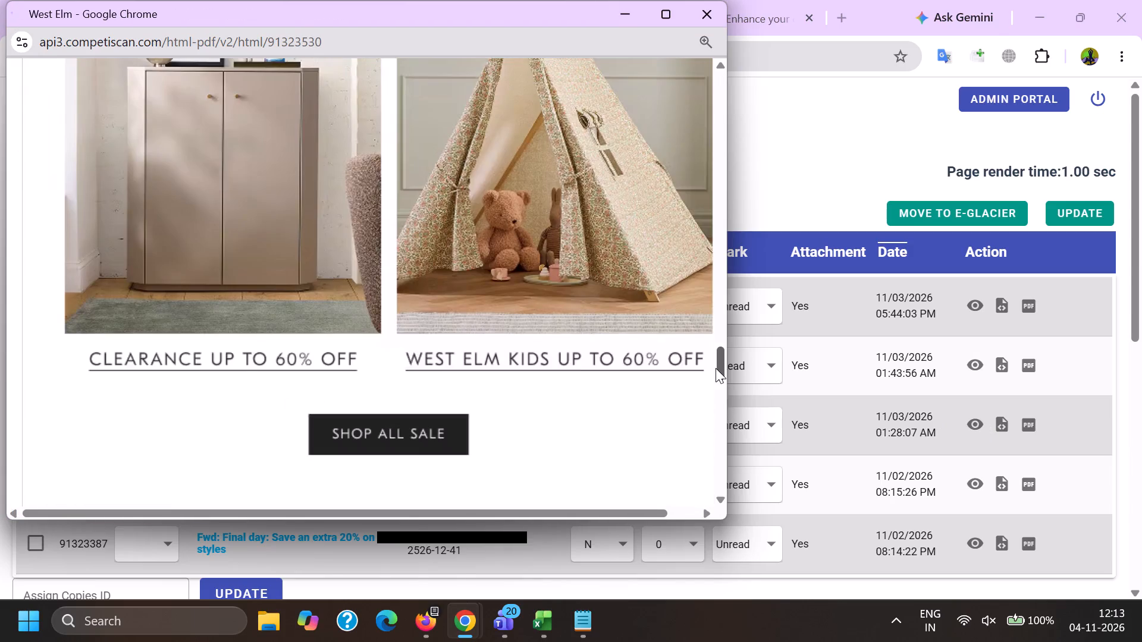
pyautogui.click(972, 484)
pyautogui.moveTo(720, 93); pyautogui.dragTo(726, 383)
pyautogui.hotkey('alt', 'Tab')
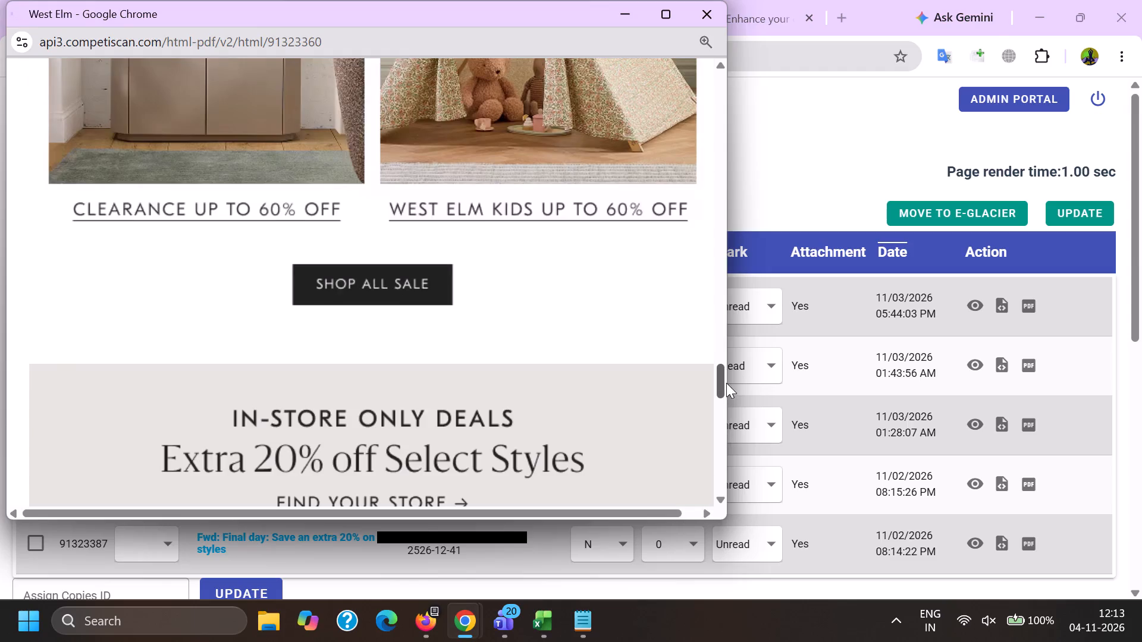
pyautogui.click(973, 546)
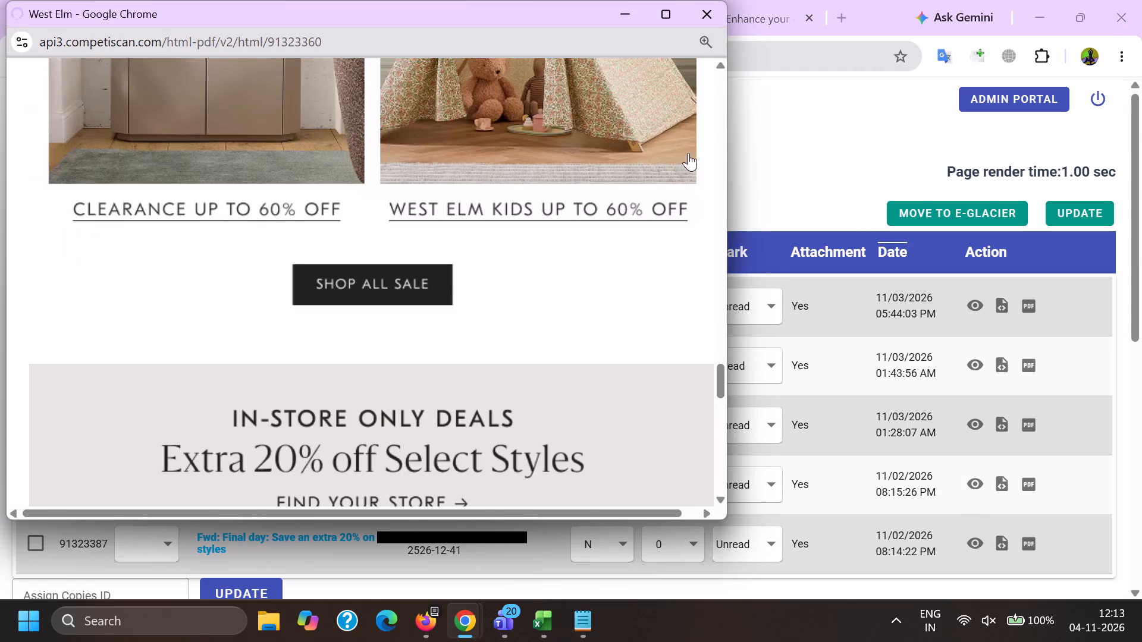
pyautogui.moveTo(720, 87); pyautogui.dragTo(720, 449)
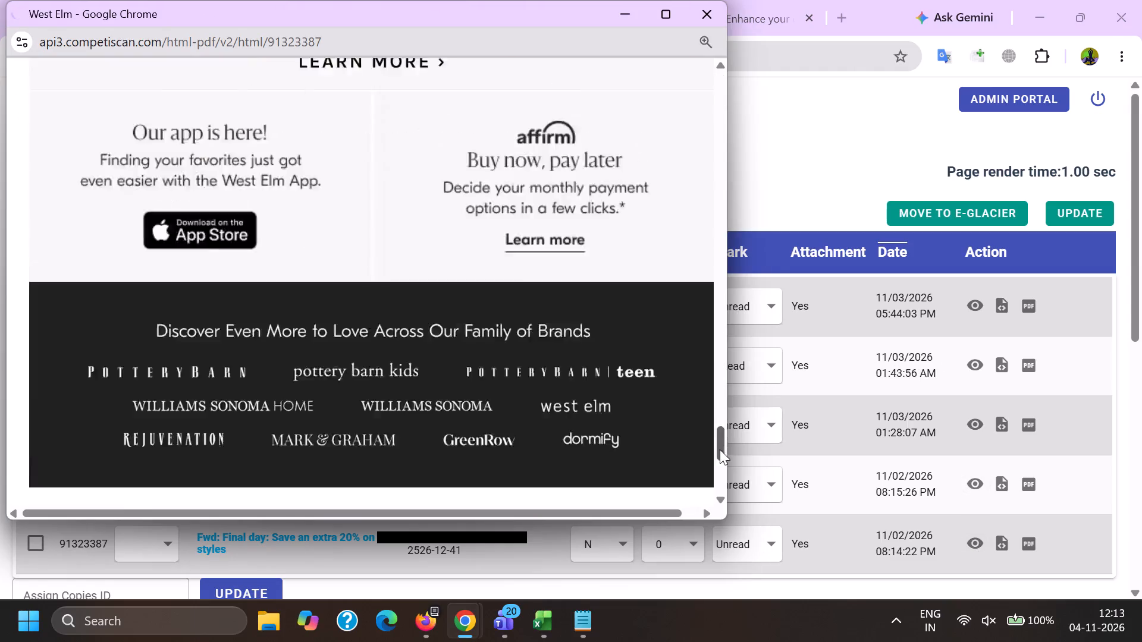
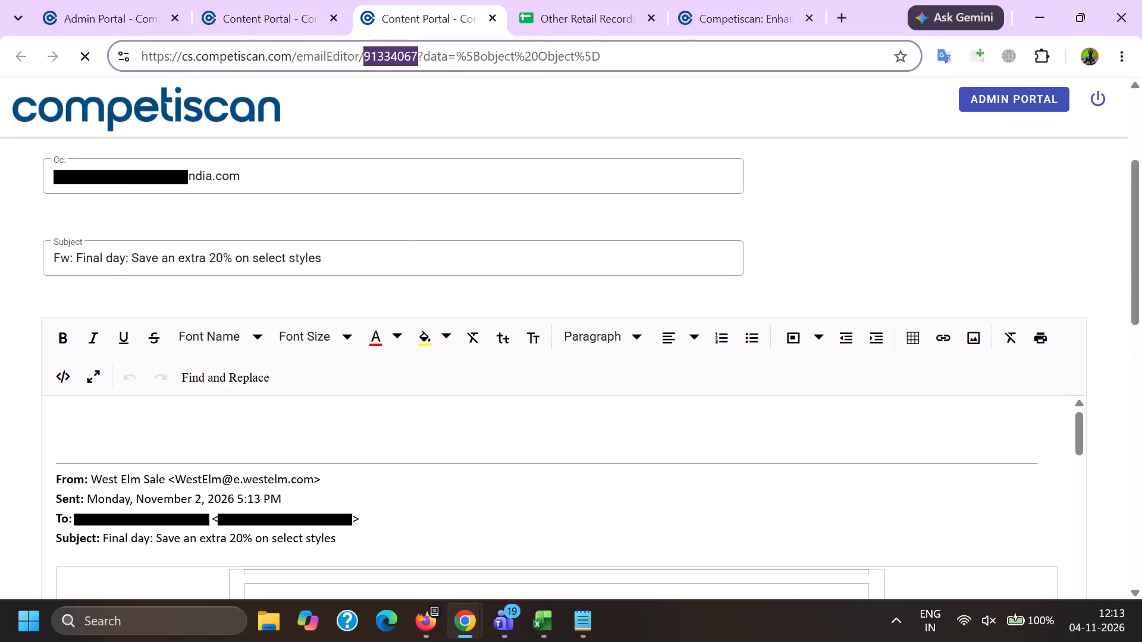
# Remove the horizontal line above the From line in the body of email 91334067.
pyautogui.click(55, 489)
pyautogui.click(52, 480)
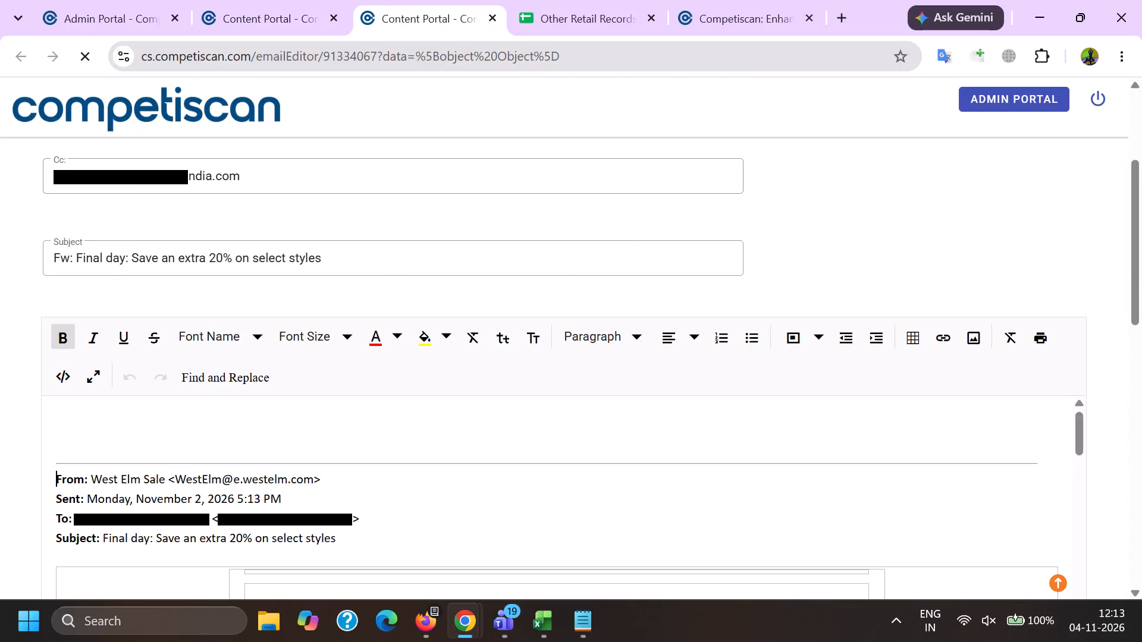
pyautogui.press('Return')
pyautogui.press('Return')
pyautogui.press('Return')
pyautogui.click(52, 480)
pyautogui.press('BackSpace')
pyautogui.press('BackSpace')
pyautogui.press('BackSpace')
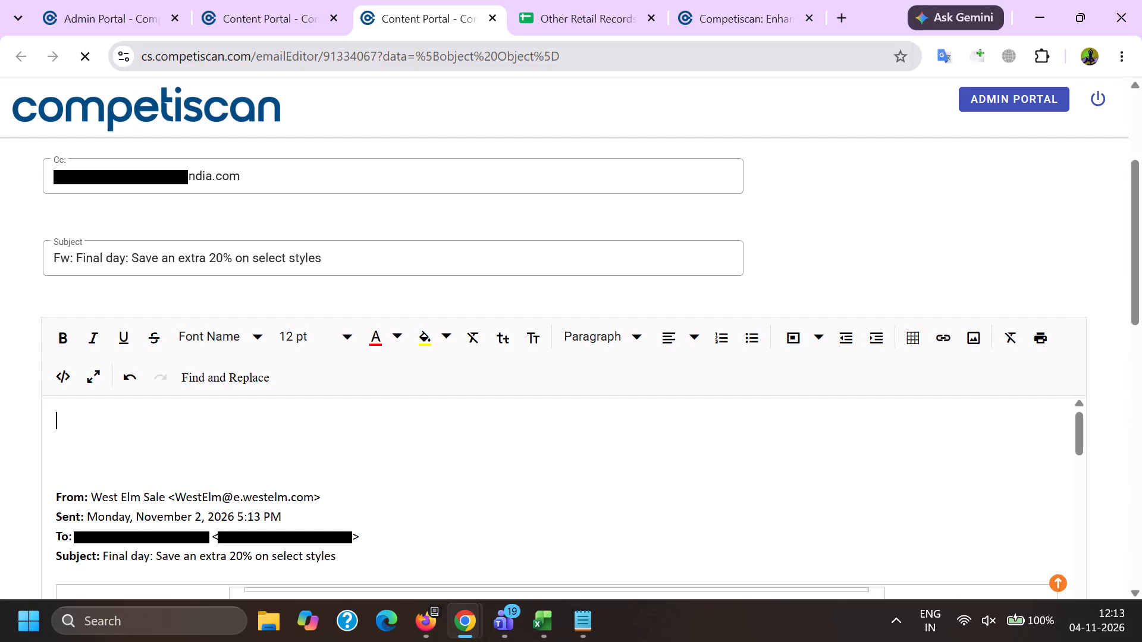
# Strip the forwarded header of the entire To line and the sender's email address after "West Elm Sale".
pyautogui.moveTo(57, 535); pyautogui.dragTo(452, 540)
pyautogui.press('BackSpace')
pyautogui.press('BackSpace')
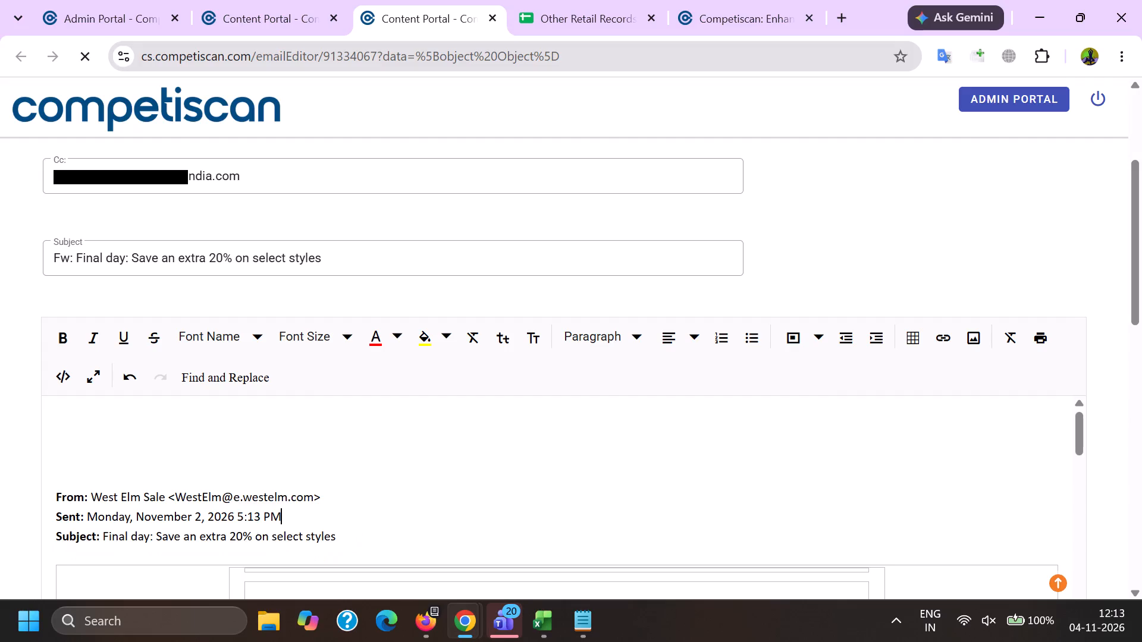
pyautogui.moveTo(171, 496); pyautogui.dragTo(426, 496)
pyautogui.press('BackSpace')
# Remove the hyperlink from the "Our app is here!" App Store image in the email body.
pyautogui.scroll(-2, 460, 300)
pyautogui.scroll(-8, 493, 388)
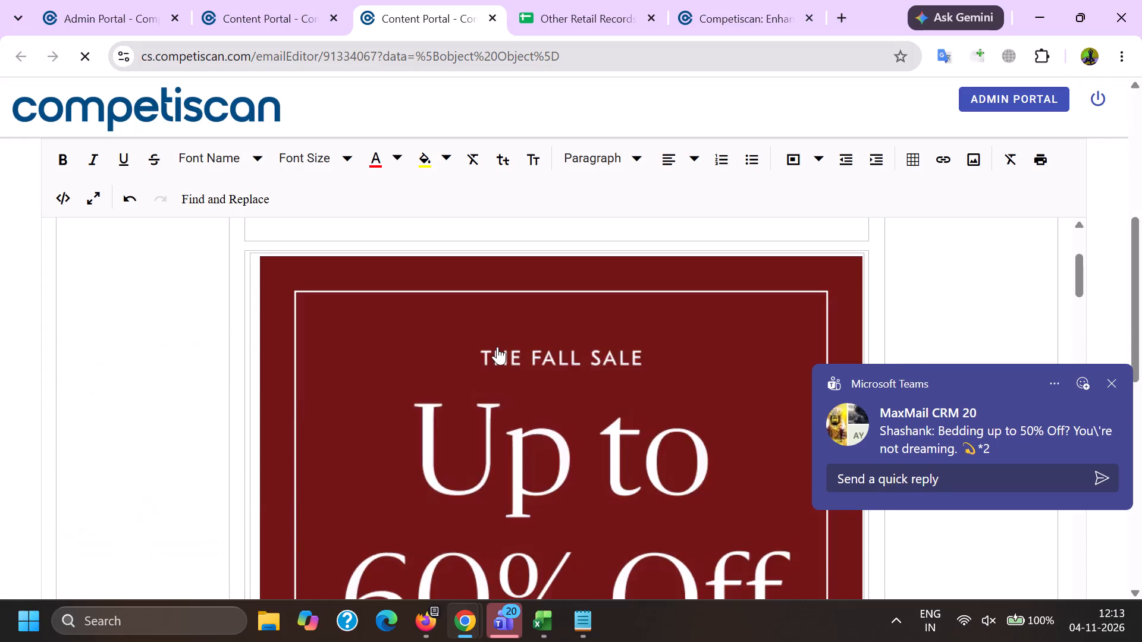
pyautogui.scroll(-5, 497, 347)
pyautogui.scroll(1, 494, 342)
pyautogui.scroll(-20, 494, 347)
pyautogui.scroll(-20, 494, 347)
pyautogui.scroll(-8, 494, 347)
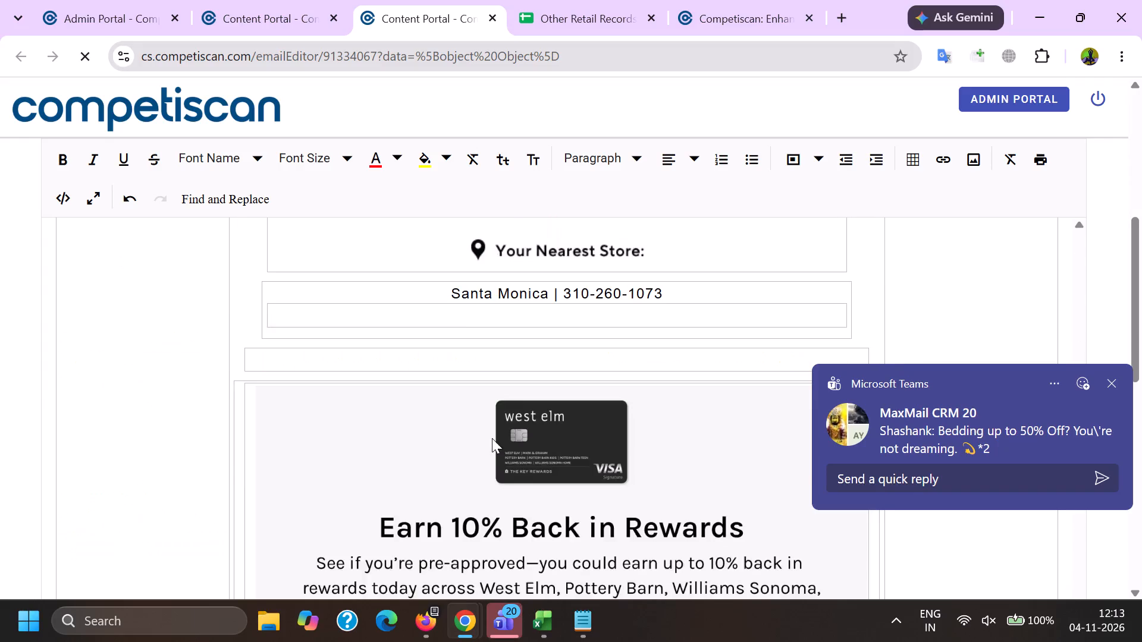
pyautogui.scroll(-5, 492, 438)
pyautogui.click(368, 417)
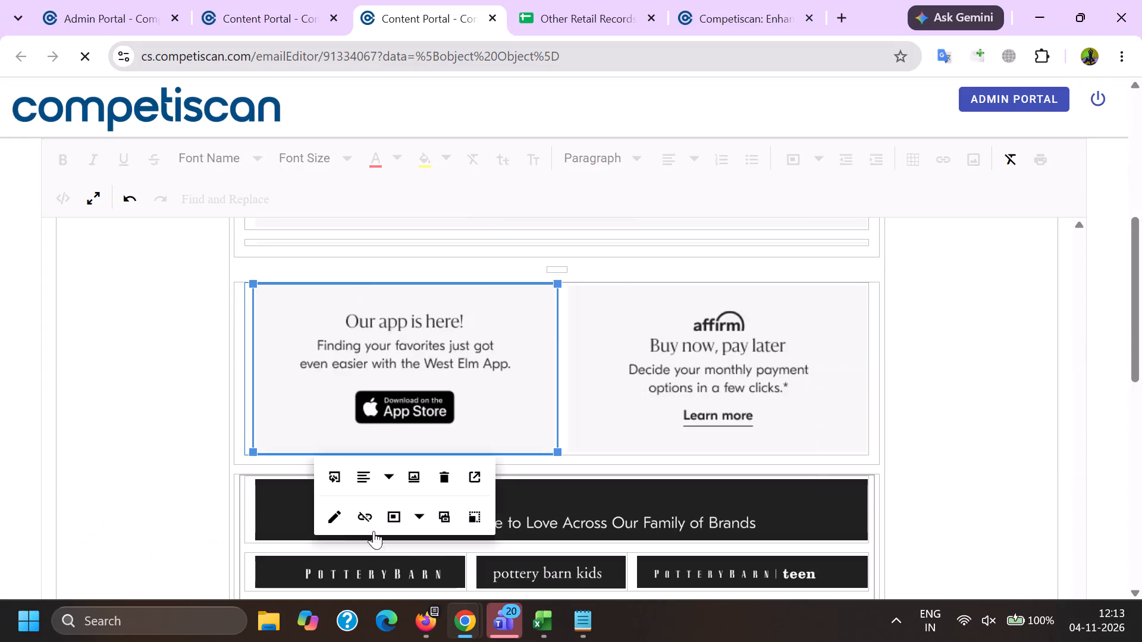
pyautogui.click(363, 521)
# Check the email's footer text from "view this email with images" down to the "This message was sent to" line.
pyautogui.scroll(-10, 399, 381)
pyautogui.click(529, 279)
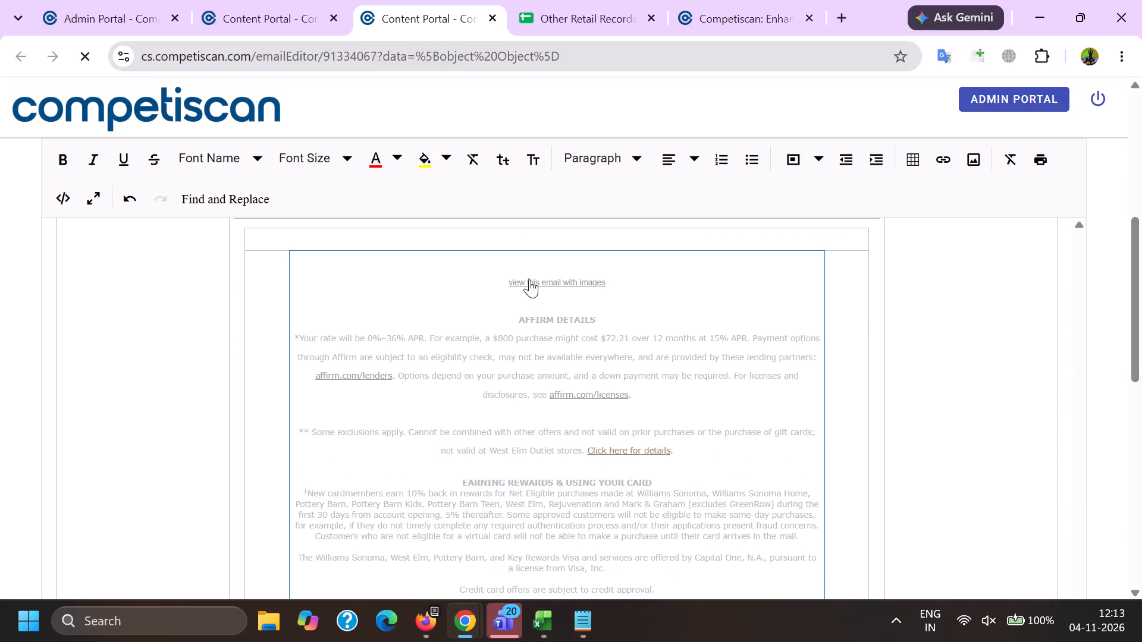
pyautogui.click(625, 322)
pyautogui.scroll(-4, 522, 300)
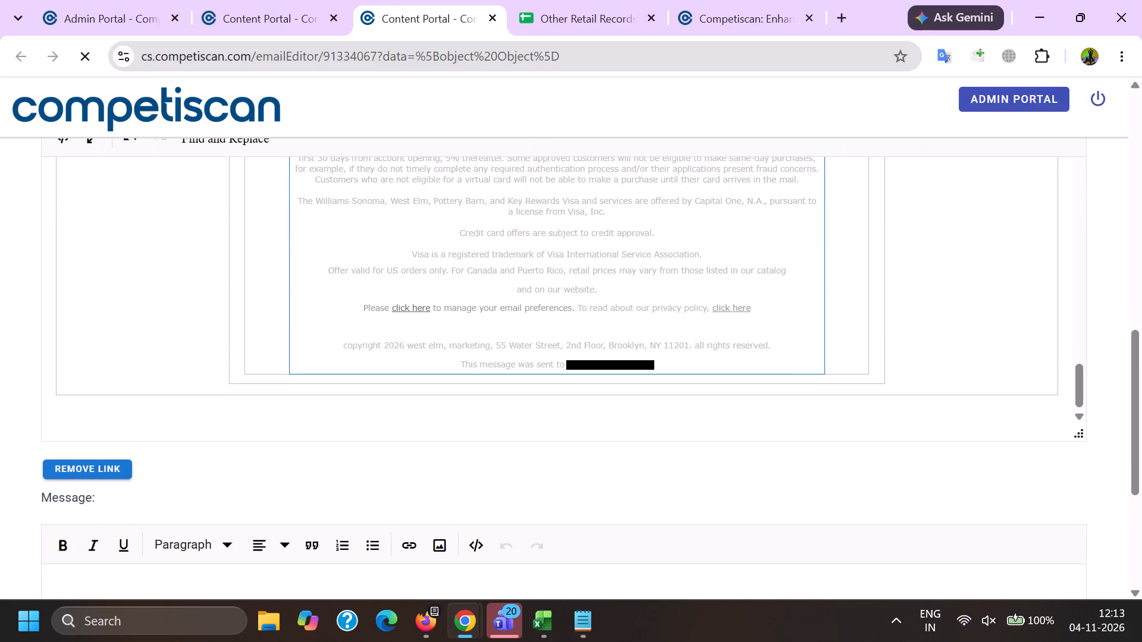
# Delete the recipient's address from the footer of email 91334067 and save the product info.
pyautogui.moveTo(564, 363); pyautogui.dragTo(684, 371)
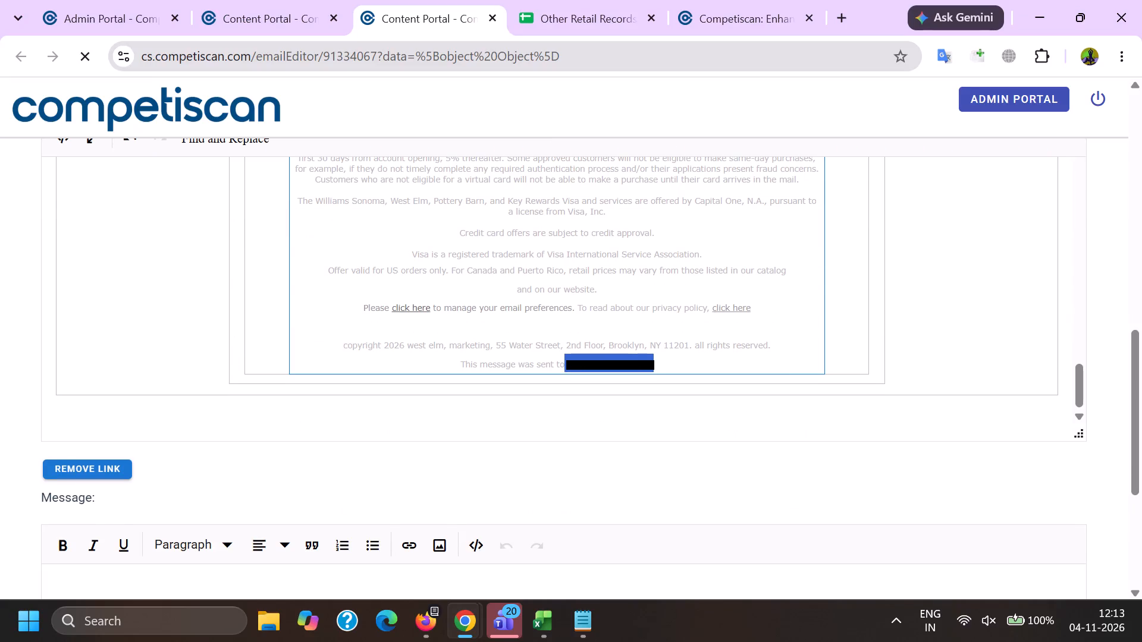
pyautogui.press('BackSpace')
pyautogui.click(403, 303)
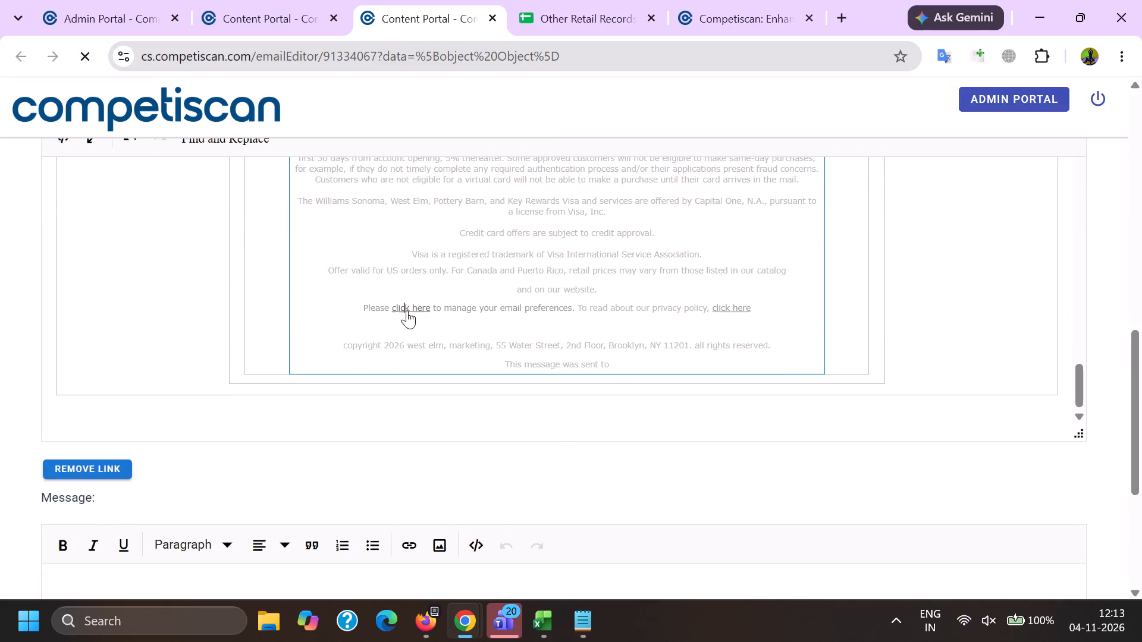
pyautogui.click(500, 337)
pyautogui.scroll(-12, 498, 281)
pyautogui.click(454, 460)
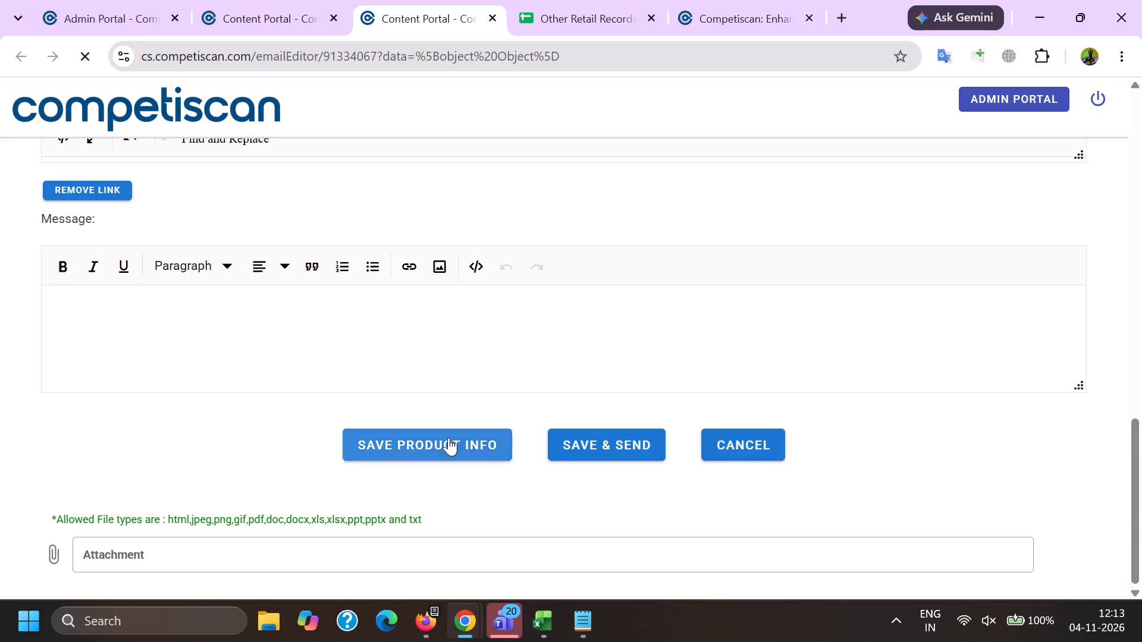
pyautogui.click(573, 372)
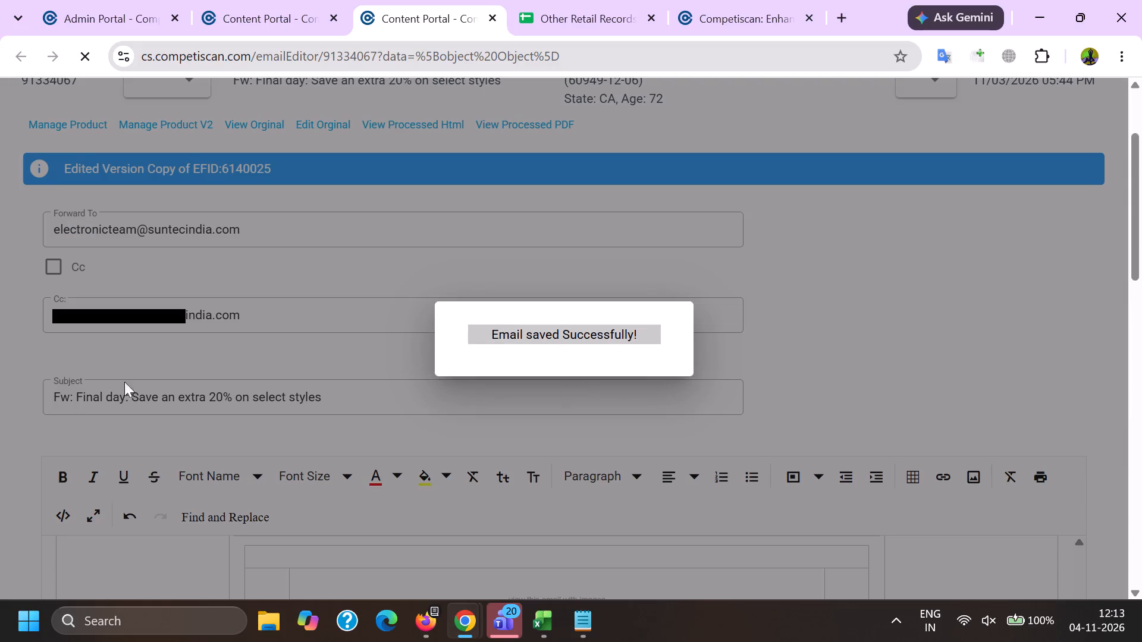
pyautogui.moveTo(8, 294); pyautogui.dragTo(13, 294)
# Open Manage Product for email 91334067 and switch to the preview window of email 91323387.
pyautogui.click(67, 125)
pyautogui.hotkey('alt', 'Tab')
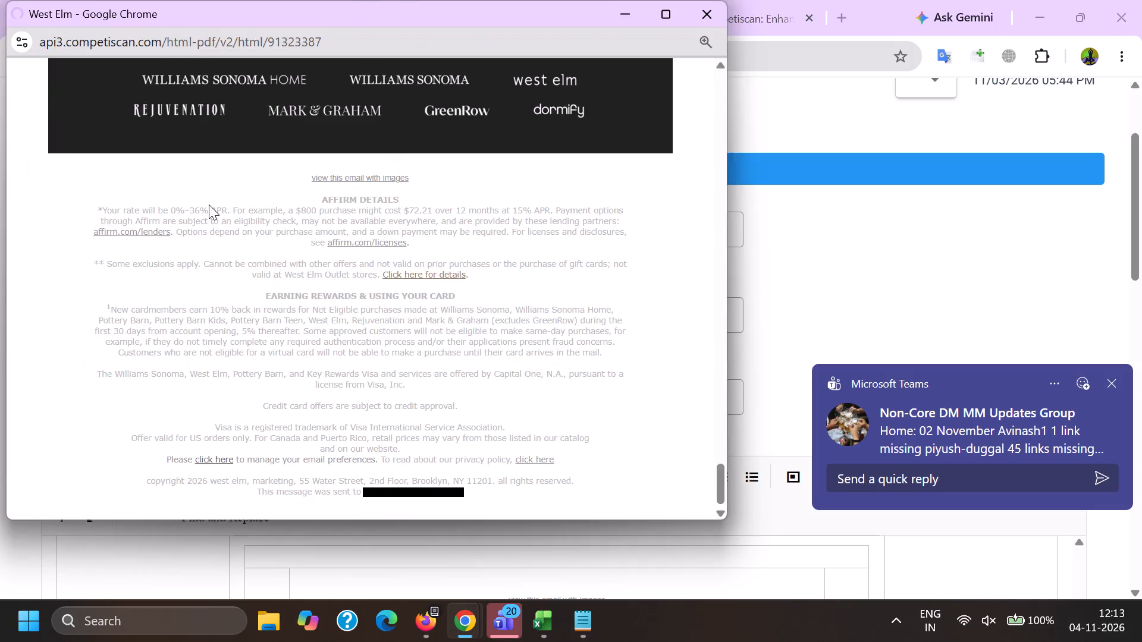
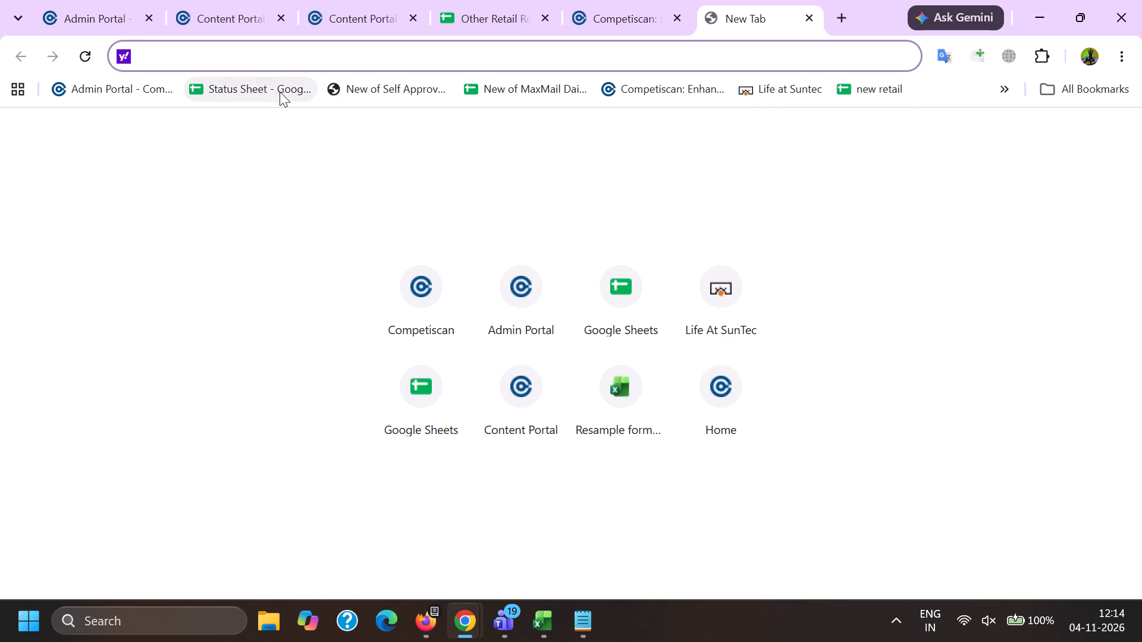
# Open the New of MaxMail Daily Links Update spreadsheet from the bookmarks.
pyautogui.click(529, 90)
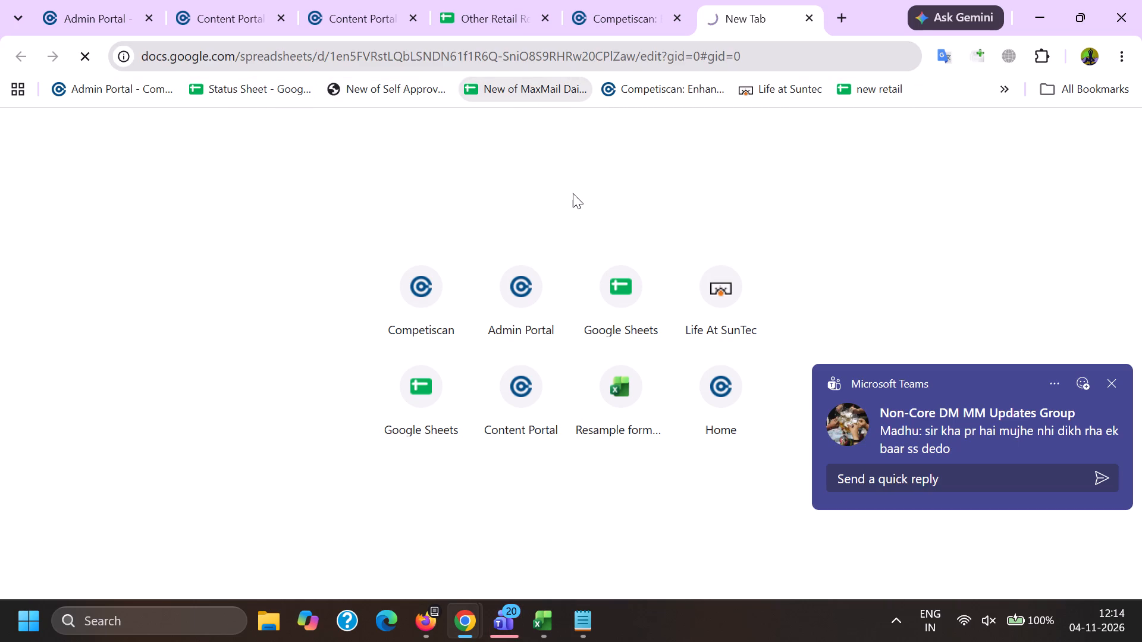
# In the 2025 excel workbook's may 26 sheet, move the filter to the header row of the 02-Nov-26 table.
pyautogui.click(532, 628)
pyautogui.click(695, 546)
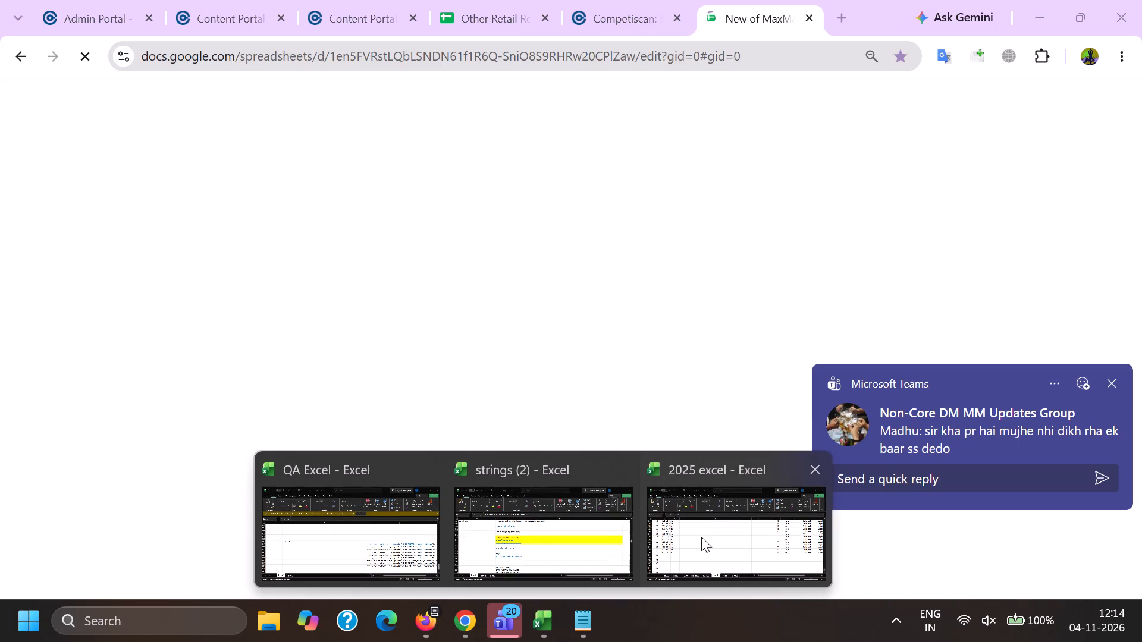
pyautogui.scroll(20, 425, 409)
pyautogui.scroll(6, 425, 409)
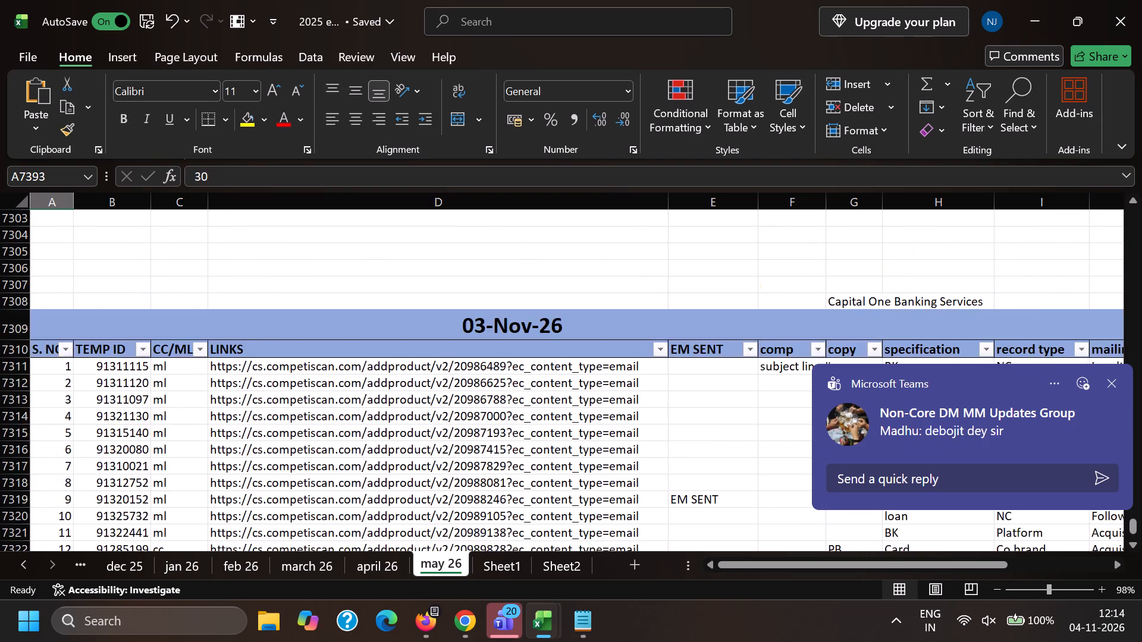
pyautogui.scroll(19, 407, 333)
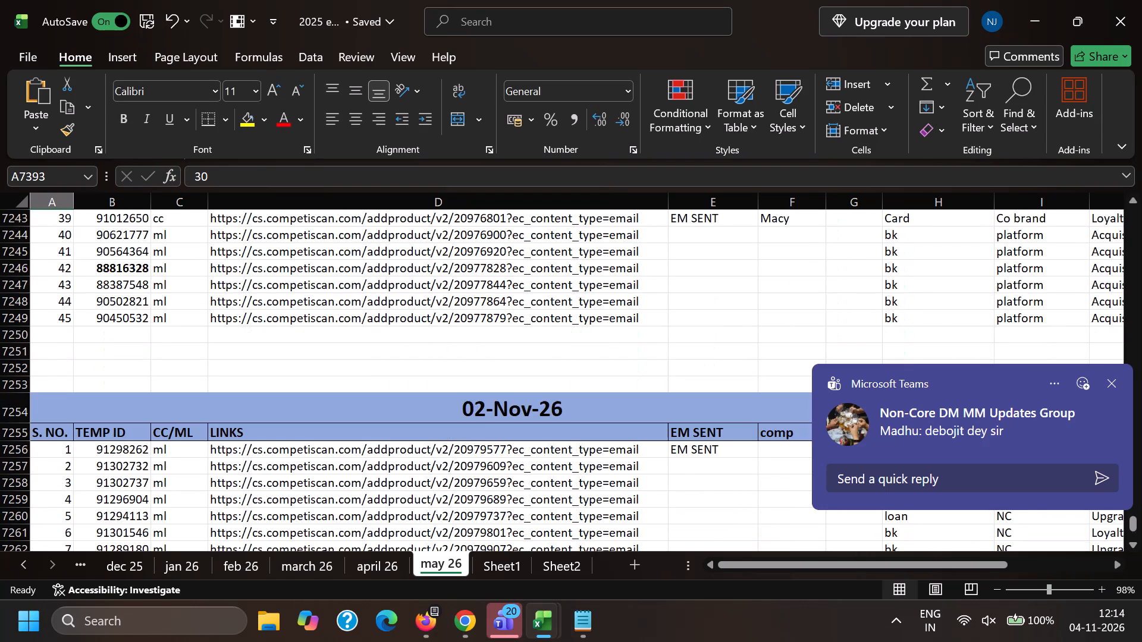
pyautogui.click(68, 429)
pyautogui.hotkey('ctrl', 'shift', 'Right')
pyautogui.hotkey('ctrl', 'shift', 'Right')
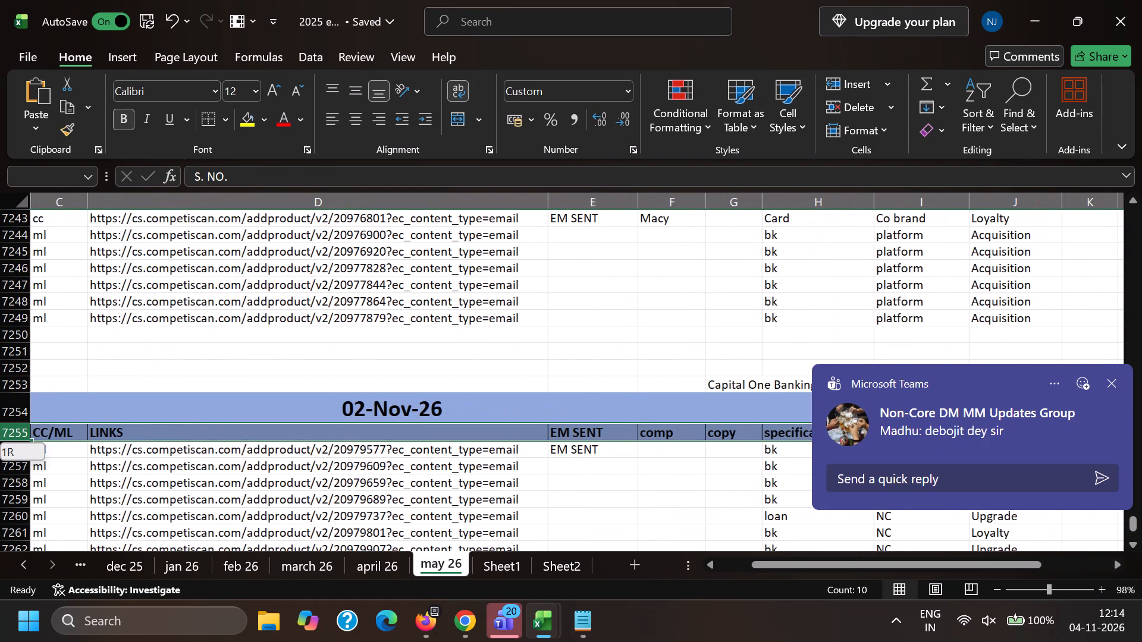
pyautogui.hotkey('ctrl', 'shift', 'Left')
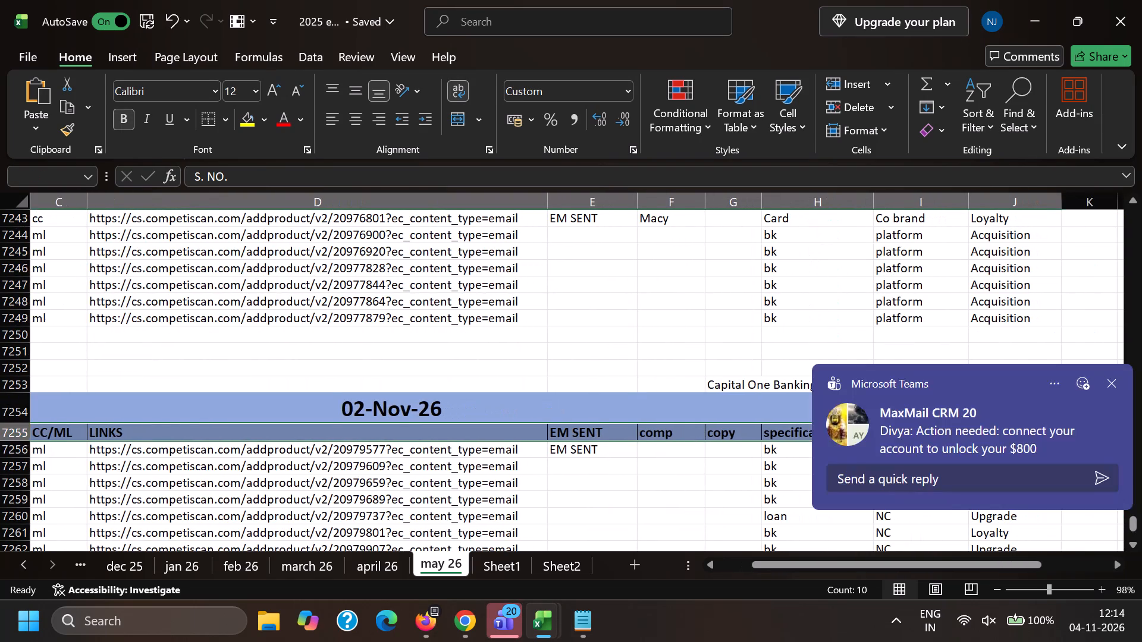
pyautogui.hotkey('ctrl', 'shift', 'l')
pyautogui.hotkey('ctrl', 'shift', 'l')
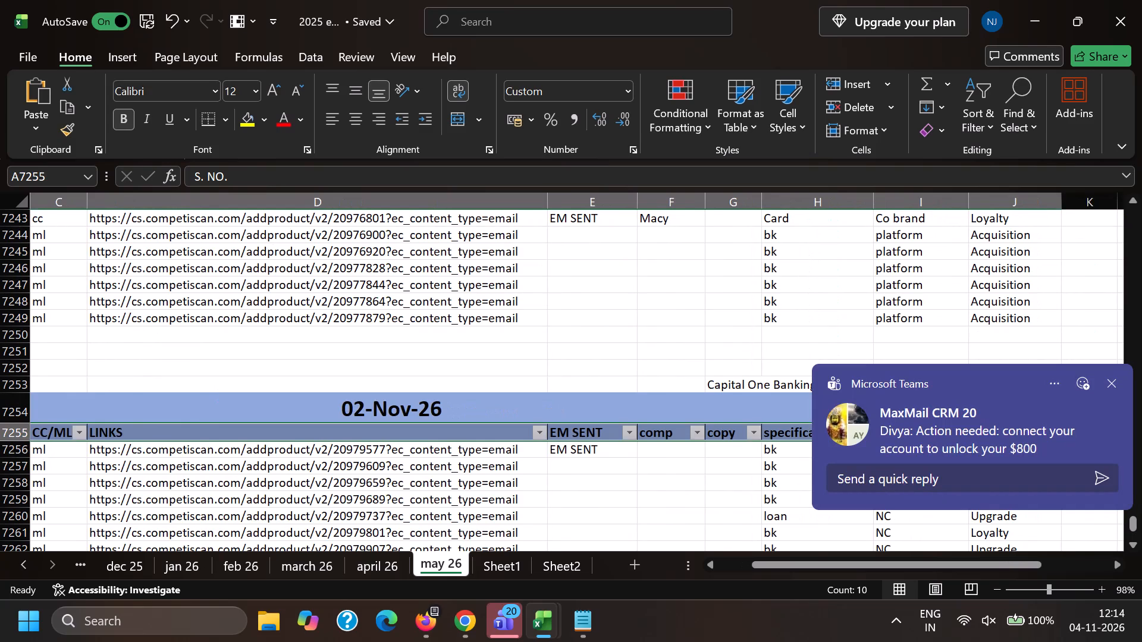
# Filter the CC/ML column of the 02-Nov-26 table to show only cc rows.
pyautogui.click(412, 516)
pyautogui.scroll(-2, 623, 257)
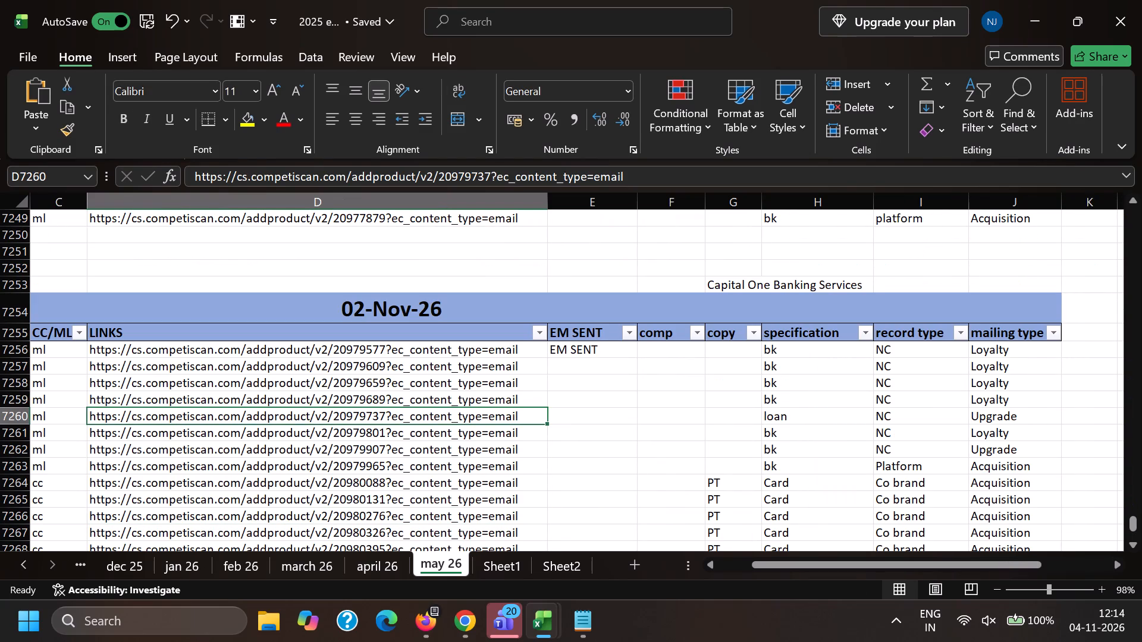
pyautogui.click(83, 335)
pyautogui.click(142, 442)
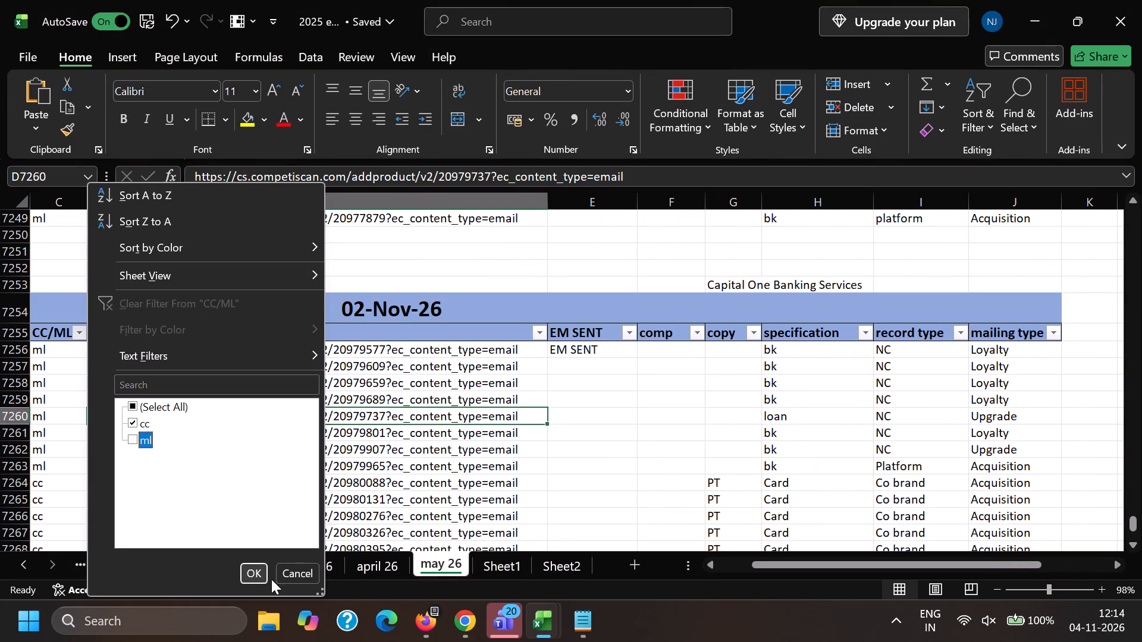
pyautogui.click(271, 579)
pyautogui.click(245, 569)
# Copy all the filtered cc links from the 02-Nov-26 table and switch back to the MaxMail Daily Links Update spreadsheet.
pyautogui.click(161, 349)
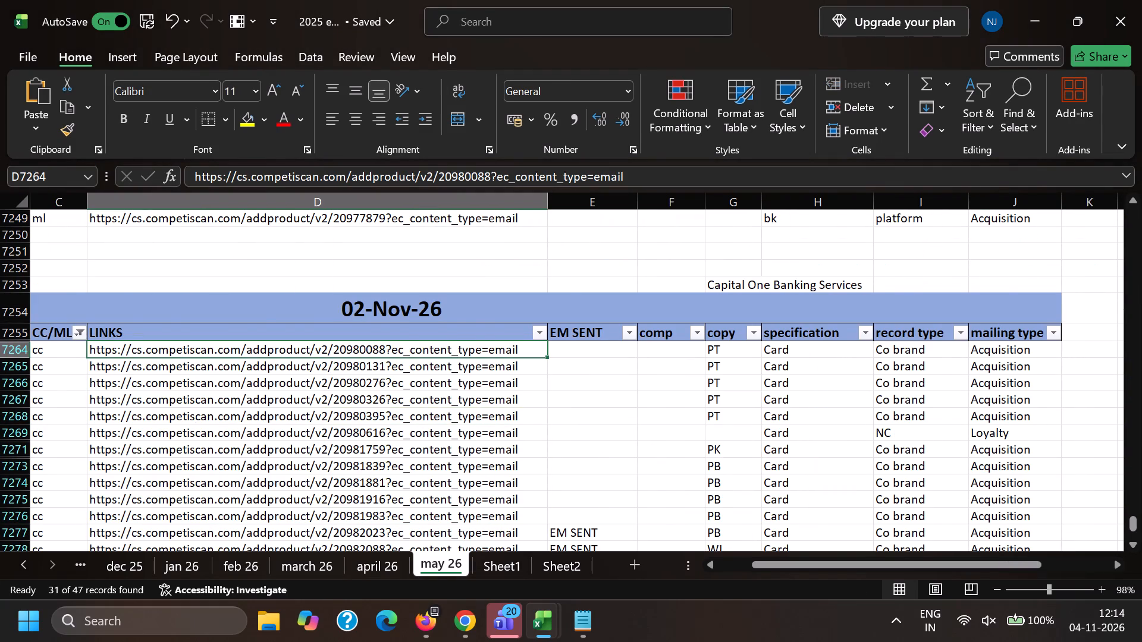
pyautogui.hotkey('ctrl', 'shift', 'Down')
pyautogui.hotkey('ctrl', 'c')
pyautogui.hotkey('alt', 'Tab')
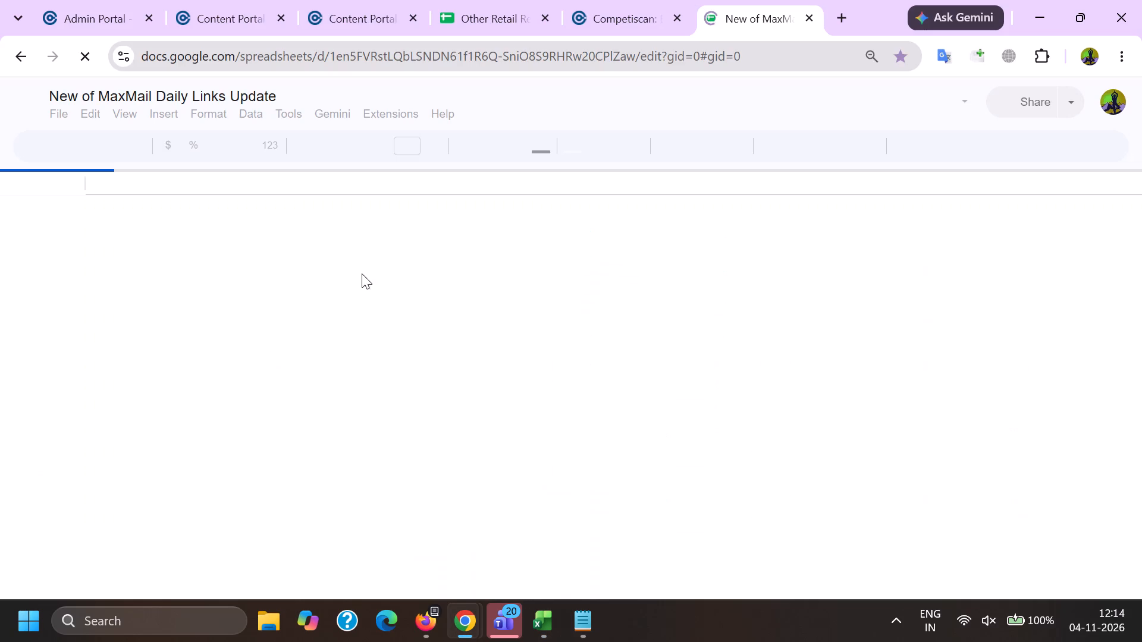
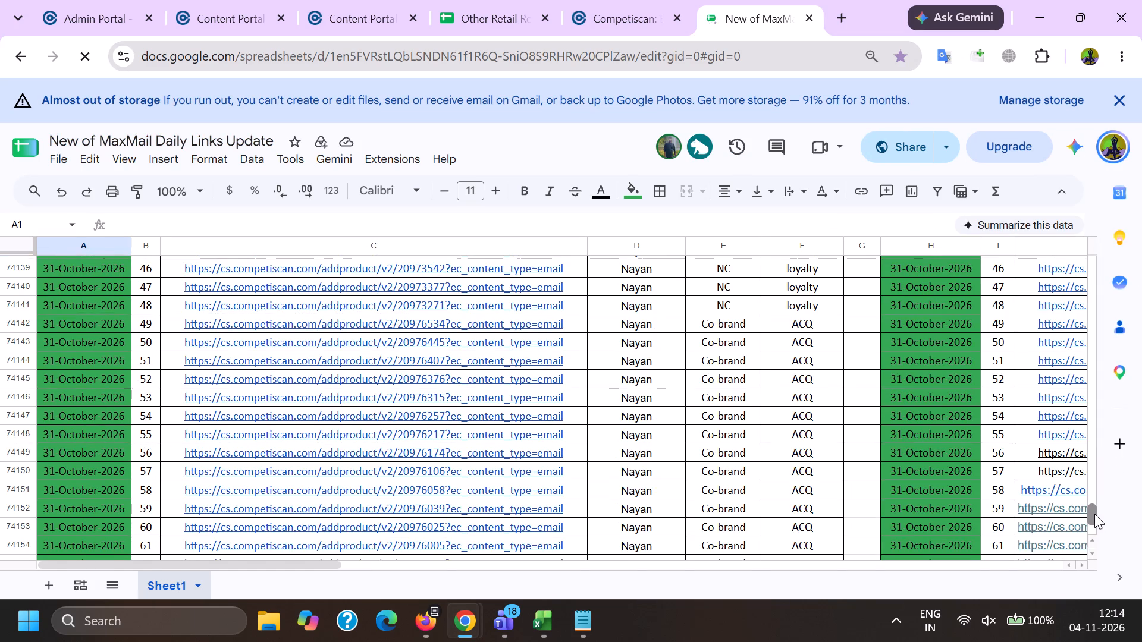
# Insert three sets of 12 blank rows directly below the last filled link of the 2-November-2026 block, at row 75408.
pyautogui.moveTo(1094, 514); pyautogui.dragTo(1094, 518)
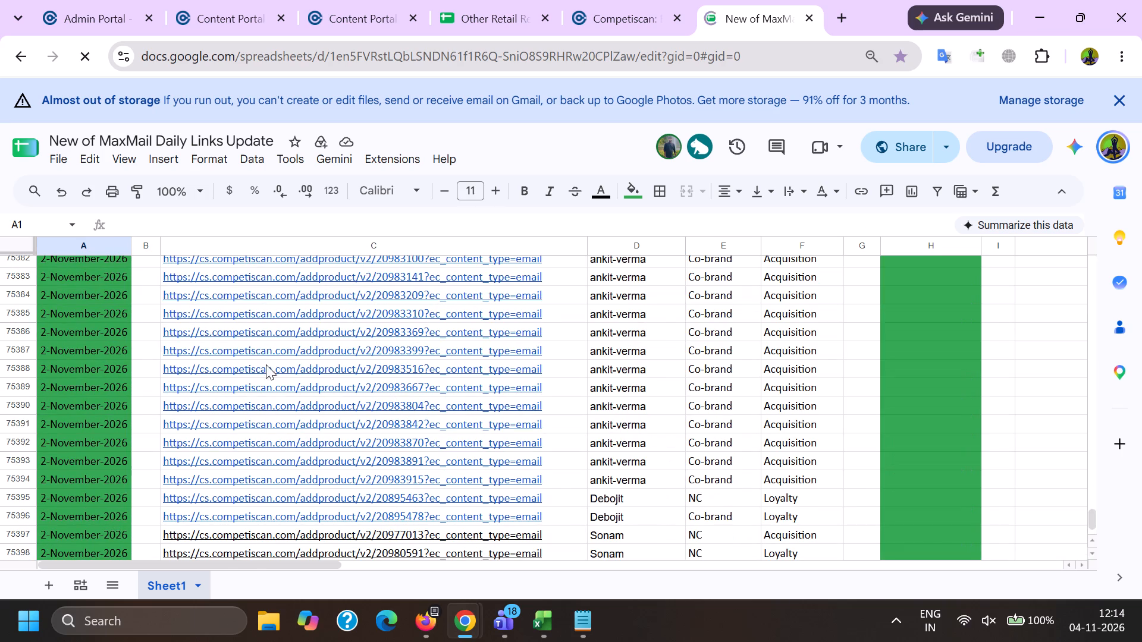
pyautogui.scroll(-7, 240, 359)
pyautogui.scroll(4, 261, 391)
pyautogui.click(341, 471)
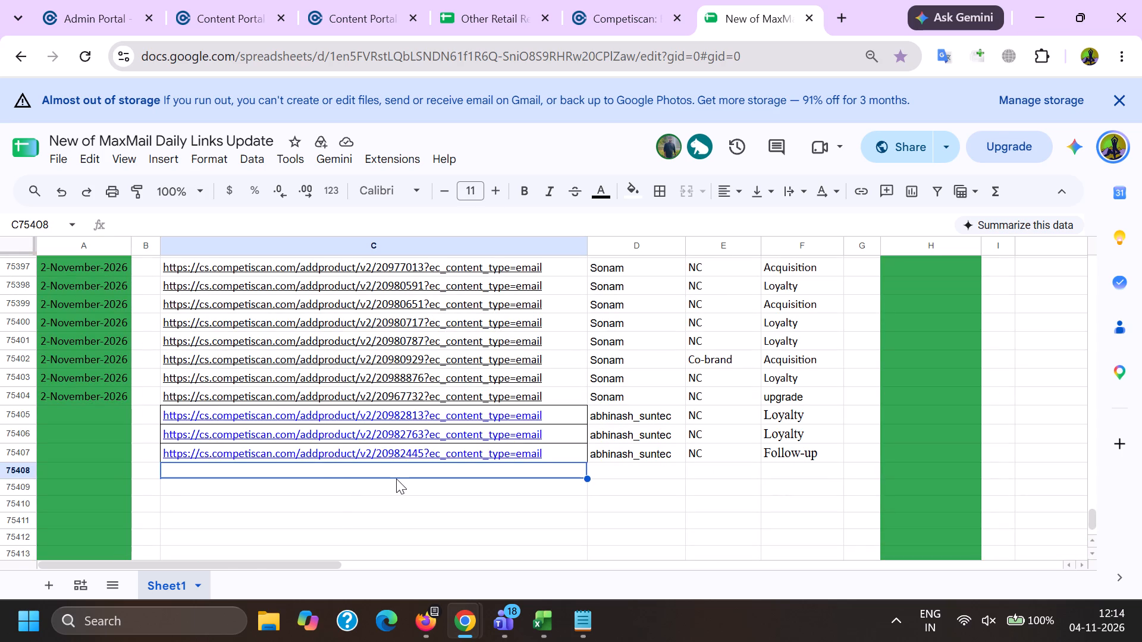
pyautogui.hotkey('shift', 'Down')
pyautogui.hotkey('shift', 'Down')
pyautogui.hotkey('shift', 'Down')
pyautogui.hotkey('shift', 'Down')
pyautogui.hotkey('shift', 'Down')
pyautogui.hotkey('shift', 'Down')
pyautogui.hotkey('shift', 'Down')
pyautogui.hotkey('shift', 'Down')
pyautogui.hotkey('shift', 'Down')
pyautogui.hotkey('shift', 'Down')
pyautogui.hotkey('shift', 'Down')
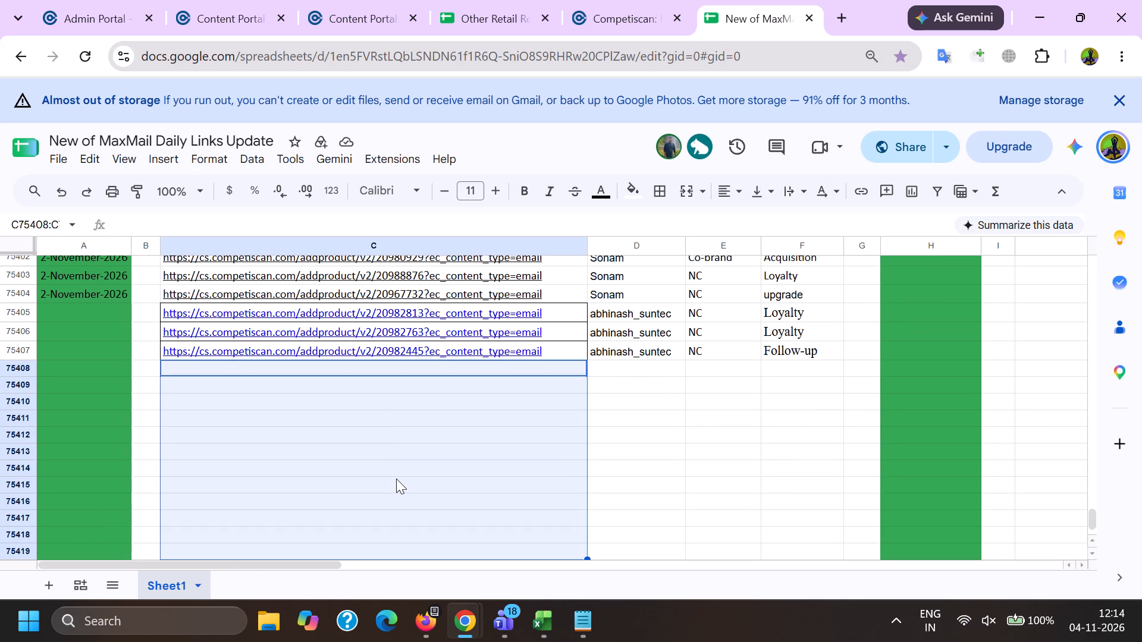
pyautogui.hotkey('shift', 'Down')
pyautogui.hotkey('shift', 'Down')
pyautogui.hotkey('shift', 'Up')
pyautogui.hotkey('shift', 'Up')
pyautogui.rightClick(396, 475)
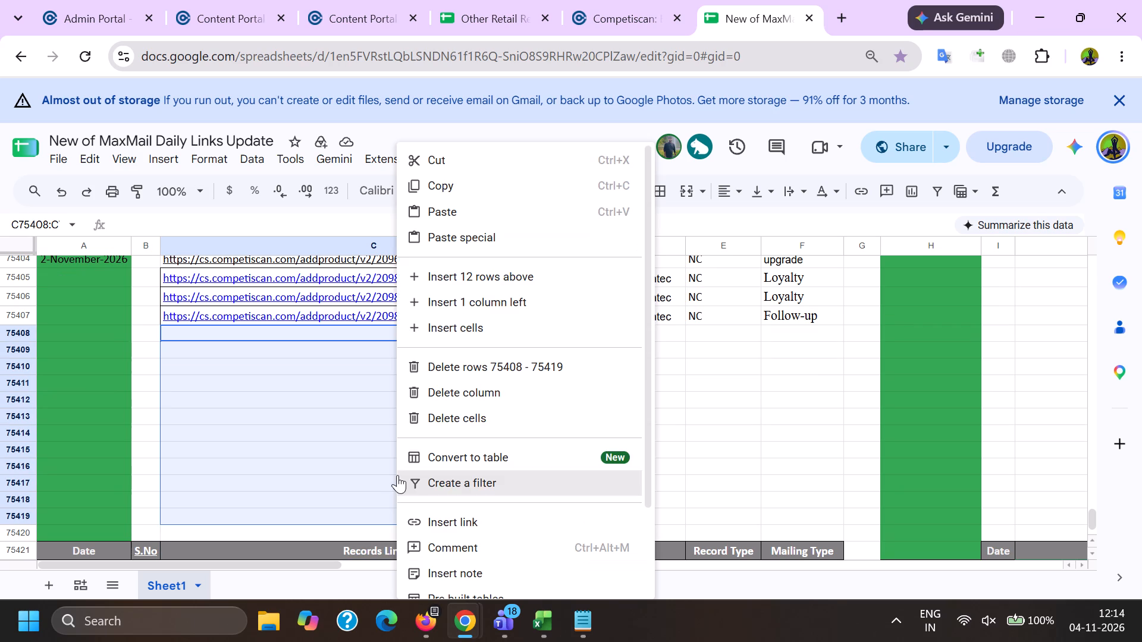
pyautogui.click(434, 275)
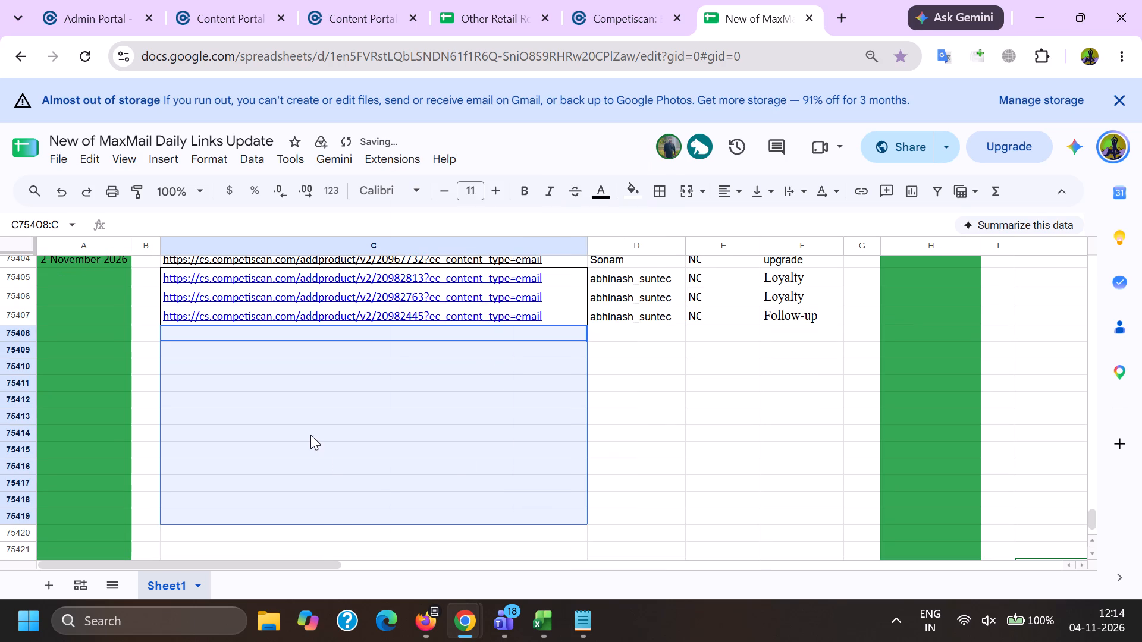
pyautogui.rightClick(310, 435)
pyautogui.click(368, 269)
pyautogui.rightClick(322, 382)
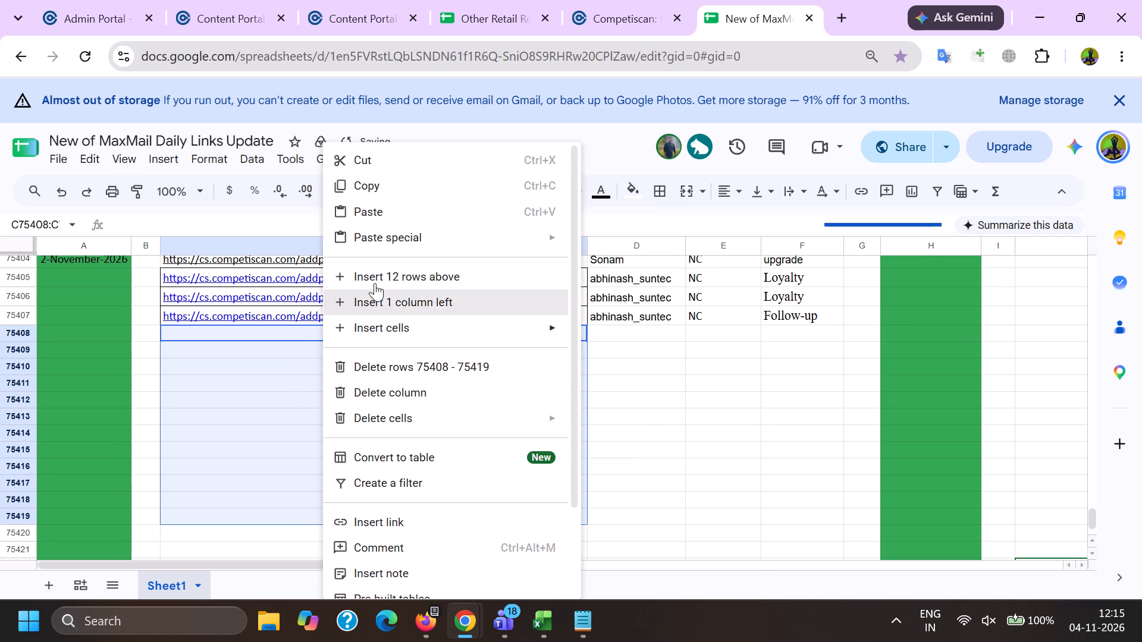
pyautogui.click(372, 271)
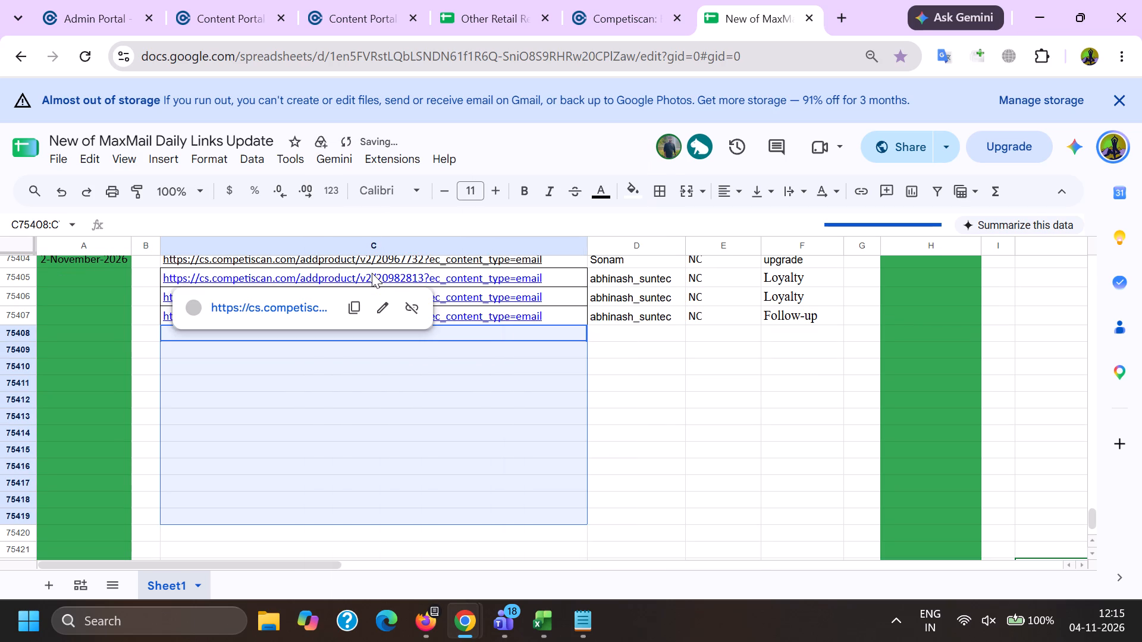
# Paste the copied cc links into column C starting at cell C75408.
pyautogui.click(409, 356)
pyautogui.click(419, 332)
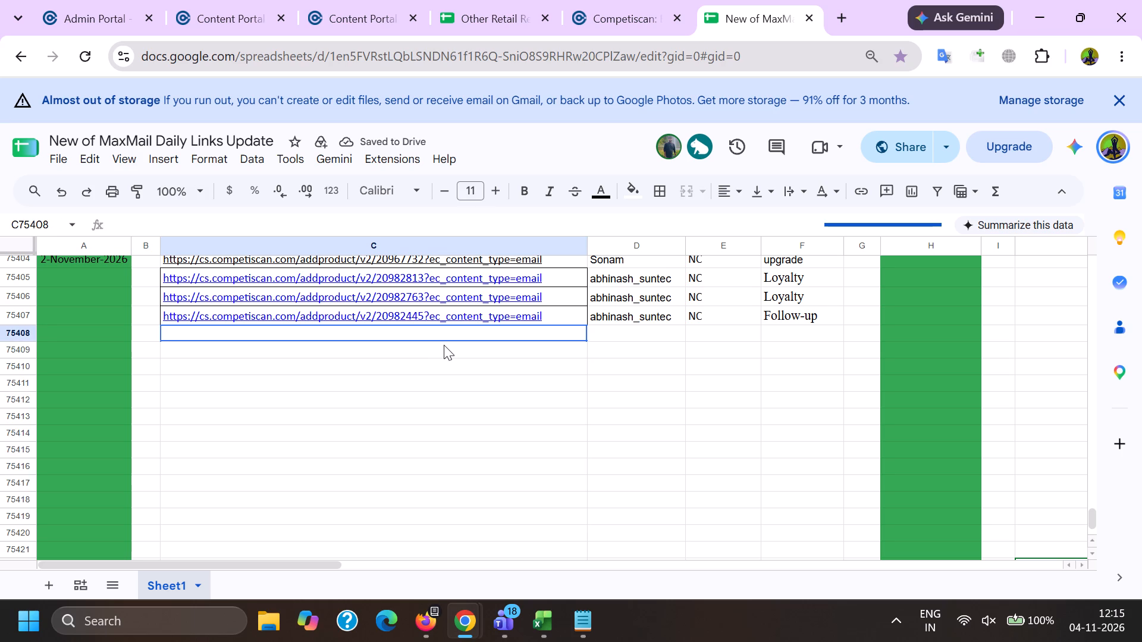
pyautogui.hotkey('ctrl', 'v')
# Enter the processor's username in cell D75408 beside the first pasted link.
pyautogui.click(638, 336)
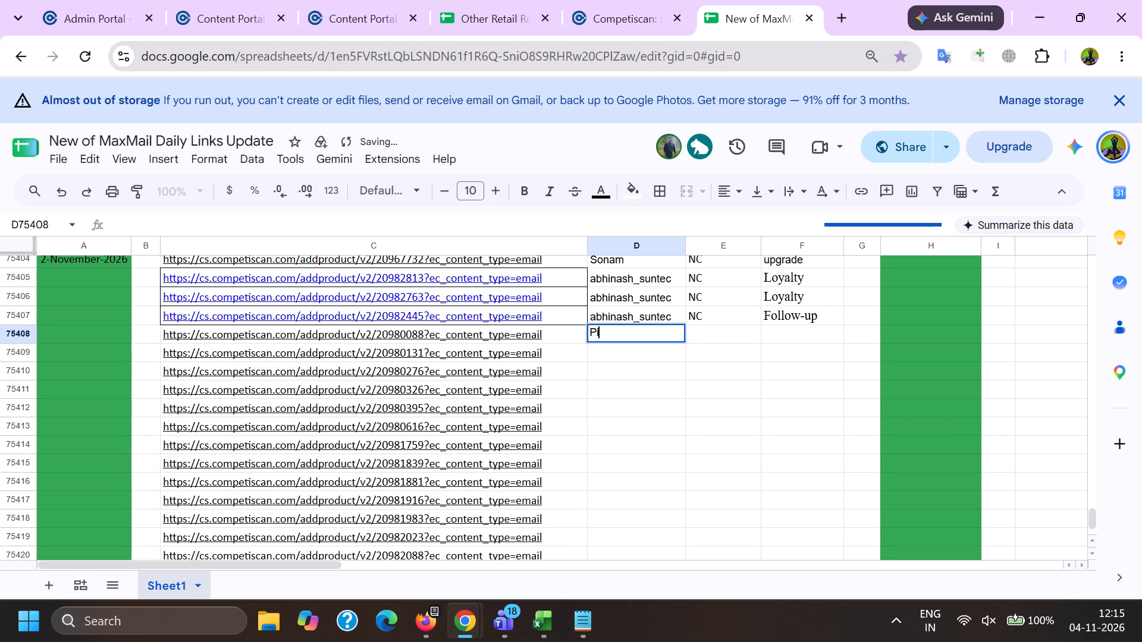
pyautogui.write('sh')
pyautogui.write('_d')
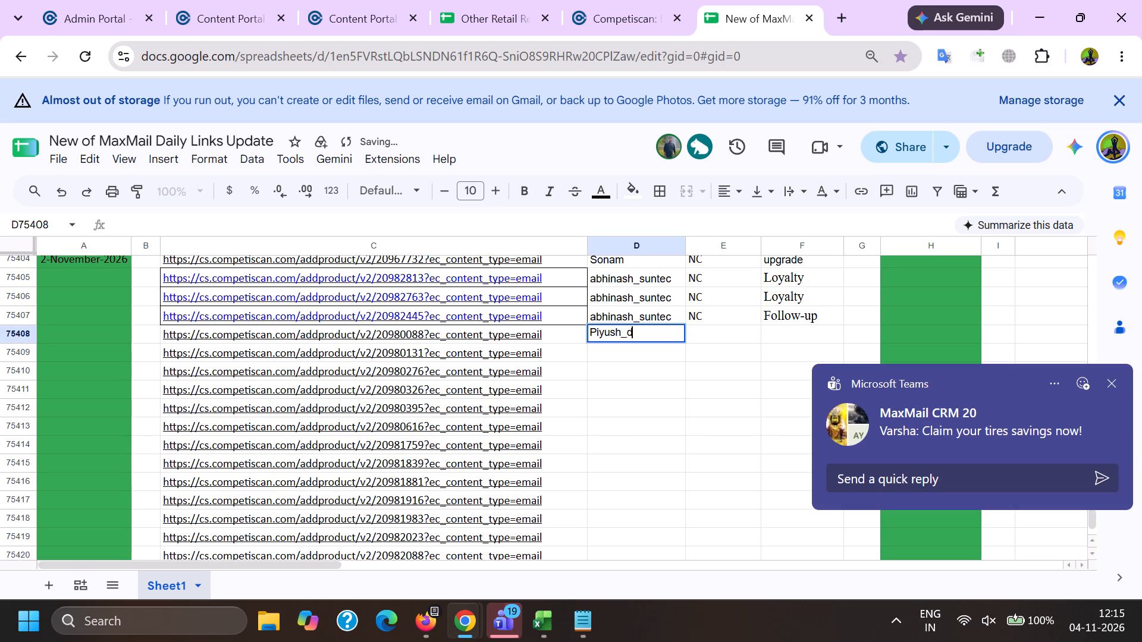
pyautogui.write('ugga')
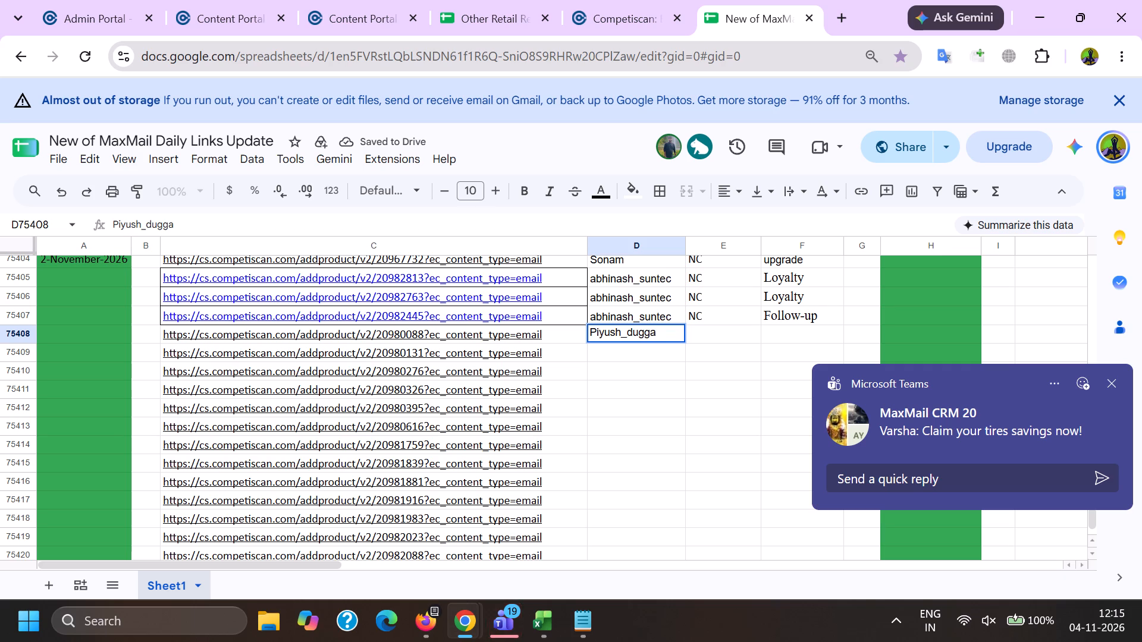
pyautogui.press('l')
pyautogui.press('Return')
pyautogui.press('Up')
# Copy the username from D75408 into column D for all remaining pasted links, rows 75409 to 75438.
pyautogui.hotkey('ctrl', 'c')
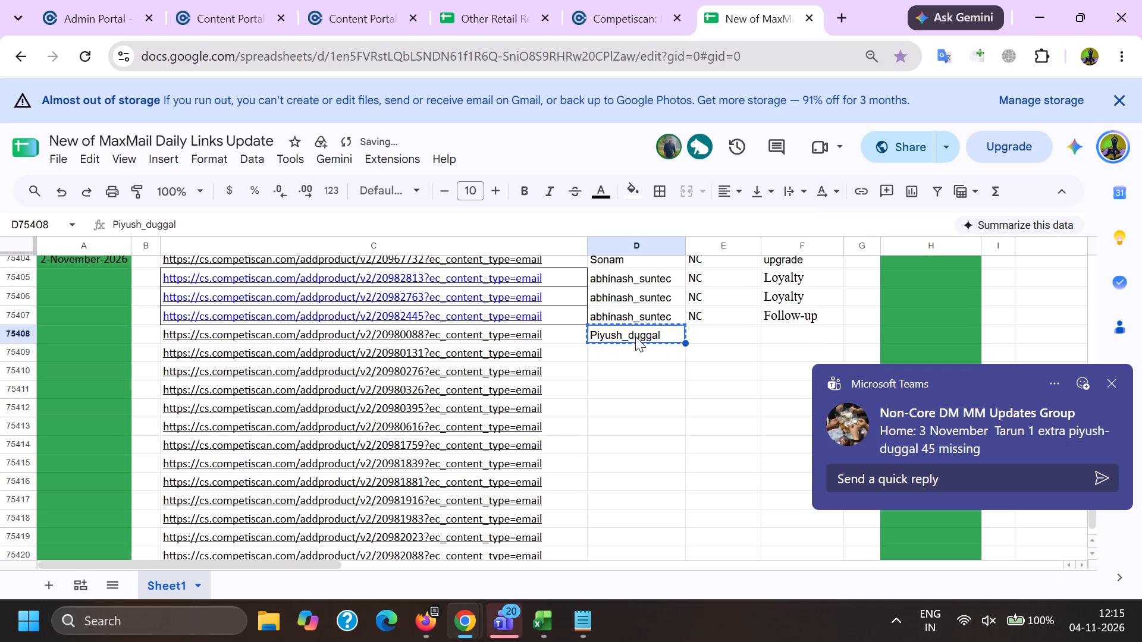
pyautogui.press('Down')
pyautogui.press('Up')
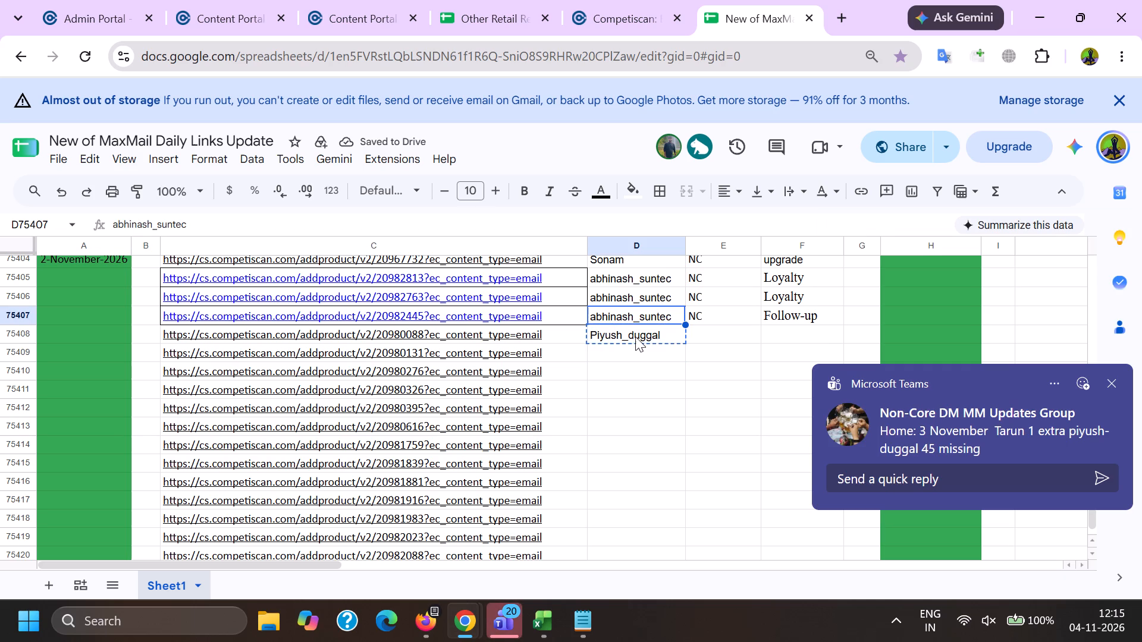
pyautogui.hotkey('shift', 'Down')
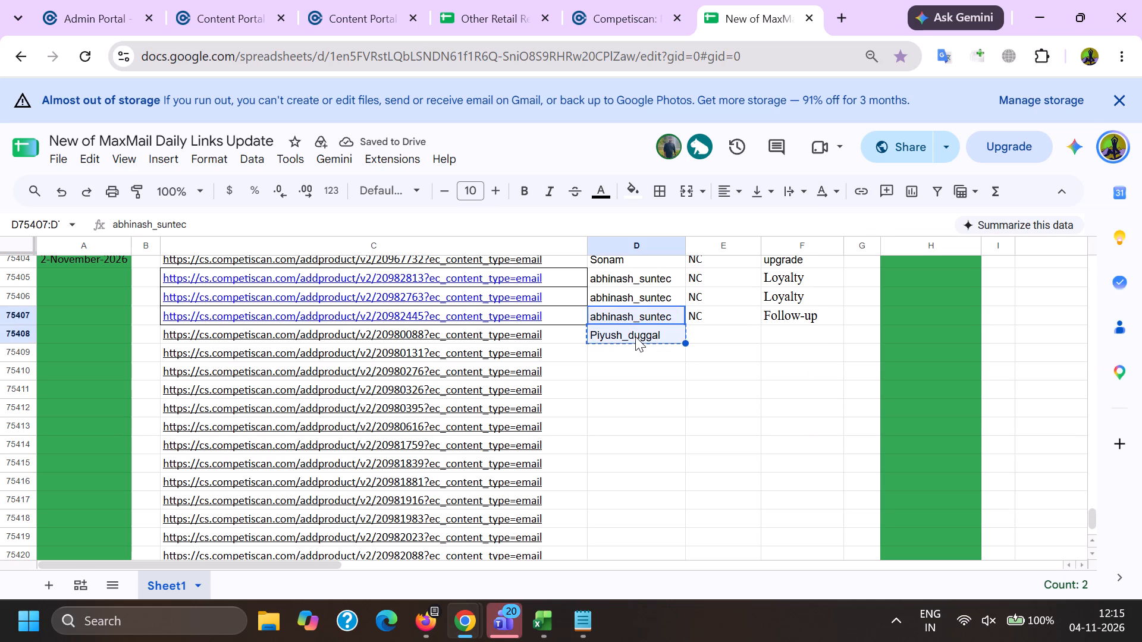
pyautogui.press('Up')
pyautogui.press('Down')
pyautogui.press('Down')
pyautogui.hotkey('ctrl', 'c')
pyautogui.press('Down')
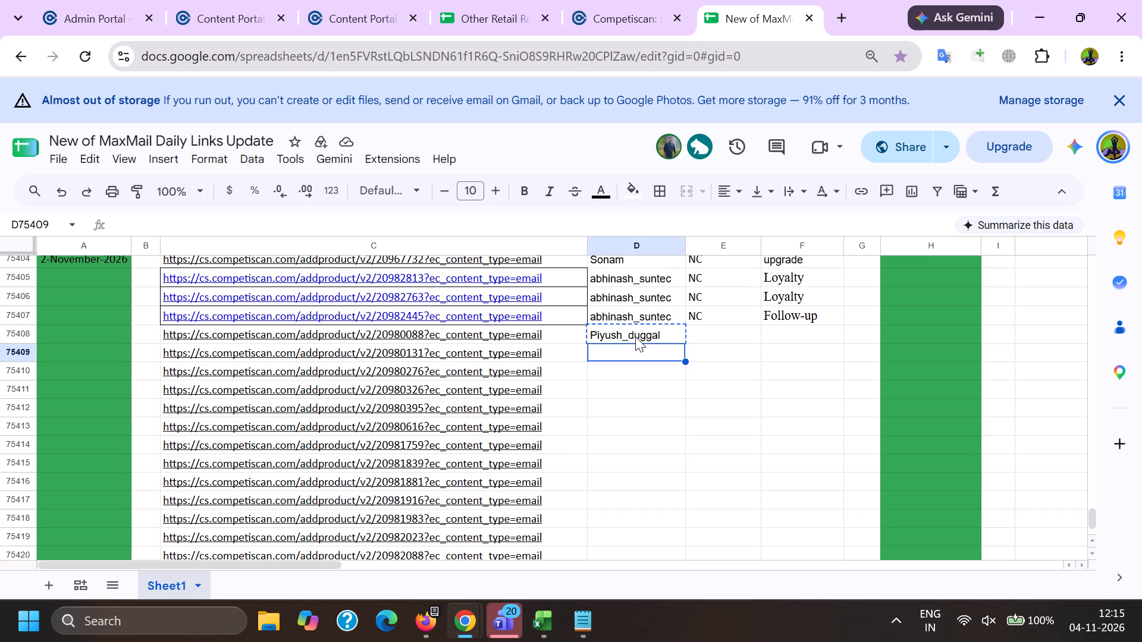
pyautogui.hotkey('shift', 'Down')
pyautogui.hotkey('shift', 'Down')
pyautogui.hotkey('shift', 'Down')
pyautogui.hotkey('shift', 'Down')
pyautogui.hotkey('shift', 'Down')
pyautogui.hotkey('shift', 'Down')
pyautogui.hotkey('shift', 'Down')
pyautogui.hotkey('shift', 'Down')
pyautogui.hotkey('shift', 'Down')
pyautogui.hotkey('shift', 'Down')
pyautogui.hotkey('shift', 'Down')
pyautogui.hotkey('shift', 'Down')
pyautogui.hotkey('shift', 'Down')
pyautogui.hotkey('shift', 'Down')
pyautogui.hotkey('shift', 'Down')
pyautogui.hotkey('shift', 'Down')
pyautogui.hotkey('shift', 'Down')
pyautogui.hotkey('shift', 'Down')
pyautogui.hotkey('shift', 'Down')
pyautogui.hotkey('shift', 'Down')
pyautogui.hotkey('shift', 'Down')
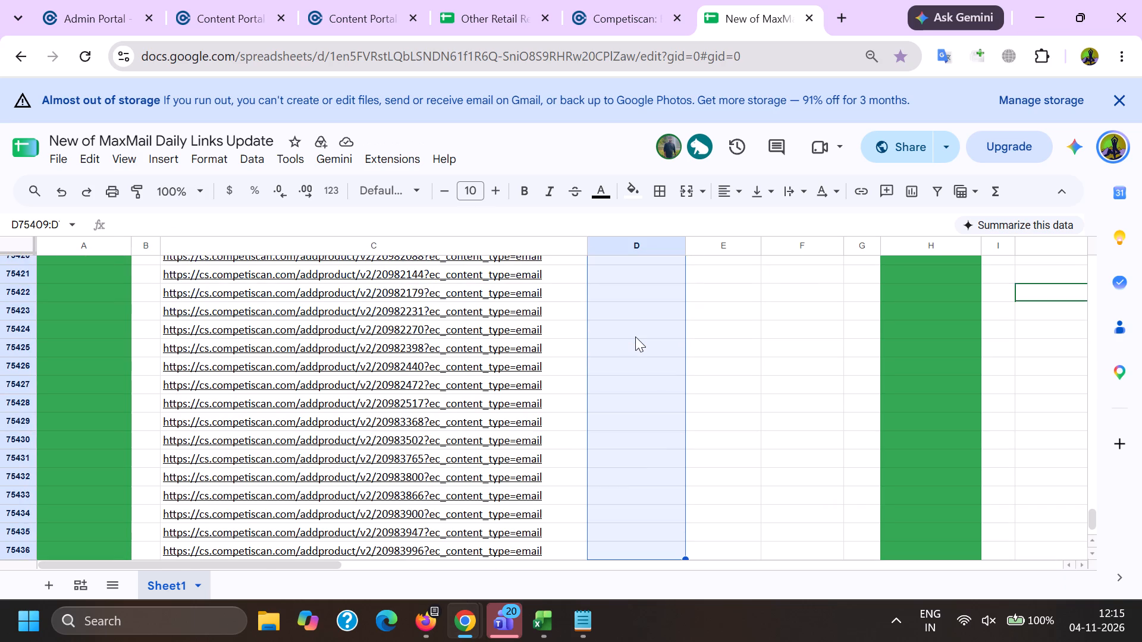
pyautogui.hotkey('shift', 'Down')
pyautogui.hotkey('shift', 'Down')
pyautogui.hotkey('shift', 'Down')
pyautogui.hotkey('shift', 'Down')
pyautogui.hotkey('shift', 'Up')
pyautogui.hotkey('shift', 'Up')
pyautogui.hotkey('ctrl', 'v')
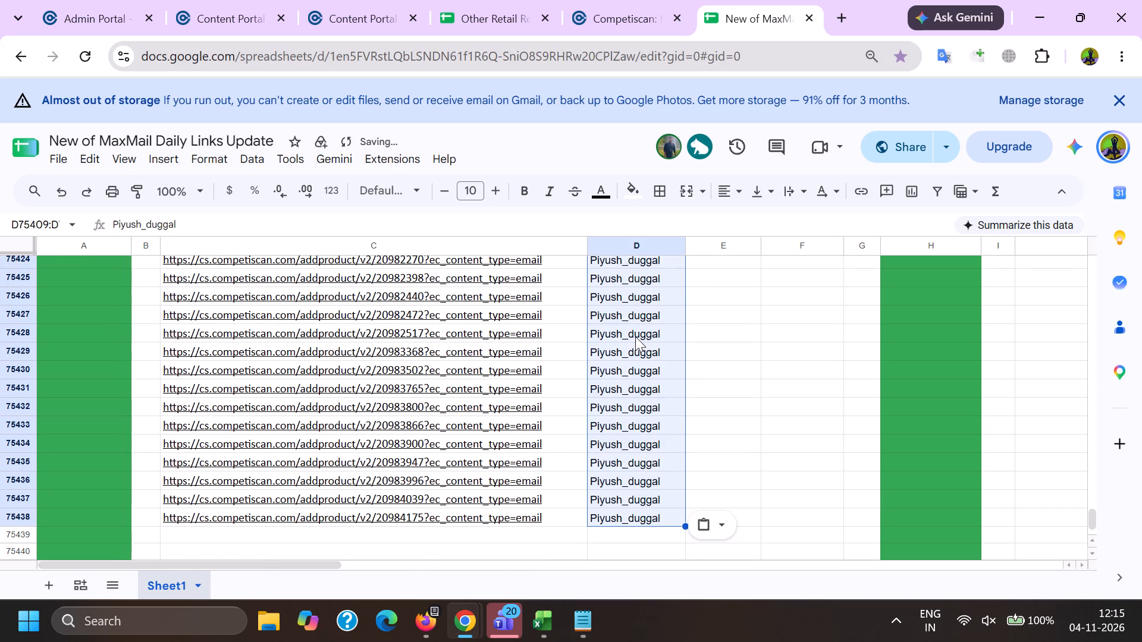
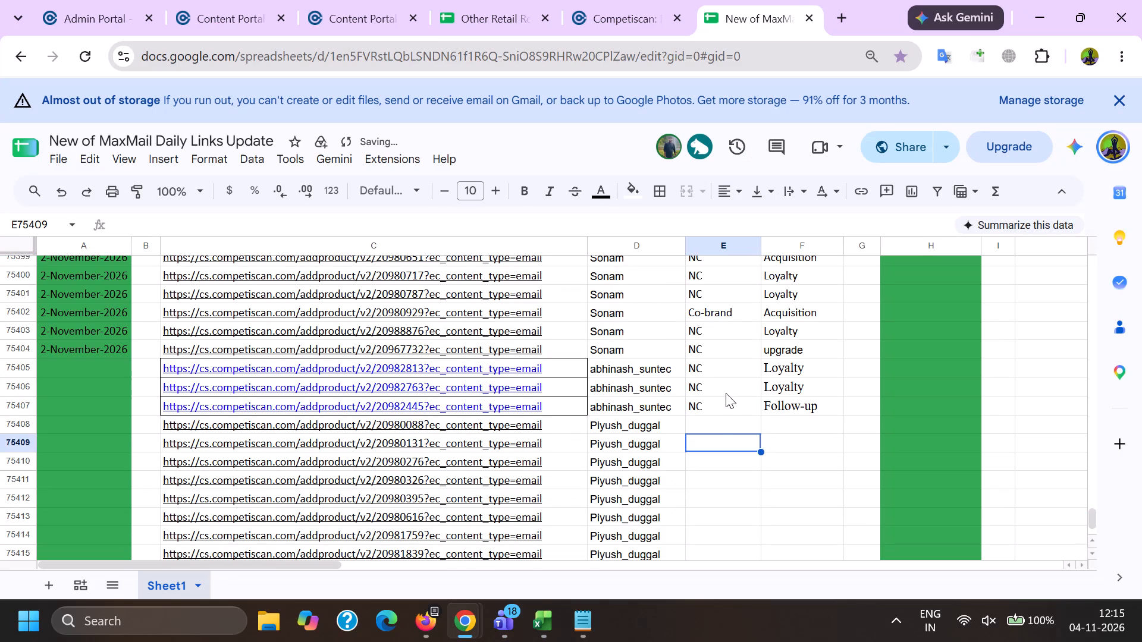
# Paste the copied card type and mail type values into columns E and F starting at cell E75408.
pyautogui.click(716, 424)
pyautogui.hotkey('ctrl', 'v')
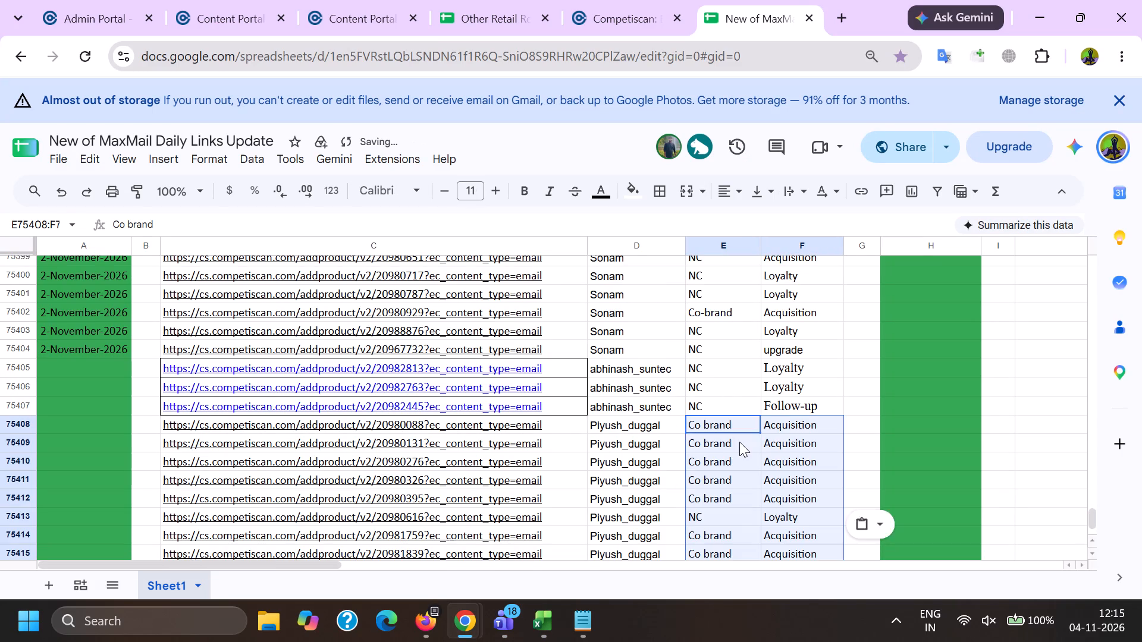
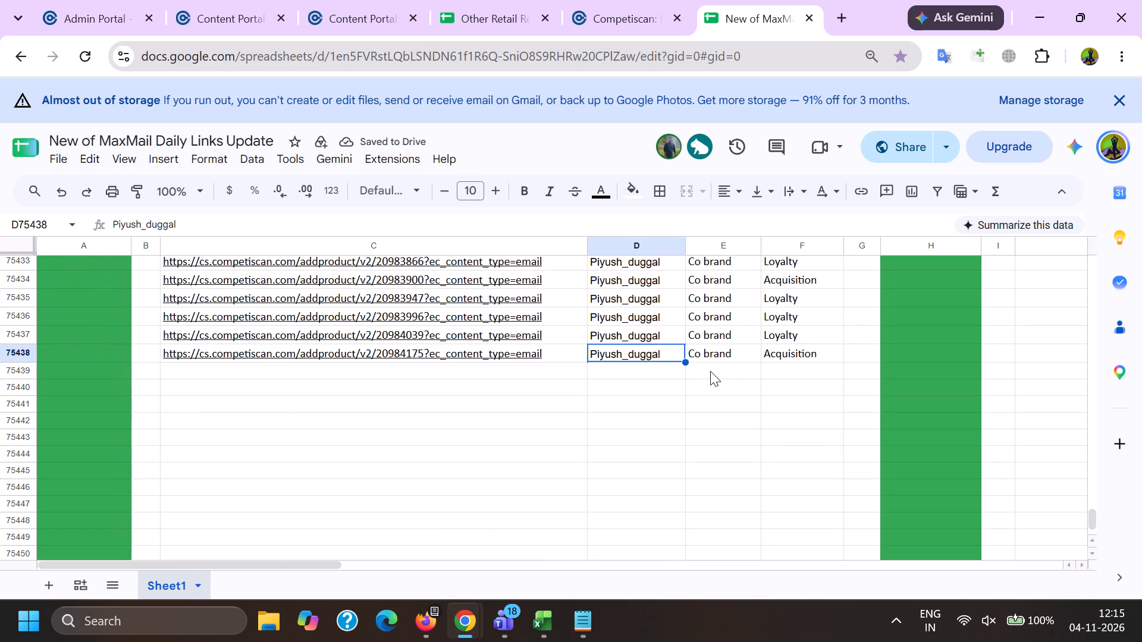
# In the Excel workbook's may 26 sheet, change the 02-Nov-26 table's CC/ML filter to show only ml rows.
pyautogui.click(545, 624)
pyautogui.click(719, 548)
pyautogui.scroll(-5, 274, 378)
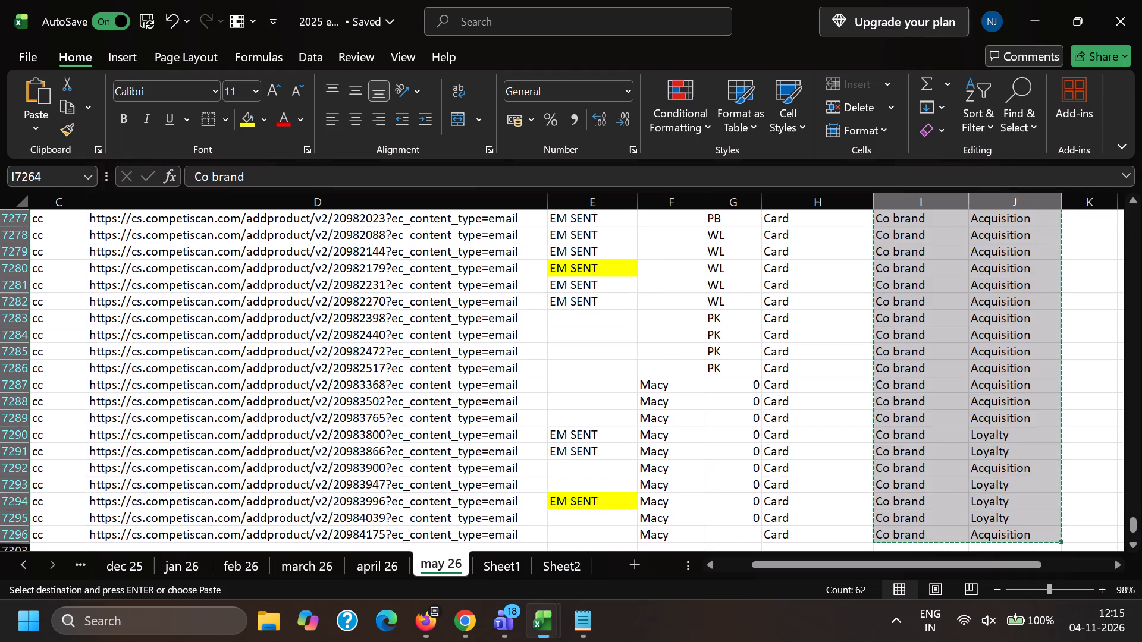
pyautogui.click(125, 308)
pyautogui.press('Left')
pyautogui.press('Left')
pyautogui.press('Left')
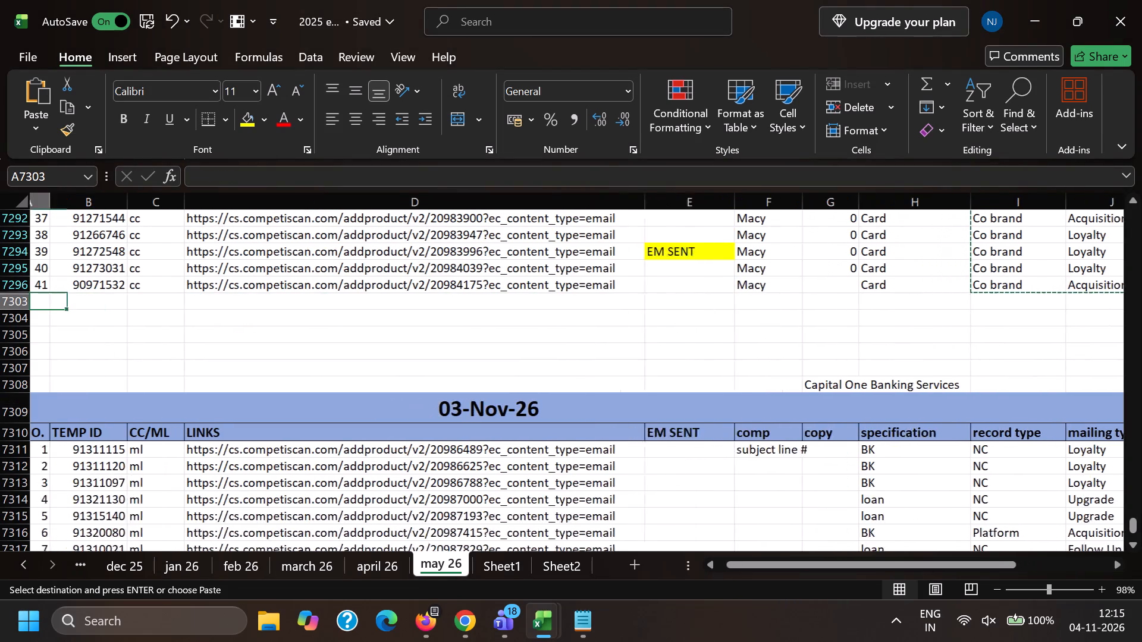
pyautogui.press('Left')
pyautogui.scroll(6, 200, 368)
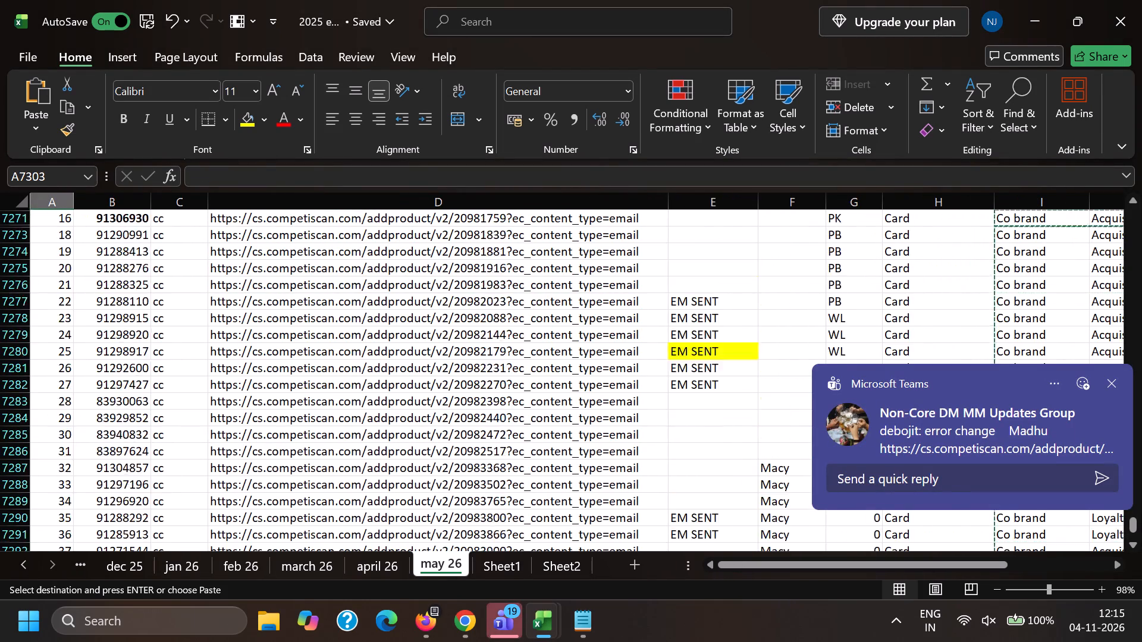
pyautogui.scroll(6, 199, 366)
pyautogui.click(201, 332)
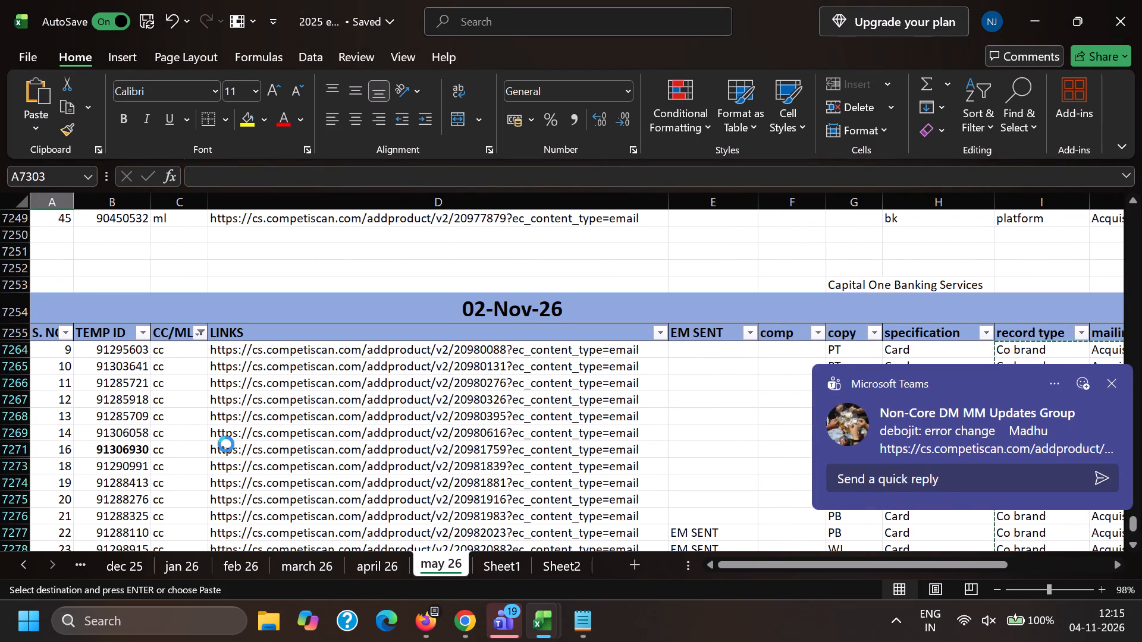
pyautogui.click(248, 436)
pyautogui.click(261, 447)
pyautogui.click(263, 423)
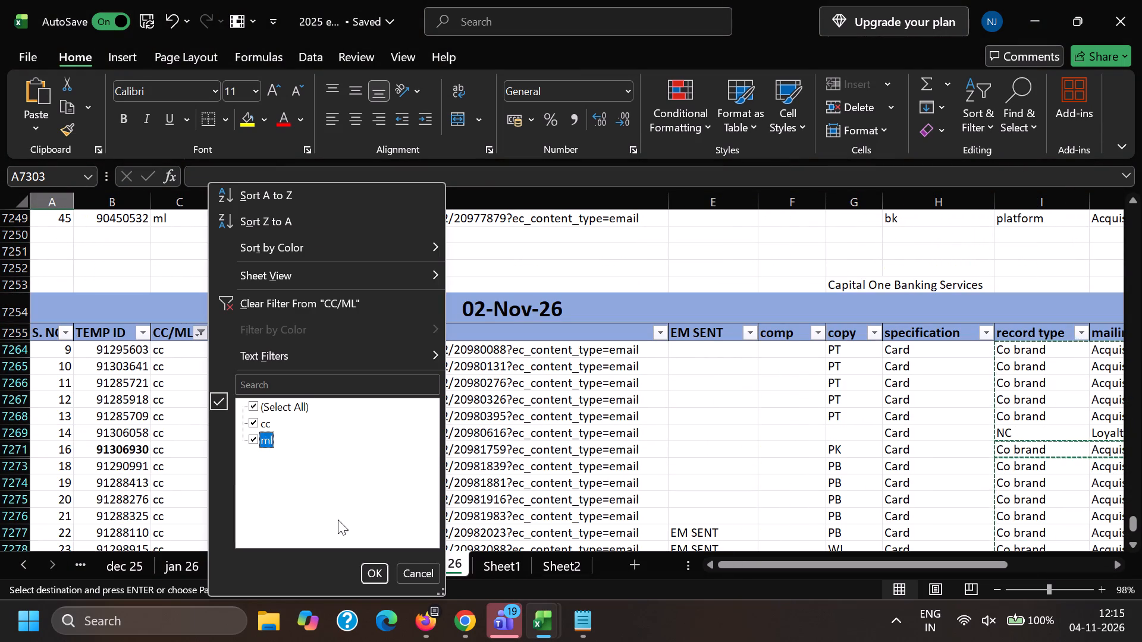
pyautogui.click(260, 423)
pyautogui.click(374, 566)
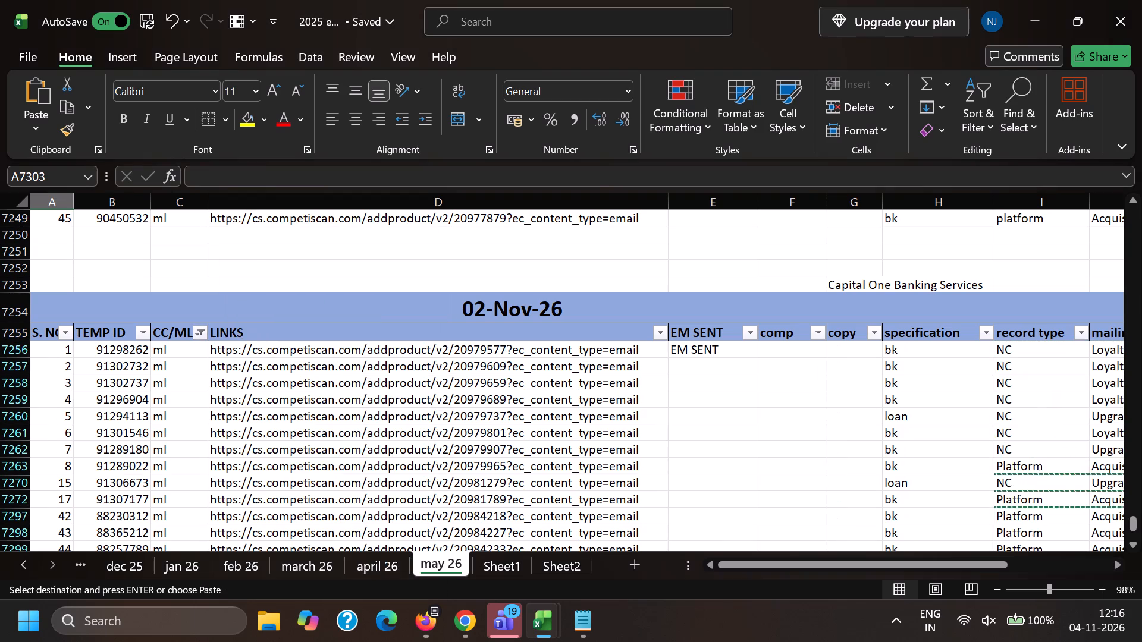
# Copy the filtered 02-Nov-26 ml links and paste them into column J of the MaxMail Daily Links Update sheet, starting at cell J75085.
pyautogui.click(304, 358)
pyautogui.click(271, 347)
pyautogui.hotkey('ctrl', 'shift', 'Down')
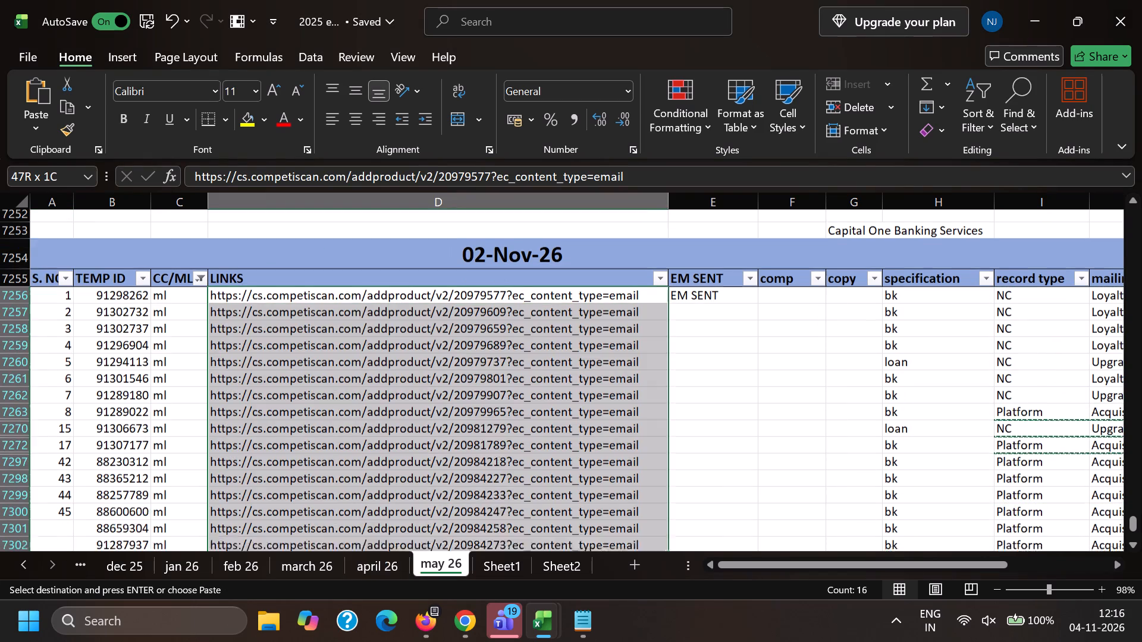
pyautogui.hotkey('ctrl', 'c')
pyautogui.hotkey('alt', 'Tab')
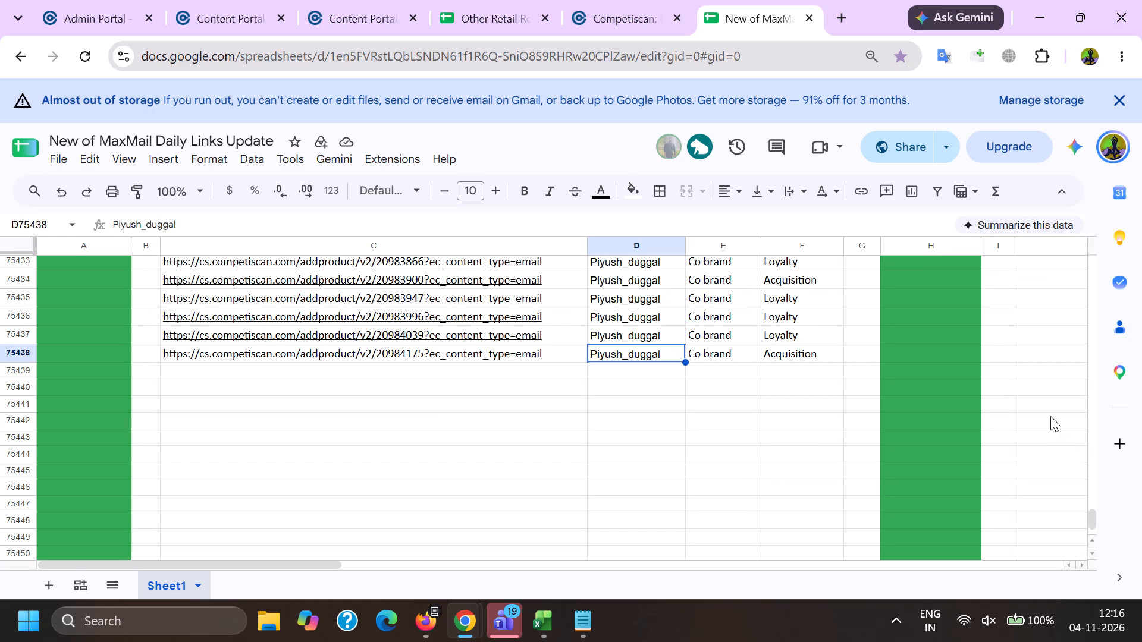
pyautogui.click(1050, 416)
pyautogui.scroll(20, 1032, 406)
pyautogui.scroll(9, 1032, 406)
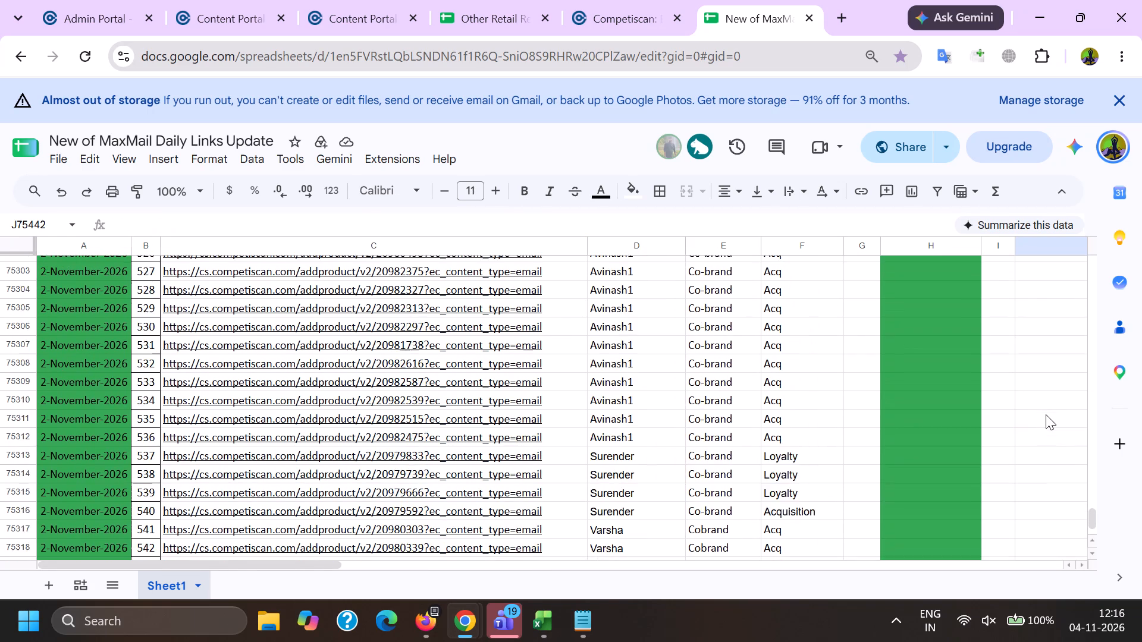
pyautogui.scroll(13, 1046, 414)
pyautogui.scroll(18, 1038, 406)
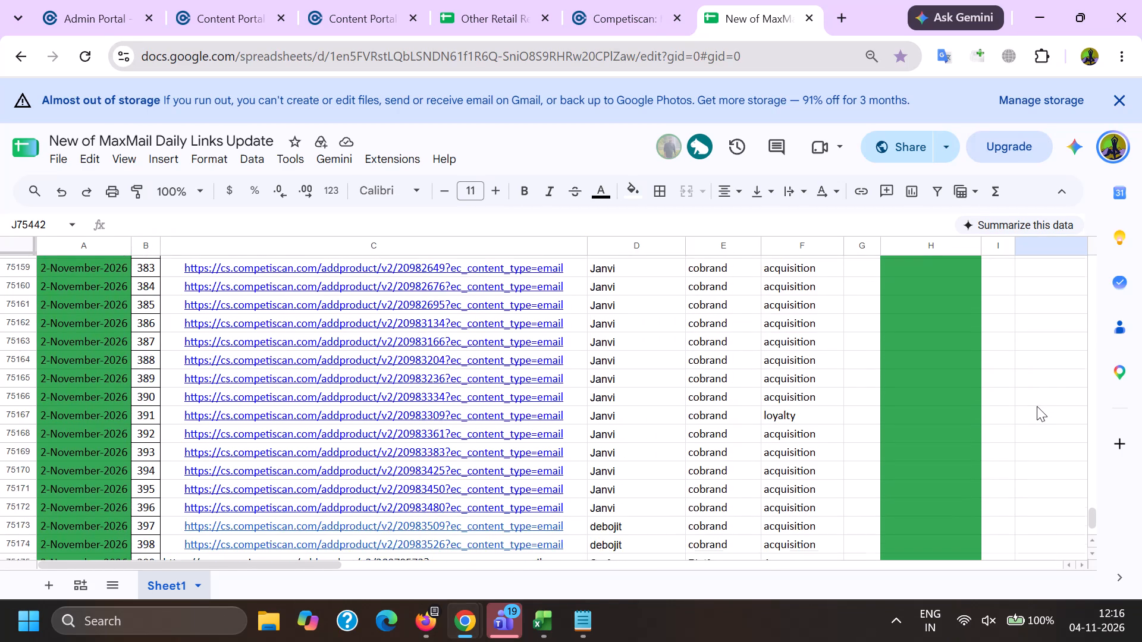
pyautogui.scroll(20, 1037, 406)
pyautogui.scroll(1, 1037, 406)
pyautogui.scroll(-6, 1032, 411)
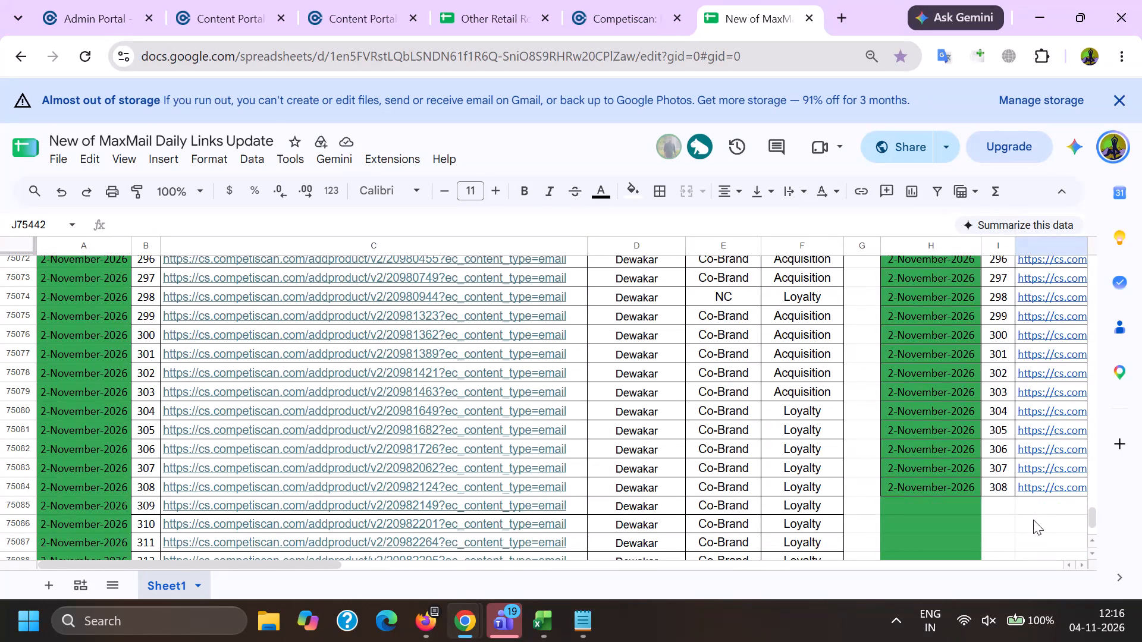
pyautogui.click(1028, 508)
pyautogui.hotkey('ctrl', 'v')
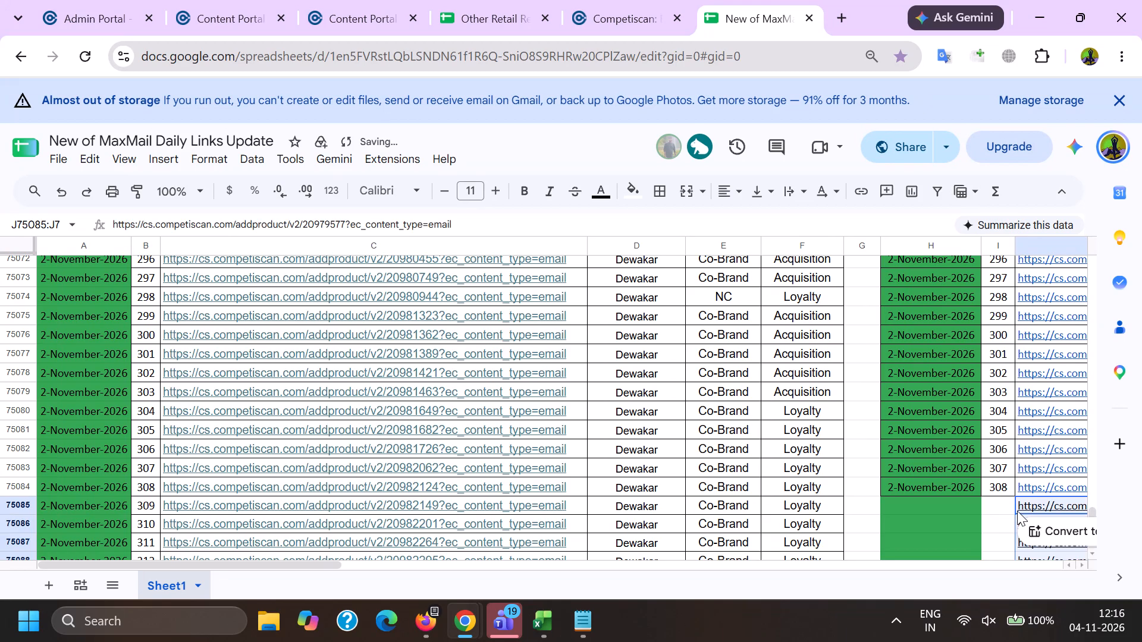
# Enter the processor's user ID in cell K75085 beside the first pasted ml link and copy that cell.
pyautogui.press('Right')
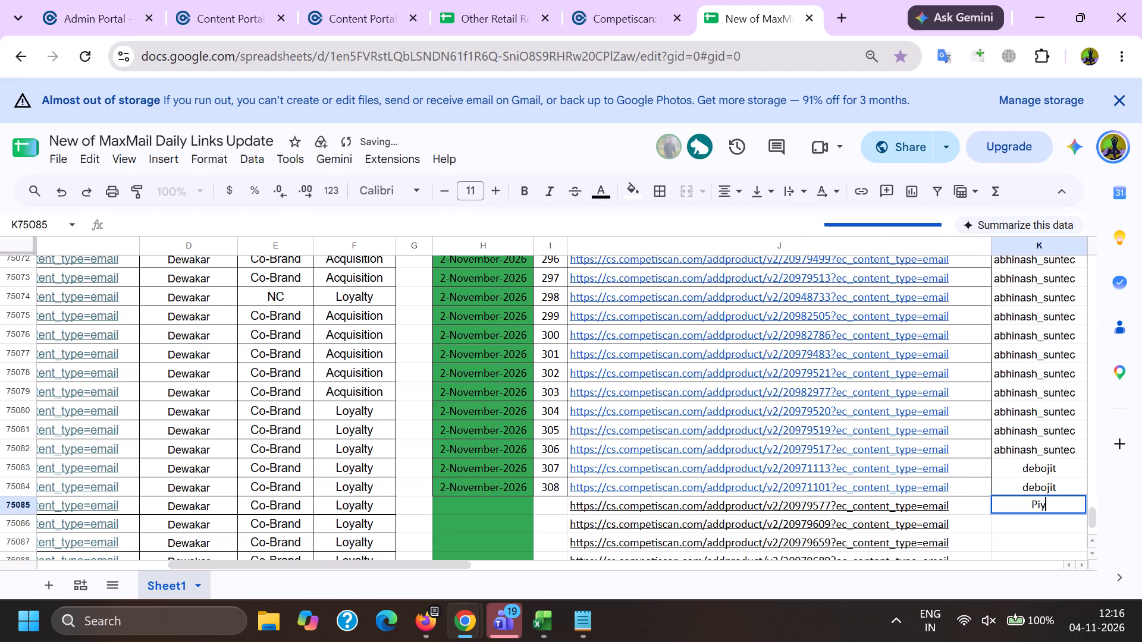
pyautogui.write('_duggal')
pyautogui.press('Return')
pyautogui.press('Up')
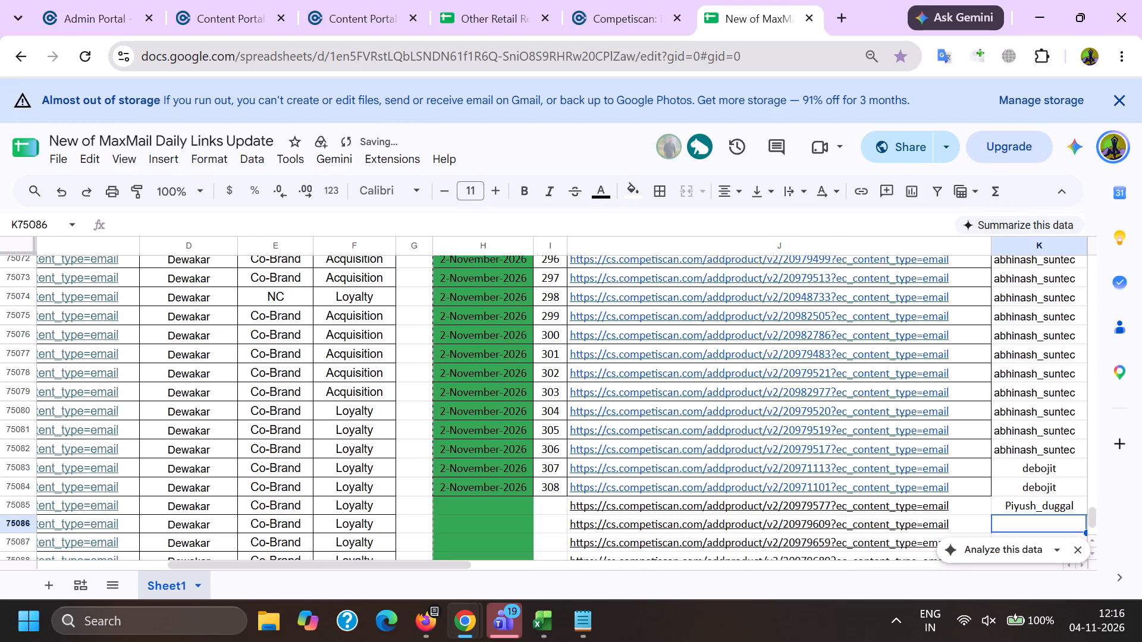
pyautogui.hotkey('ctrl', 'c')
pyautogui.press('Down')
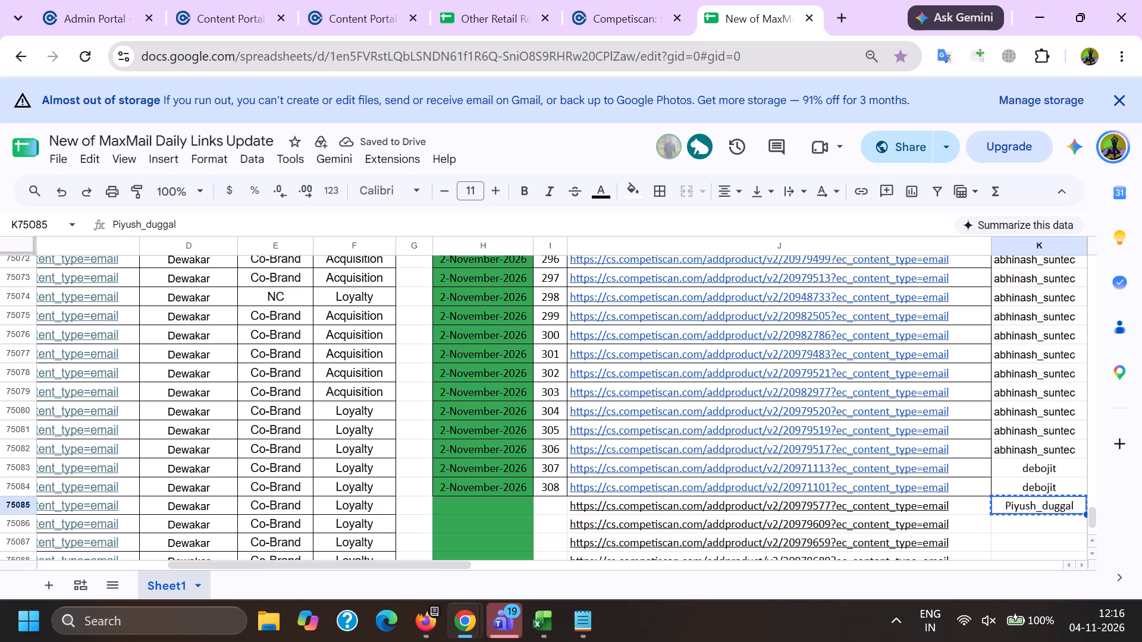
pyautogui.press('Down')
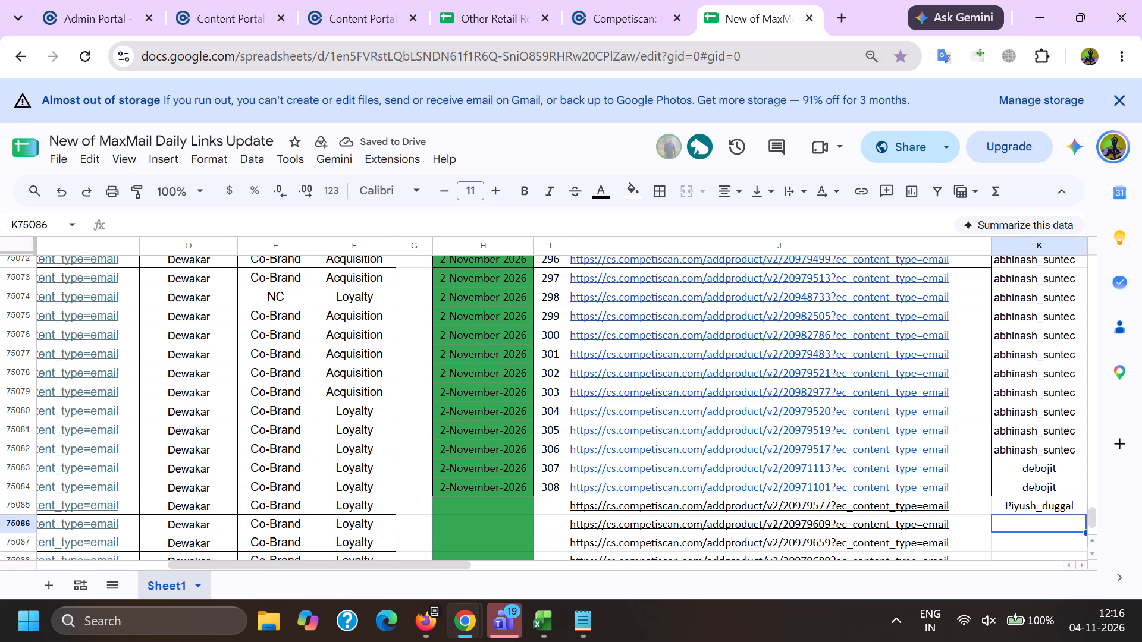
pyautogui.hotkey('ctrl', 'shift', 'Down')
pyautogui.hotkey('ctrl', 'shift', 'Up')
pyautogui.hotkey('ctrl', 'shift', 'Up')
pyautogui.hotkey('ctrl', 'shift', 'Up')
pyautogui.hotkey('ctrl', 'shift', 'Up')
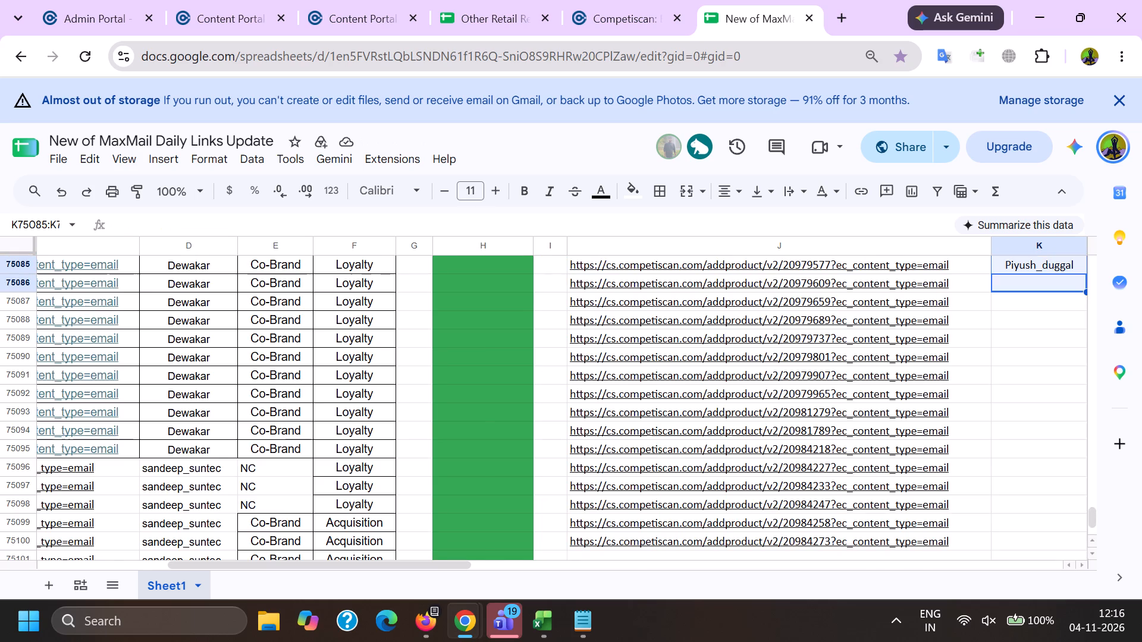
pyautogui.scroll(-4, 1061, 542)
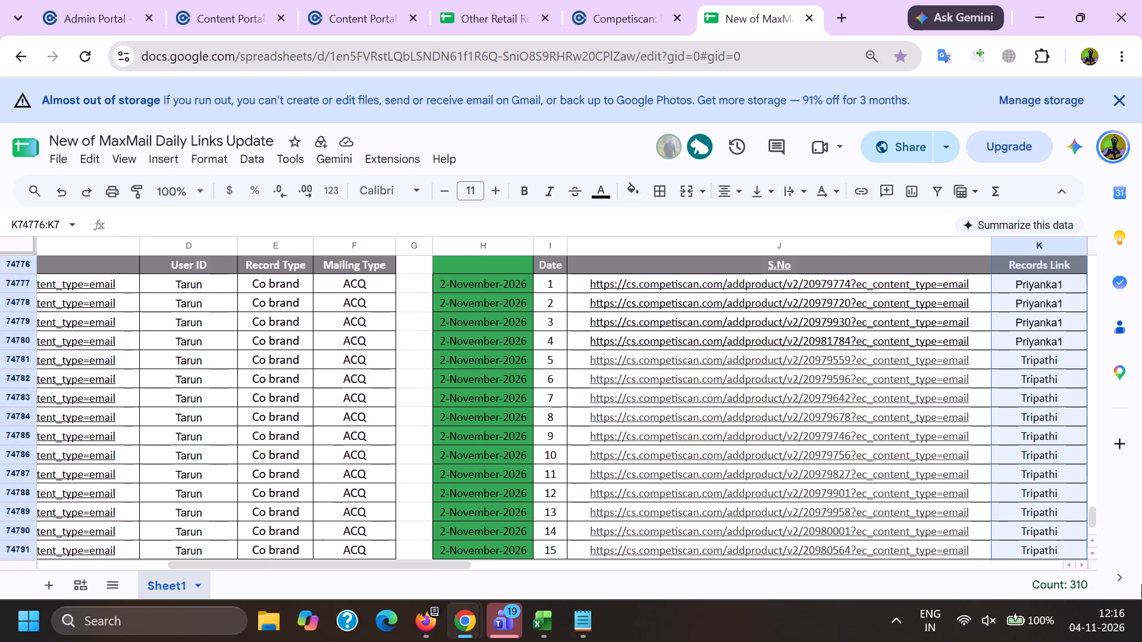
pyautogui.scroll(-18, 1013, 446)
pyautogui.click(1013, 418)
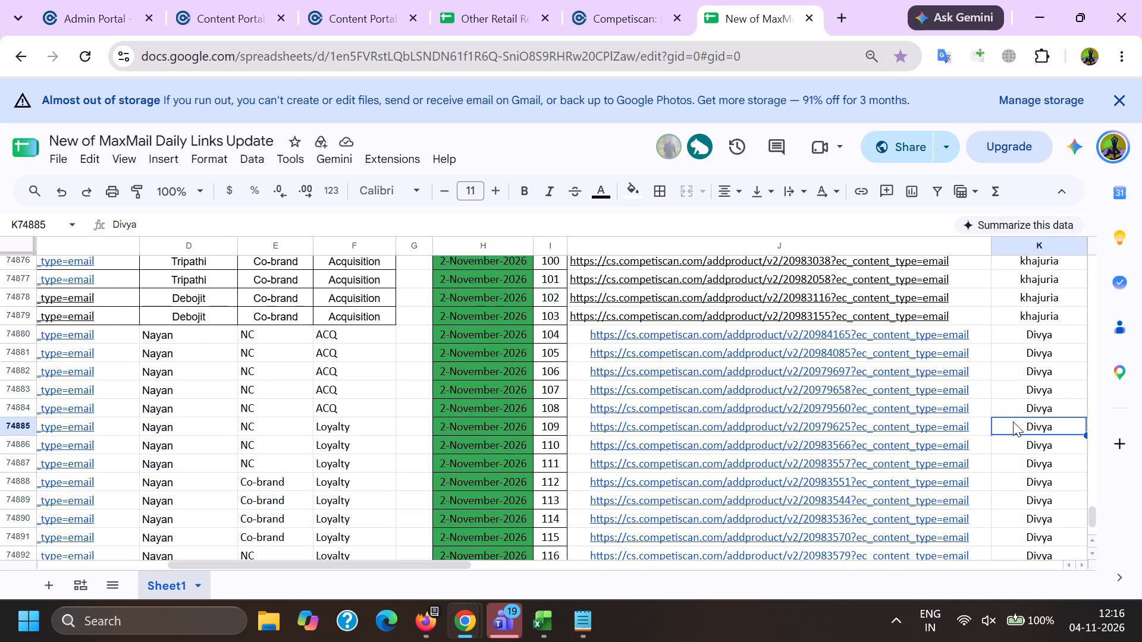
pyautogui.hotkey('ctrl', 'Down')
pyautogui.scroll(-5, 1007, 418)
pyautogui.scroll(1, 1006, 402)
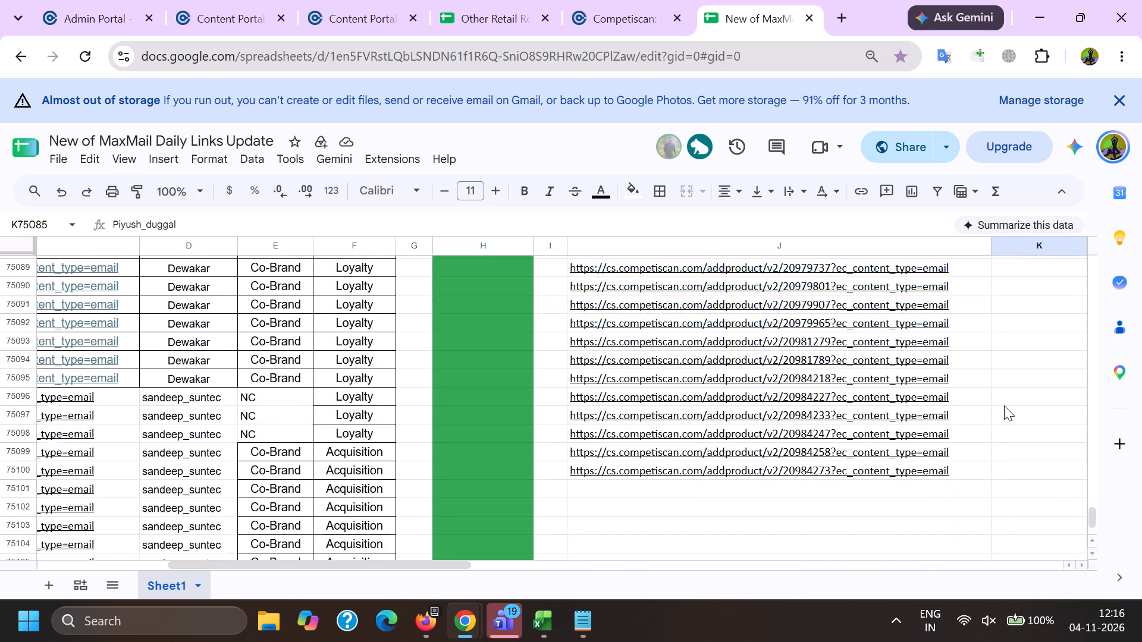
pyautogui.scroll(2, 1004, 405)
# Fill cells K75086 to K75100 with the copied user ID for the remaining pasted ml links.
pyautogui.click(1014, 396)
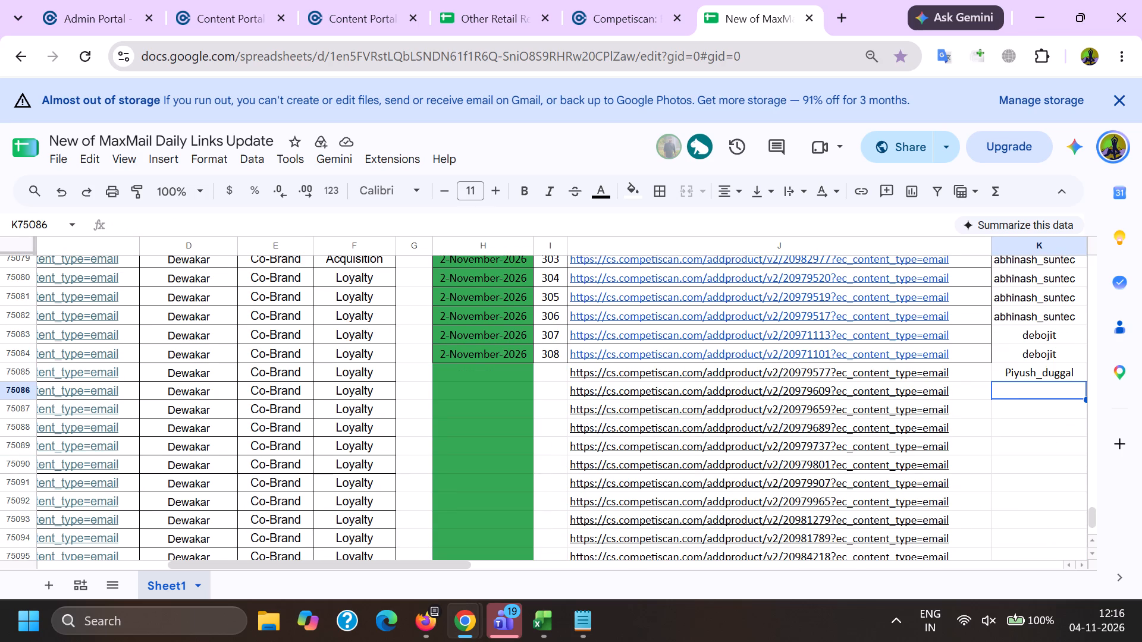
pyautogui.hotkey('shift', 'Down')
pyautogui.hotkey('shift', 'Down')
pyautogui.hotkey('shift', 'Down')
pyautogui.hotkey('shift', 'Down')
pyautogui.hotkey('shift', 'Down')
pyautogui.hotkey('shift', 'Down')
pyautogui.hotkey('shift', 'Down')
pyautogui.hotkey('shift', 'Down')
pyautogui.hotkey('shift', 'Down')
pyautogui.hotkey('shift', 'Down')
pyautogui.hotkey('shift', 'Down')
pyautogui.hotkey('shift', 'Down')
pyautogui.hotkey('shift', 'Down')
pyautogui.hotkey('shift', 'Down')
pyautogui.hotkey('shift', 'Down')
pyautogui.hotkey('shift', 'Down')
pyautogui.hotkey('shift', 'Down')
pyautogui.hotkey('shift', 'Down')
pyautogui.hotkey('shift', 'Down')
pyautogui.hotkey('shift', 'Up')
pyautogui.hotkey('shift', 'Up')
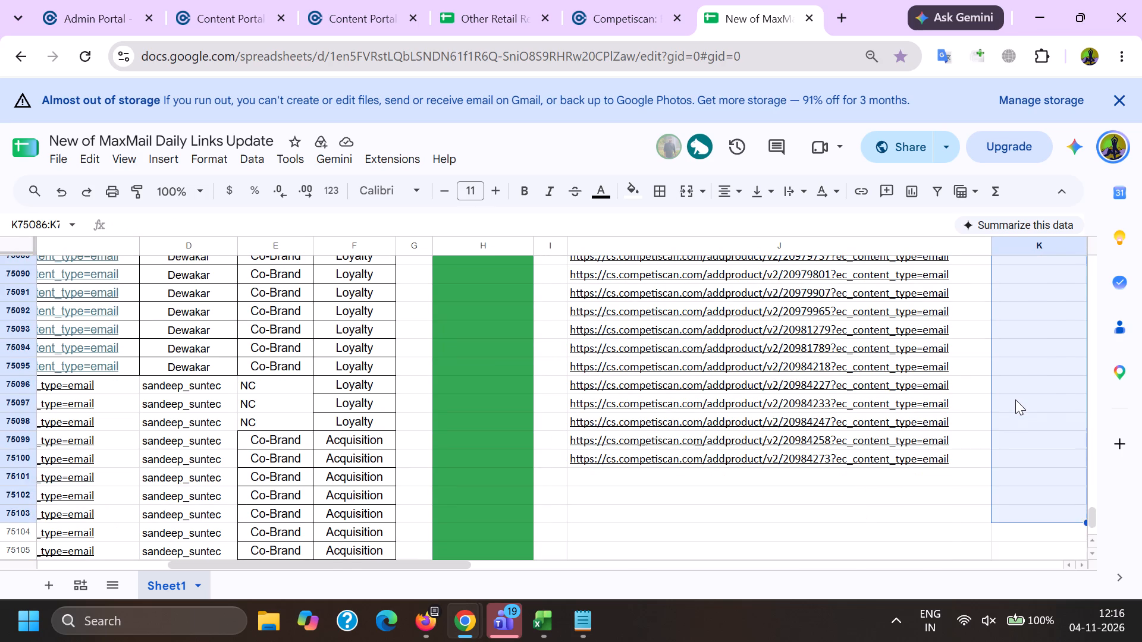
pyautogui.hotkey('shift', 'Up')
pyautogui.hotkey('shift', 'Up')
pyautogui.hotkey('shift', 'Up')
pyautogui.hotkey('ctrl', 'v')
pyautogui.press('Right')
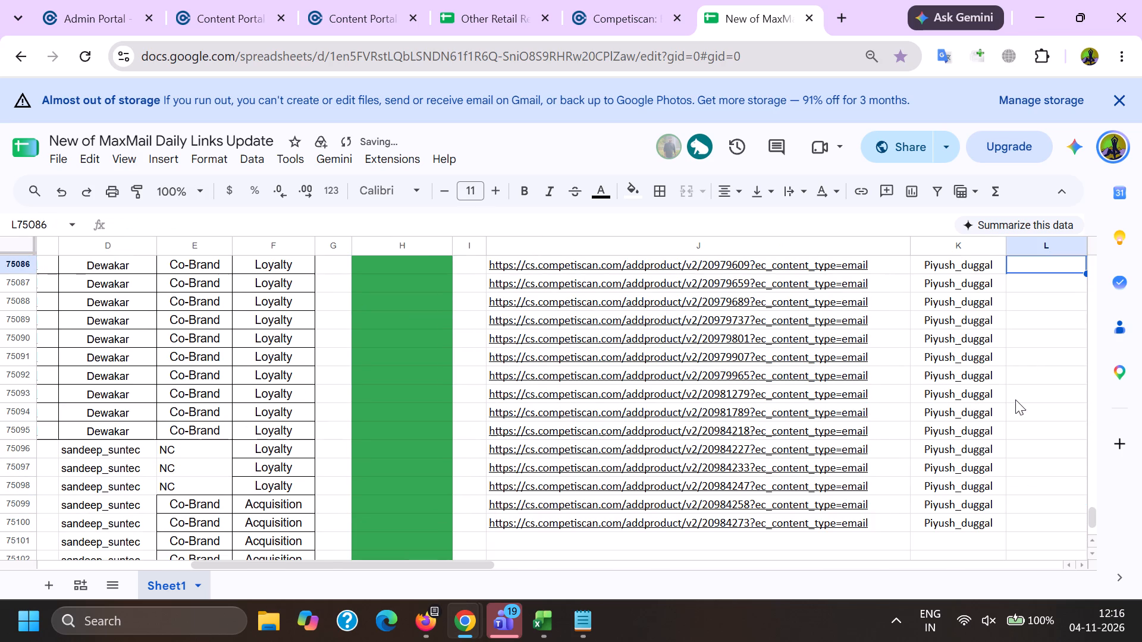
# Copy the ml rows' record type and mailing type values from Excel and paste them into the Google sheet starting at cell L75085.
pyautogui.hotkey('alt', 'Tab')
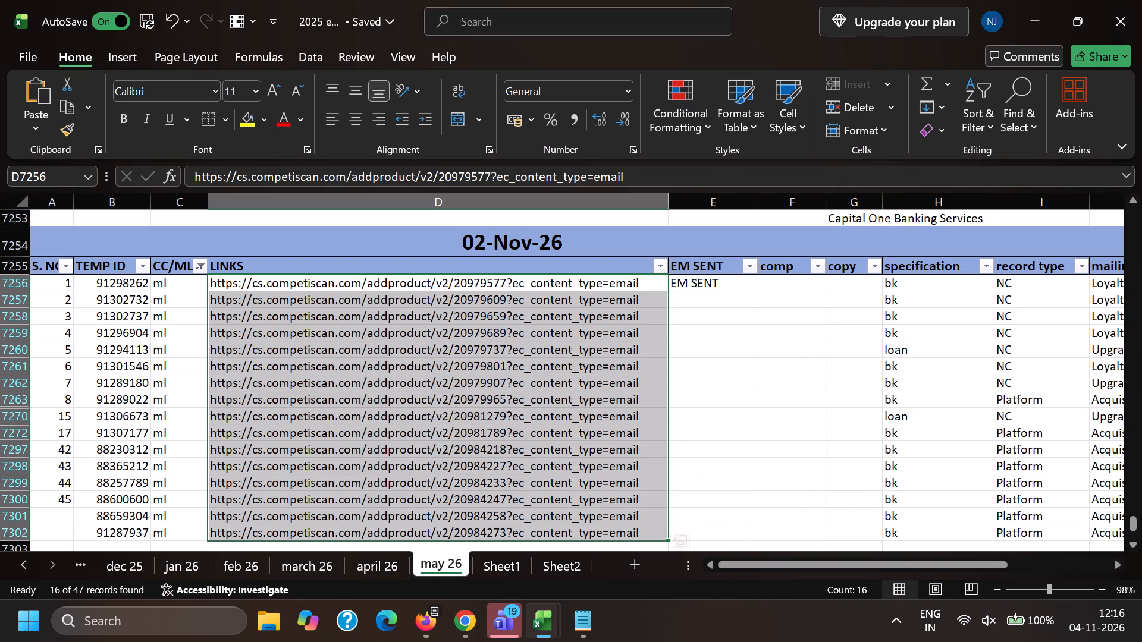
pyautogui.click(1007, 285)
pyautogui.hotkey('ctrl', 'shift', 'Right')
pyautogui.hotkey('ctrl', 'shift', 'Down')
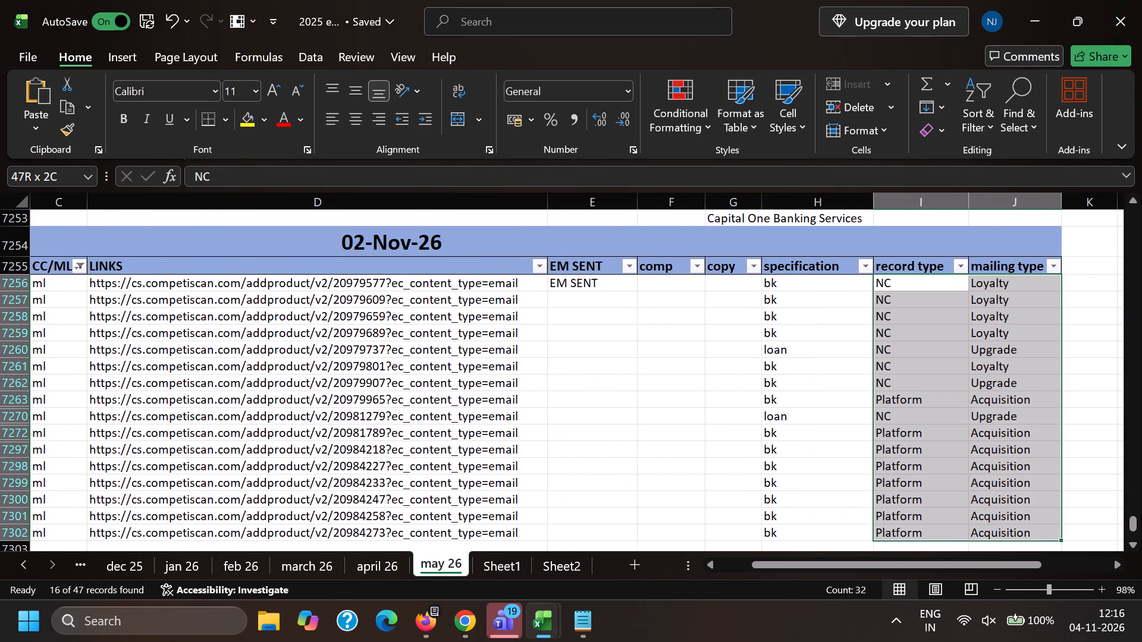
pyautogui.hotkey('ctrl', 'c')
pyautogui.hotkey('alt', 'Tab')
pyautogui.scroll(1, 1031, 353)
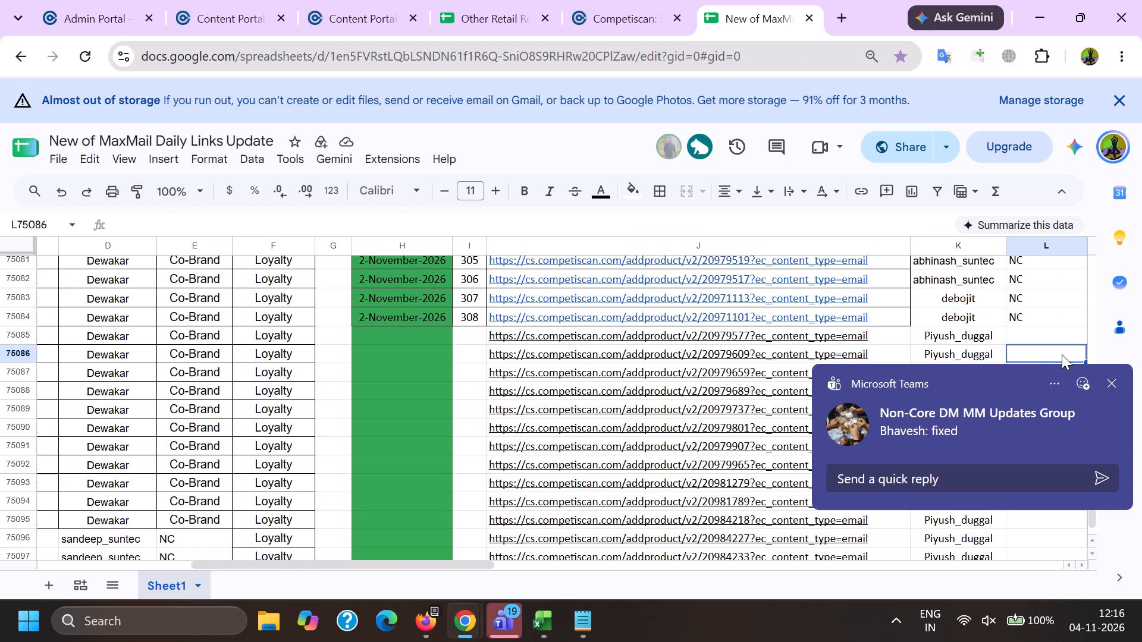
pyautogui.click(1037, 334)
pyautogui.hotkey('ctrl', 'v')
pyautogui.click(1120, 386)
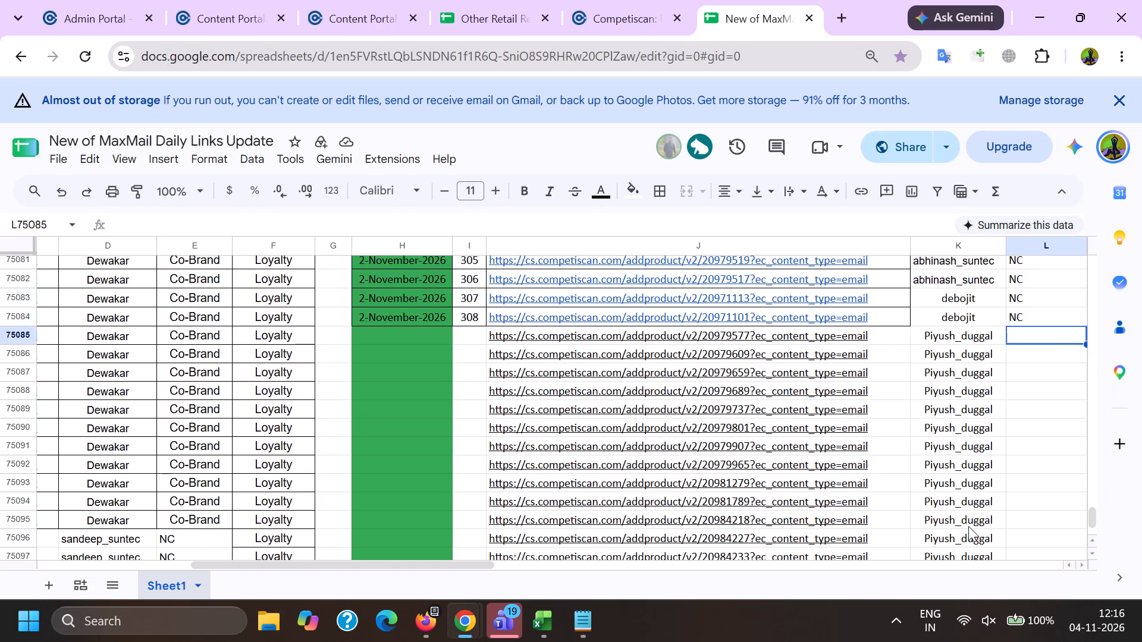
pyautogui.click(957, 539)
pyautogui.scroll(-2, 947, 517)
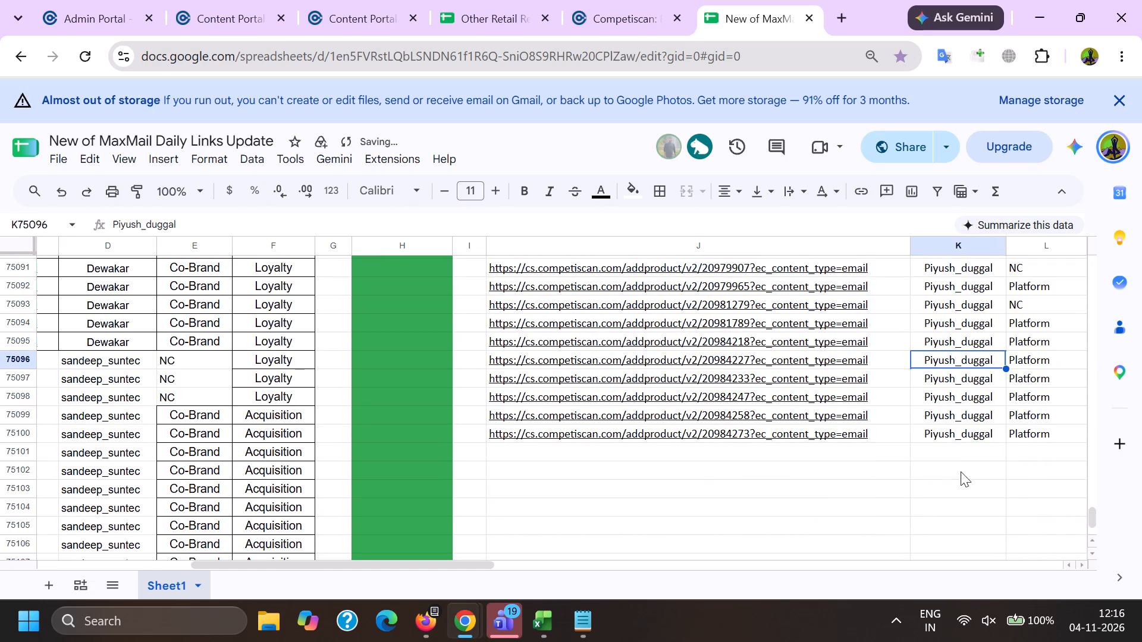
pyautogui.click(934, 417)
pyautogui.write('deb')
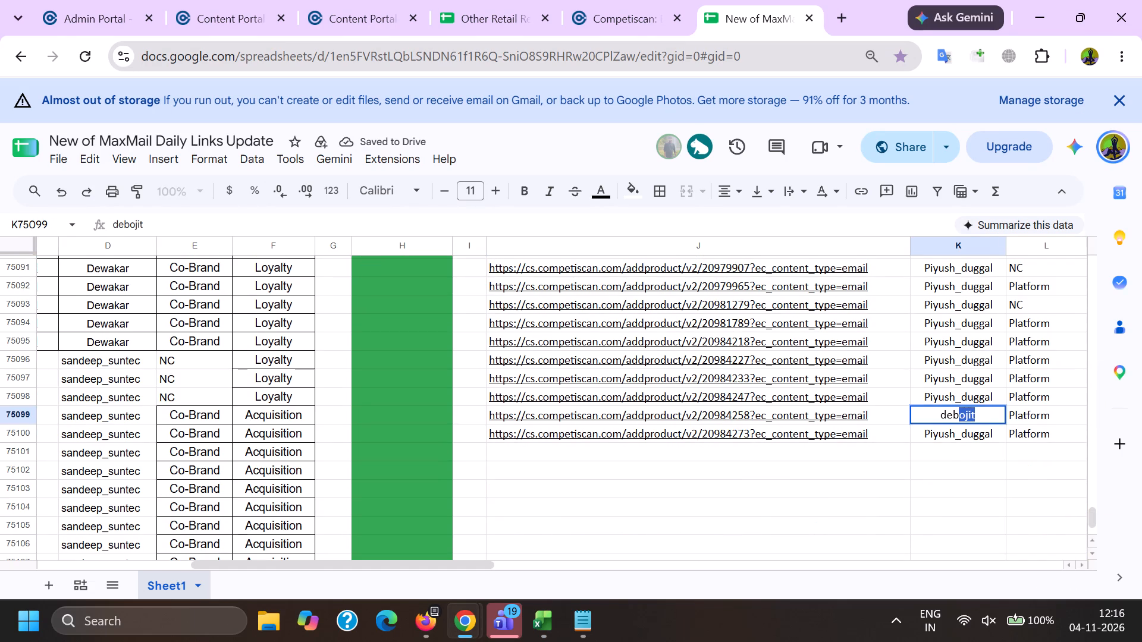
pyautogui.click(951, 440)
pyautogui.write('de')
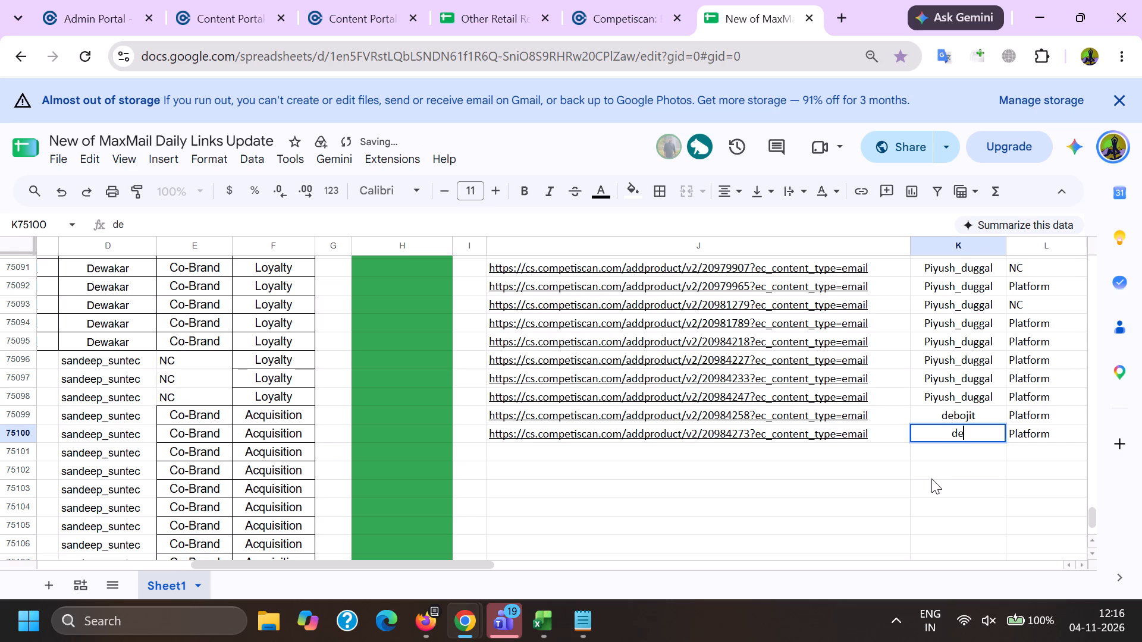
pyautogui.press('n')
pyautogui.press('BackSpace')
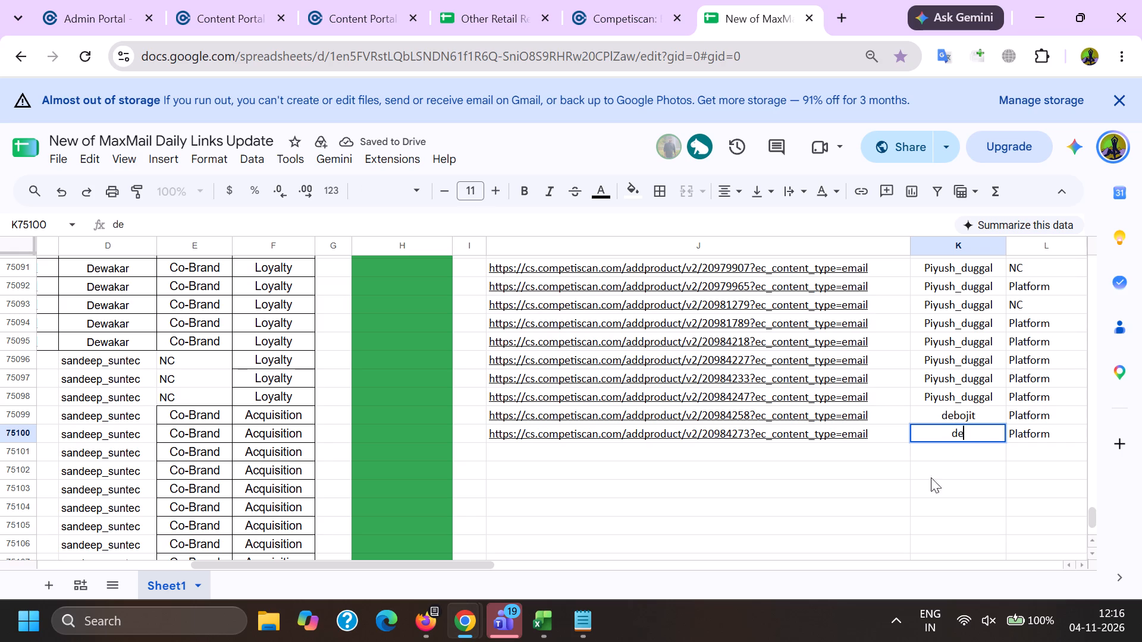
pyautogui.press('b')
pyautogui.press('Return')
# Back in Excel, remove the 02-Nov-26 table's filter and apply a filter to the 03-Nov-26 table's header in row 7310.
pyautogui.hotkey('alt', 'Tab')
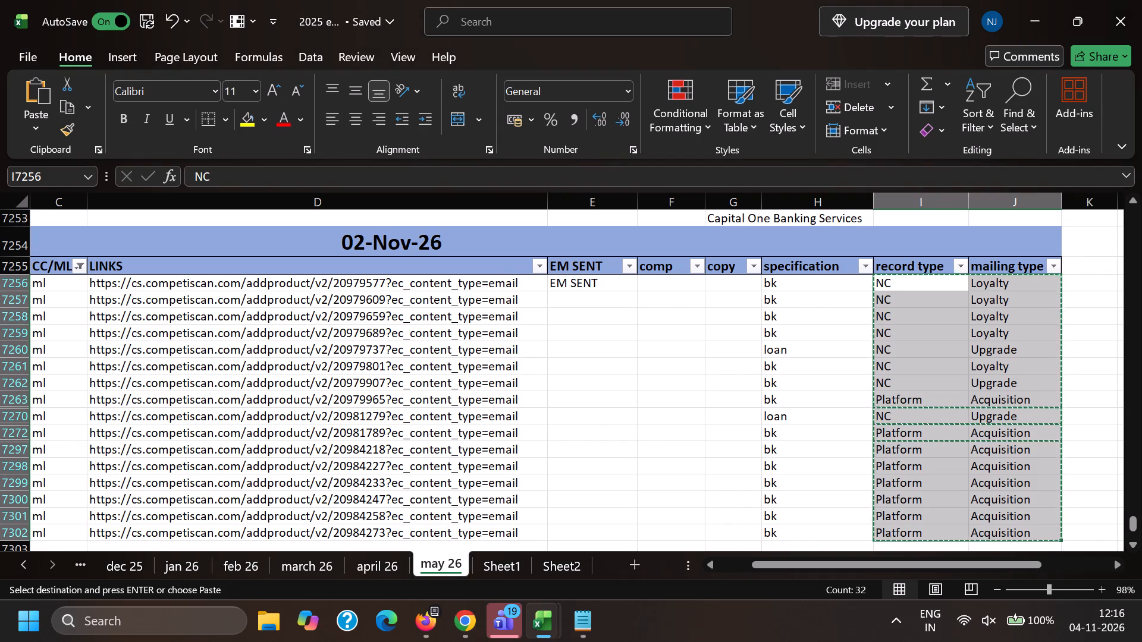
pyautogui.scroll(-11, 180, 356)
pyautogui.scroll(4, 141, 377)
pyautogui.click(114, 348)
pyautogui.press('Left')
pyautogui.press('Left')
pyautogui.press('Left')
pyautogui.press('Left')
pyautogui.press('Left')
pyautogui.press('Left')
pyautogui.press('Left')
pyautogui.press('Left')
pyautogui.press('Left')
pyautogui.press('Left')
pyautogui.press('Left')
pyautogui.press('Left')
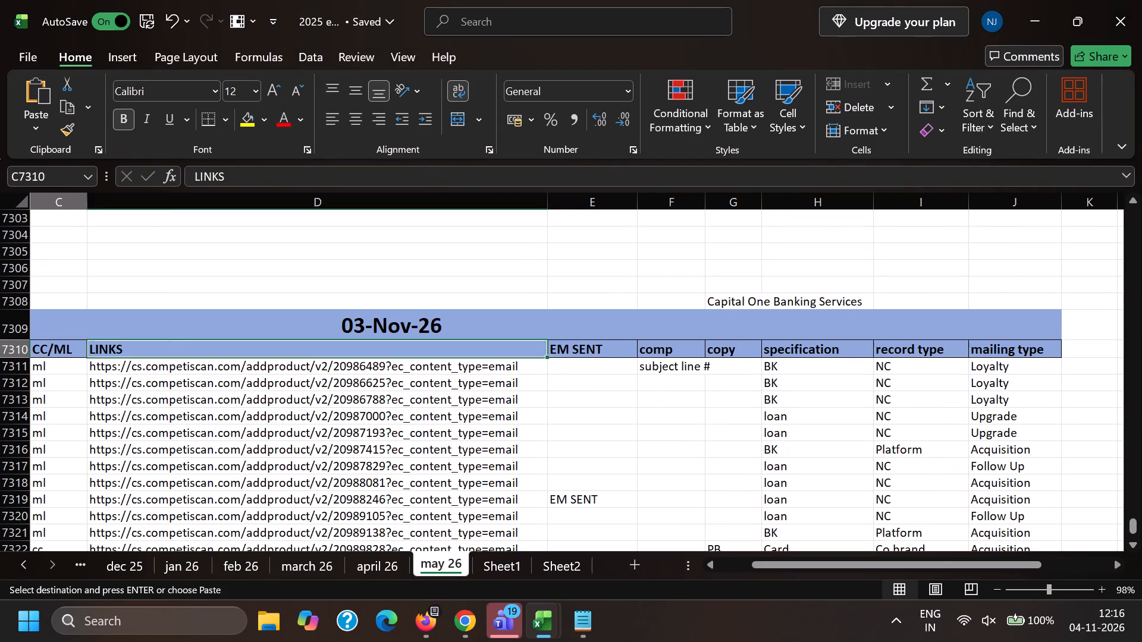
pyautogui.hotkey('ctrl', 'shift', 'Right')
pyautogui.hotkey('ctrl', 'shift', 'Right')
pyautogui.hotkey('ctrl', 'shift', 'Right')
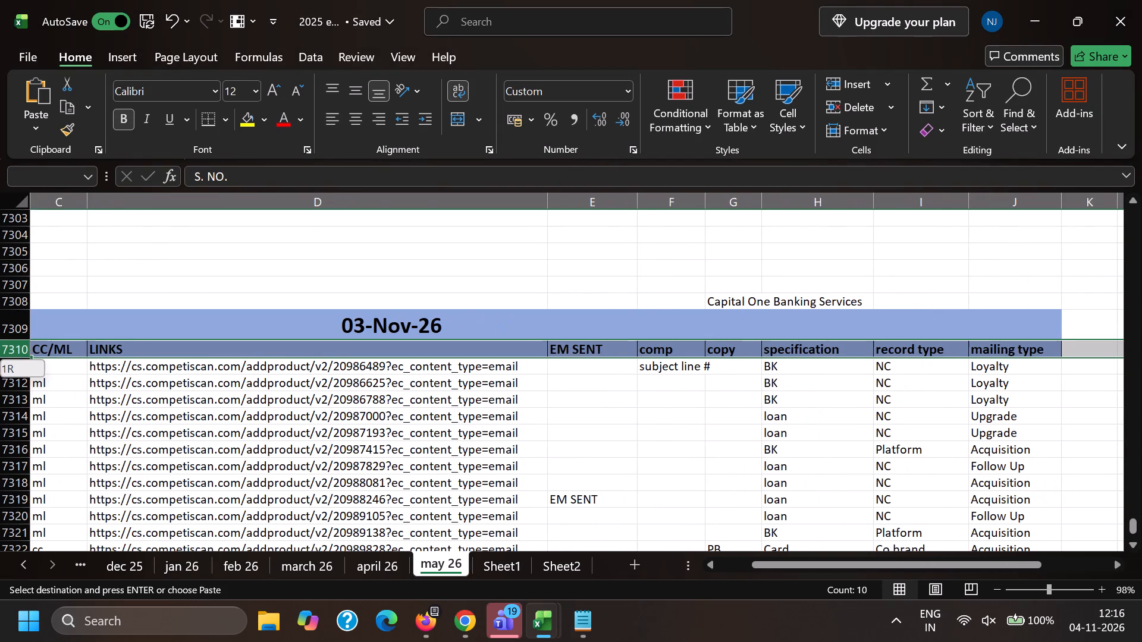
pyautogui.hotkey('ctrl', 'shift', 'Left')
pyautogui.hotkey('ctrl', 'shift', 'l')
pyautogui.hotkey('ctrl', 'shift', 'l')
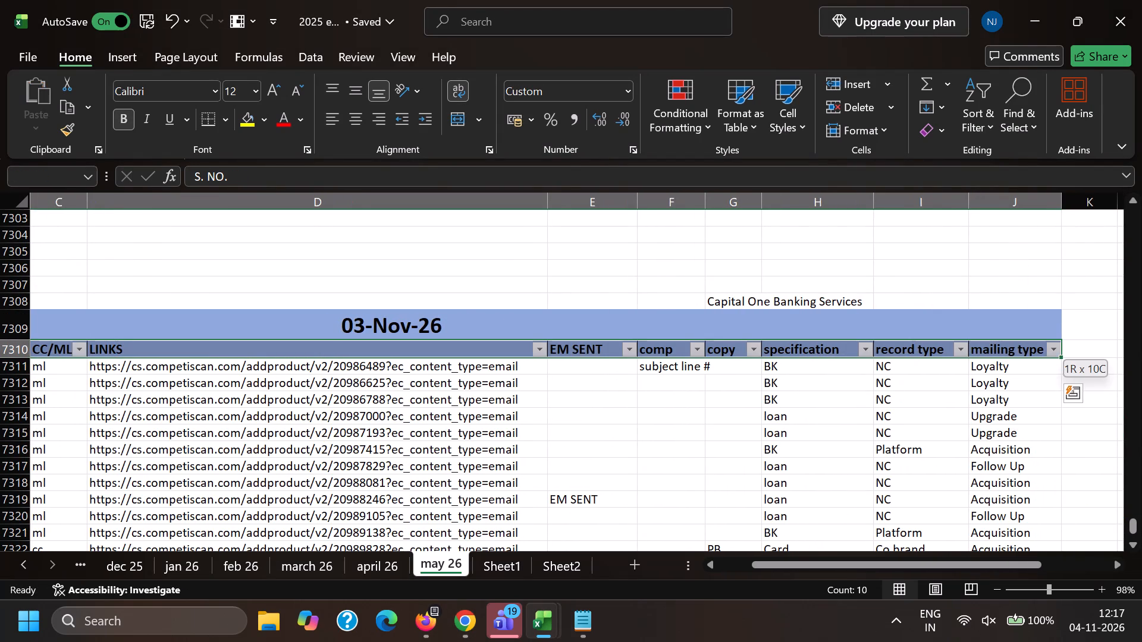
# Filter the 03-Nov-26 table's CC/ML column to show only the cc rows.
pyautogui.click(225, 432)
pyautogui.click(80, 354)
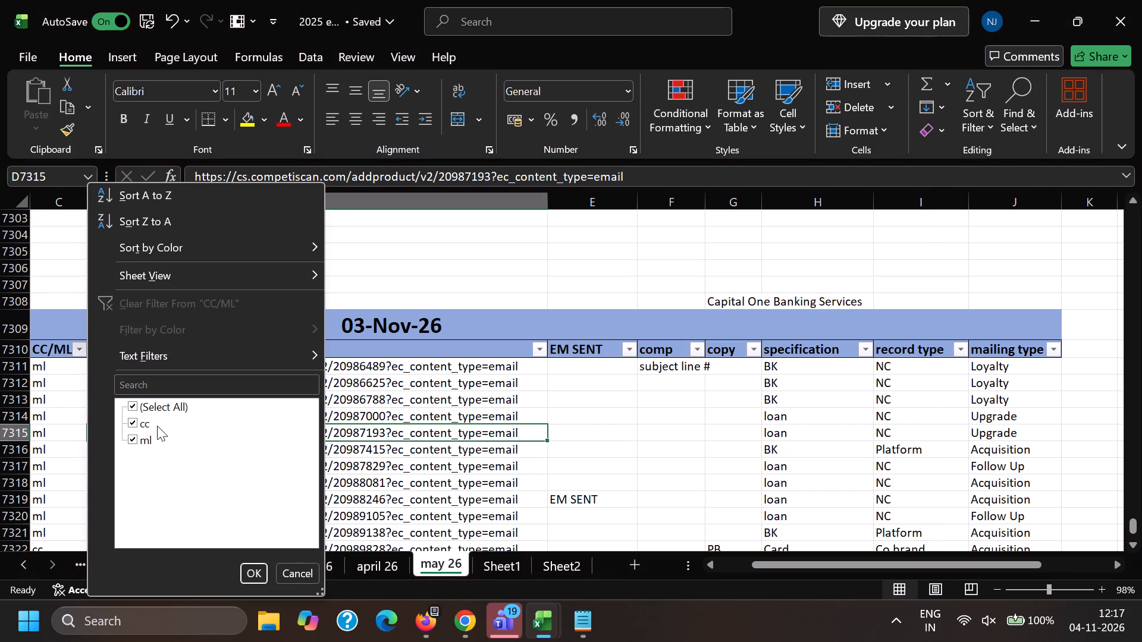
pyautogui.click(139, 439)
pyautogui.click(262, 573)
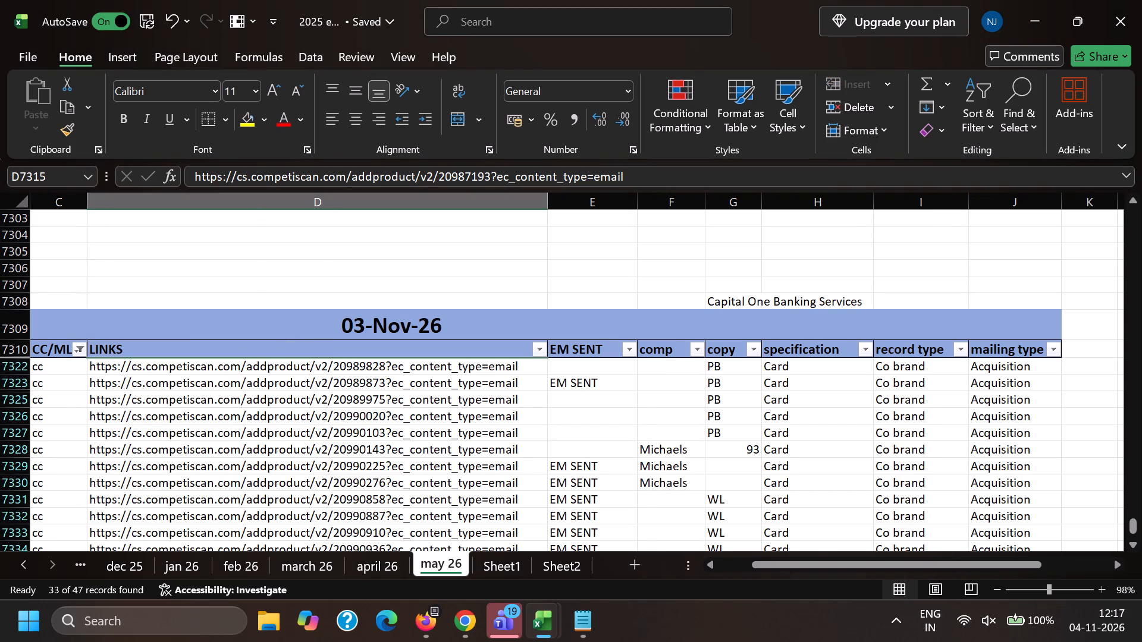
# Copy the filtered cc links from Excel and paste them into the Google sheet's 3-November-2026 section starting at cell C76029.
pyautogui.click(167, 367)
pyautogui.hotkey('ctrl', 'shift', 'Down')
pyautogui.hotkey('ctrl', 'c')
pyautogui.hotkey('alt', 'Tab')
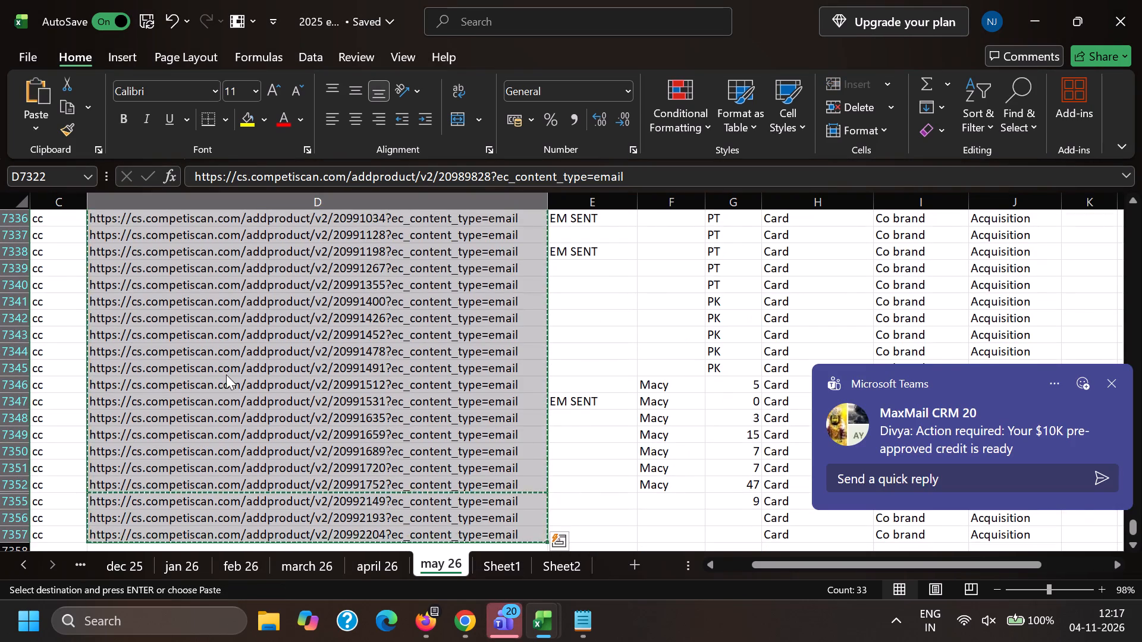
pyautogui.scroll(-20, 340, 405)
pyautogui.scroll(-11, 340, 405)
pyautogui.scroll(1, 207, 467)
pyautogui.scroll(-7, 207, 468)
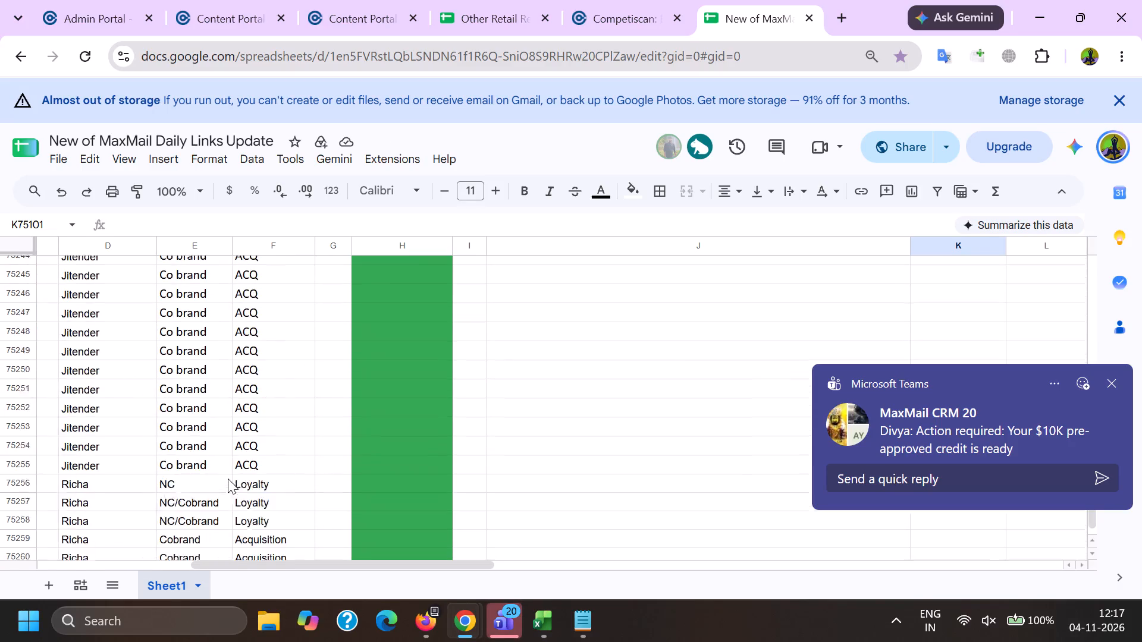
pyautogui.scroll(-20, 228, 479)
pyautogui.scroll(-10, 228, 479)
pyautogui.scroll(-14, 246, 445)
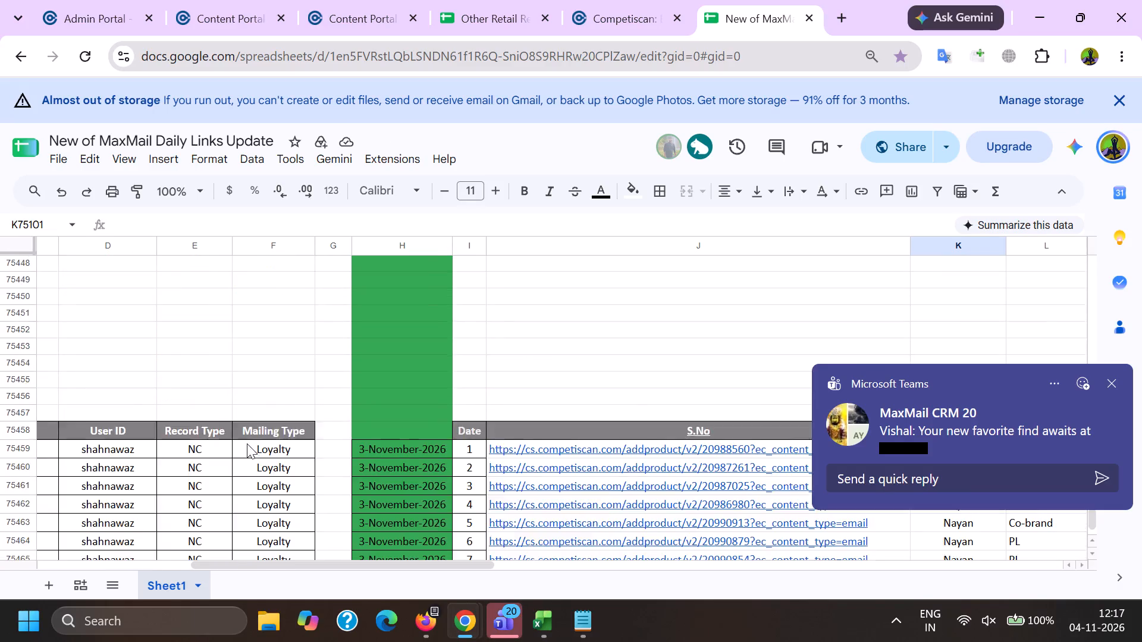
pyautogui.scroll(-20, 247, 445)
pyautogui.scroll(-20, 247, 445)
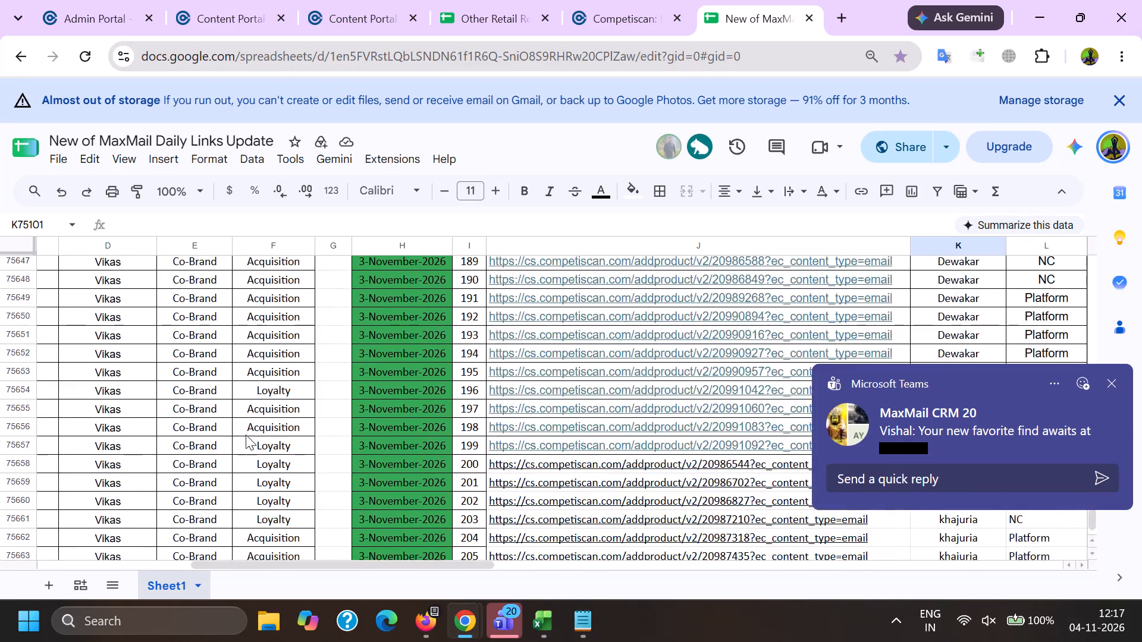
pyautogui.scroll(-9, 246, 435)
pyautogui.scroll(-15, 246, 437)
pyautogui.scroll(-12, 247, 432)
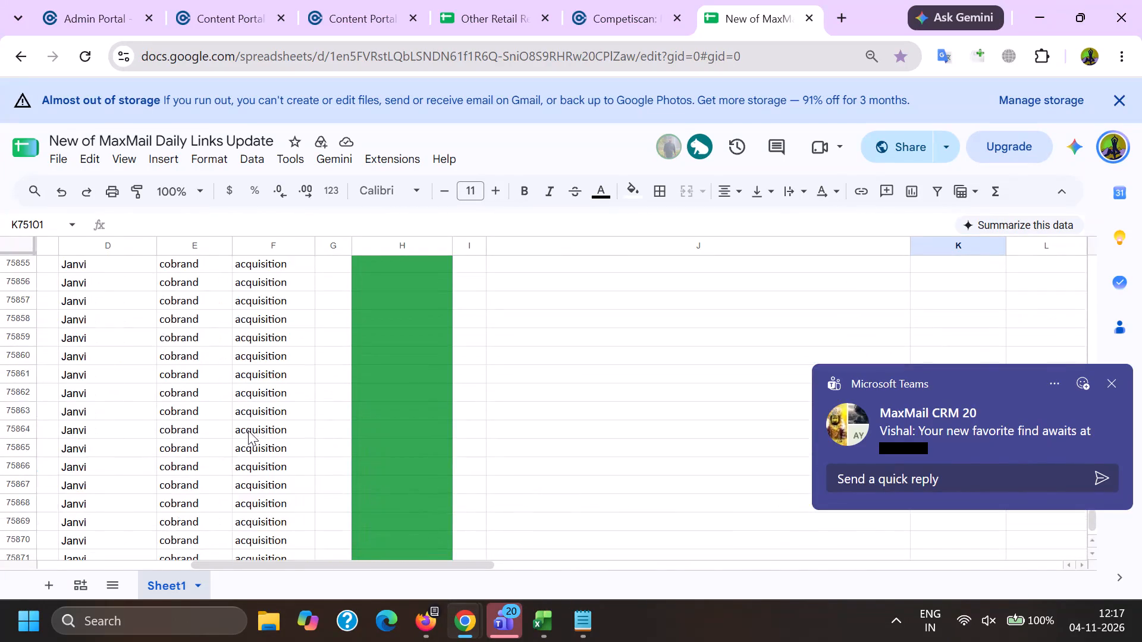
pyautogui.scroll(-20, 248, 430)
pyautogui.scroll(-20, 248, 430)
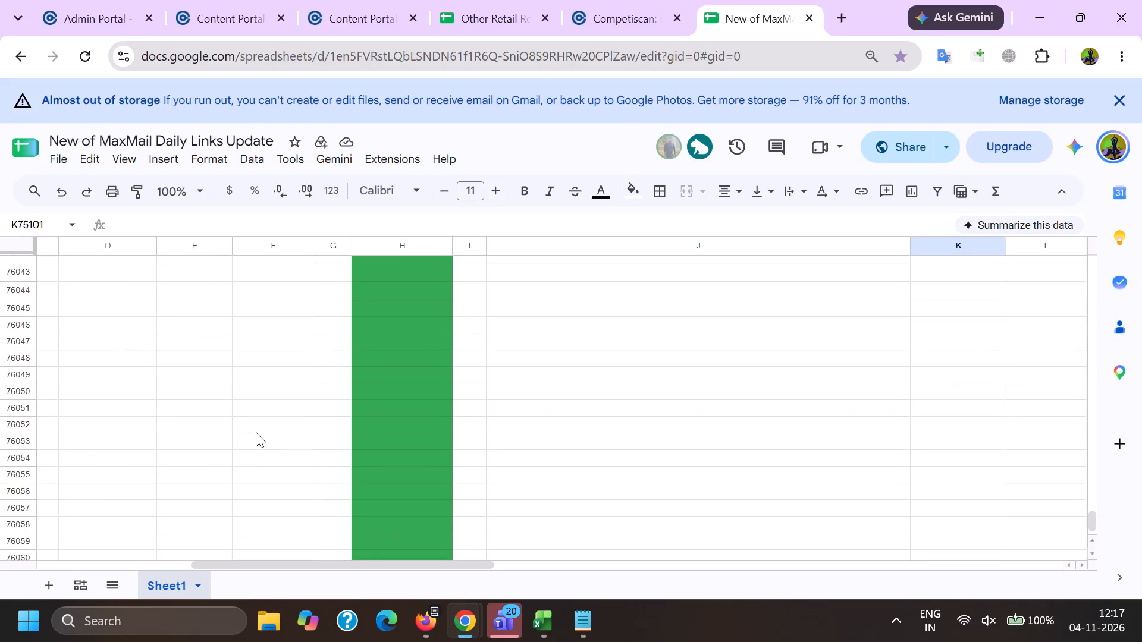
pyautogui.scroll(3, 219, 454)
pyautogui.click(142, 284)
pyautogui.press('Left')
pyautogui.press('Left')
pyautogui.press('Left')
pyautogui.press('Left')
pyautogui.press('Left')
pyautogui.press('Left')
pyautogui.press('Left')
pyautogui.press('Left')
pyautogui.press('Left')
pyautogui.press('Left')
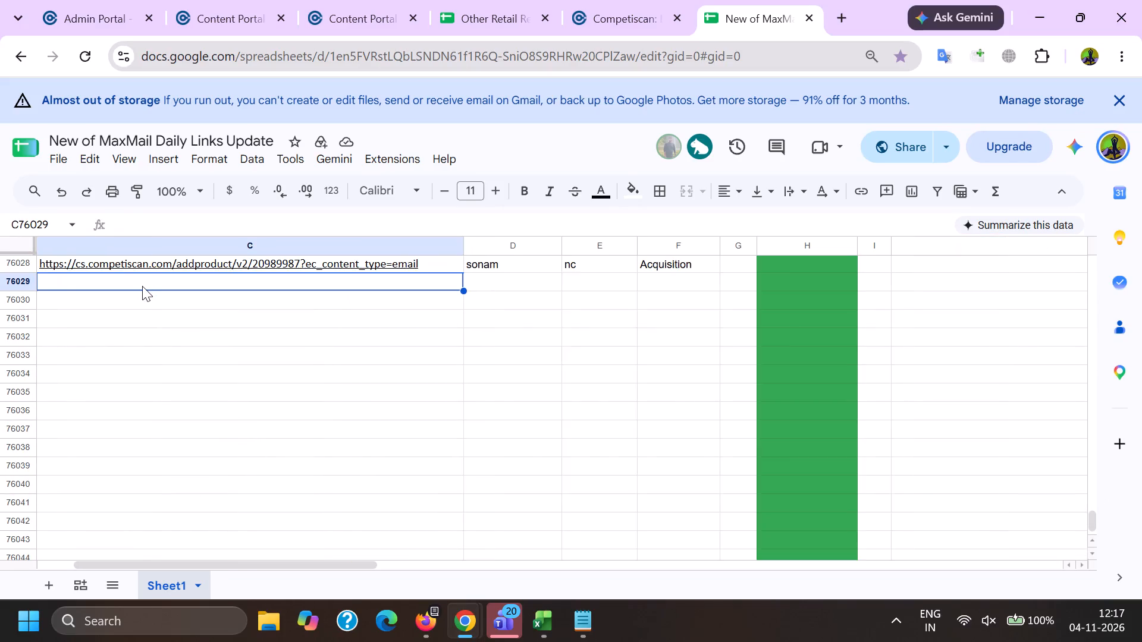
pyautogui.press('Right')
pyautogui.press('Right')
pyautogui.hotkey('ctrl', 'v')
# Enter the processor's user ID in cell D76029 and fill it down to D76061 beside the pasted cc links.
pyautogui.press('Right')
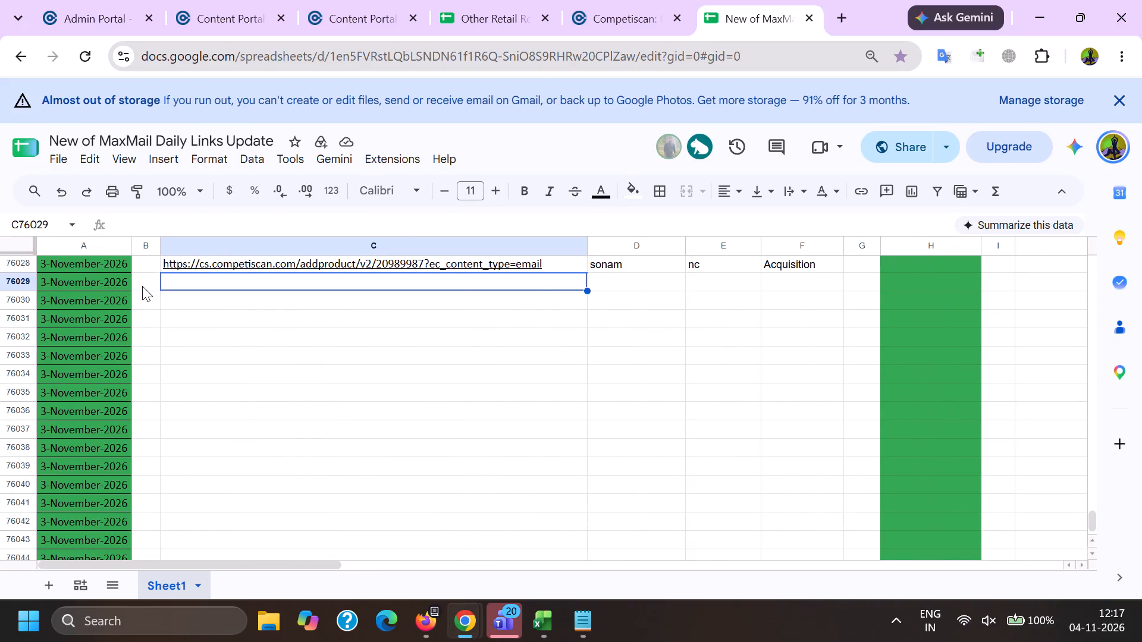
pyautogui.press('Right')
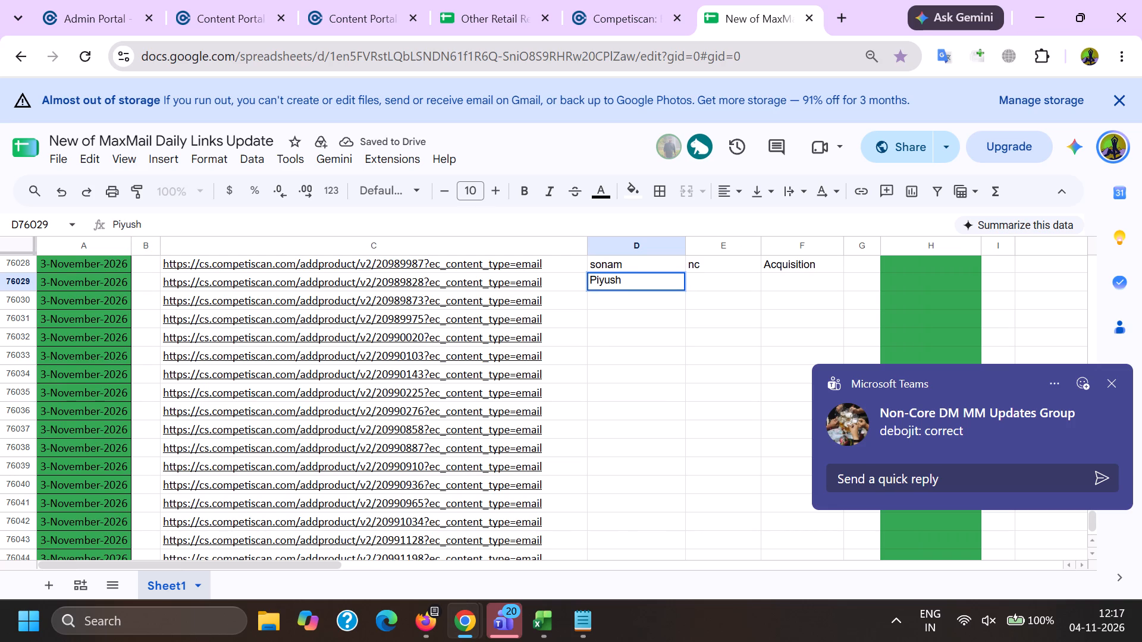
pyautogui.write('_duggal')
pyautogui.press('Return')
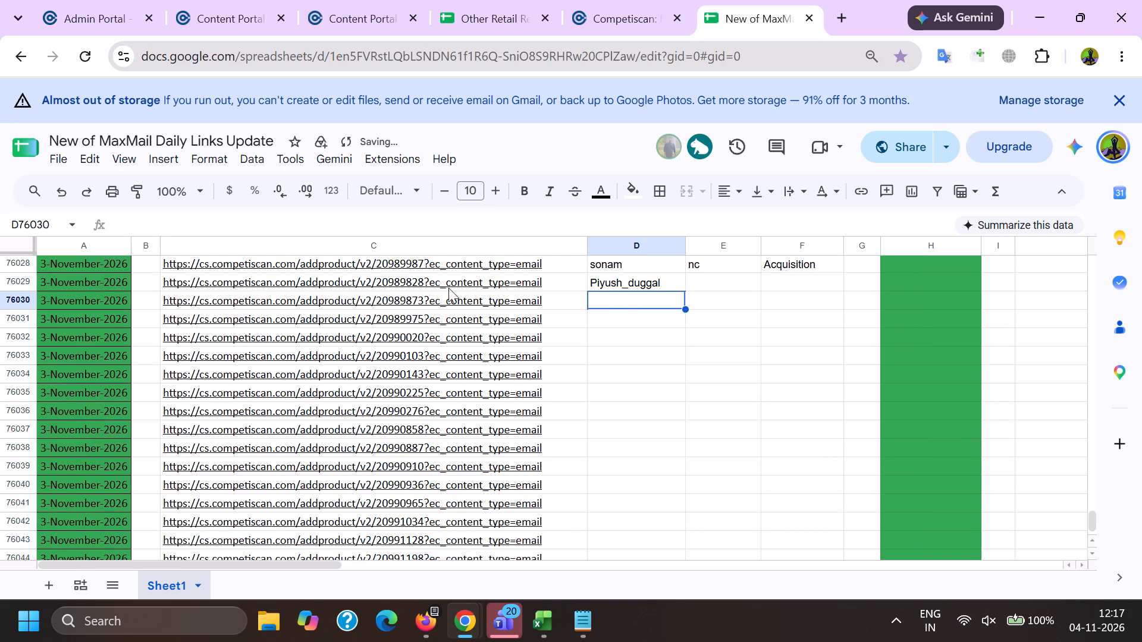
pyautogui.click(620, 282)
pyautogui.moveTo(685, 289); pyautogui.dragTo(685, 293)
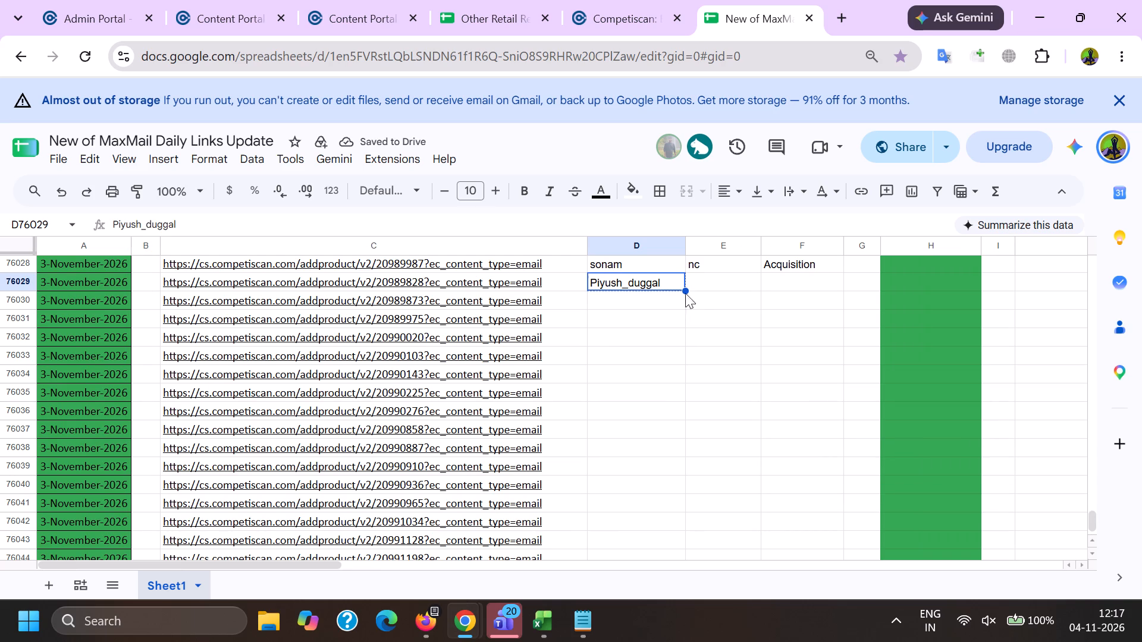
pyautogui.moveTo(685, 293); pyautogui.dragTo(622, 342)
# Back in Excel, switch the 03-Nov-26 table's CC/ML filter from cc to ml.
pyautogui.hotkey('alt', 'Tab')
pyautogui.click(498, 181)
pyautogui.scroll(8, 494, 354)
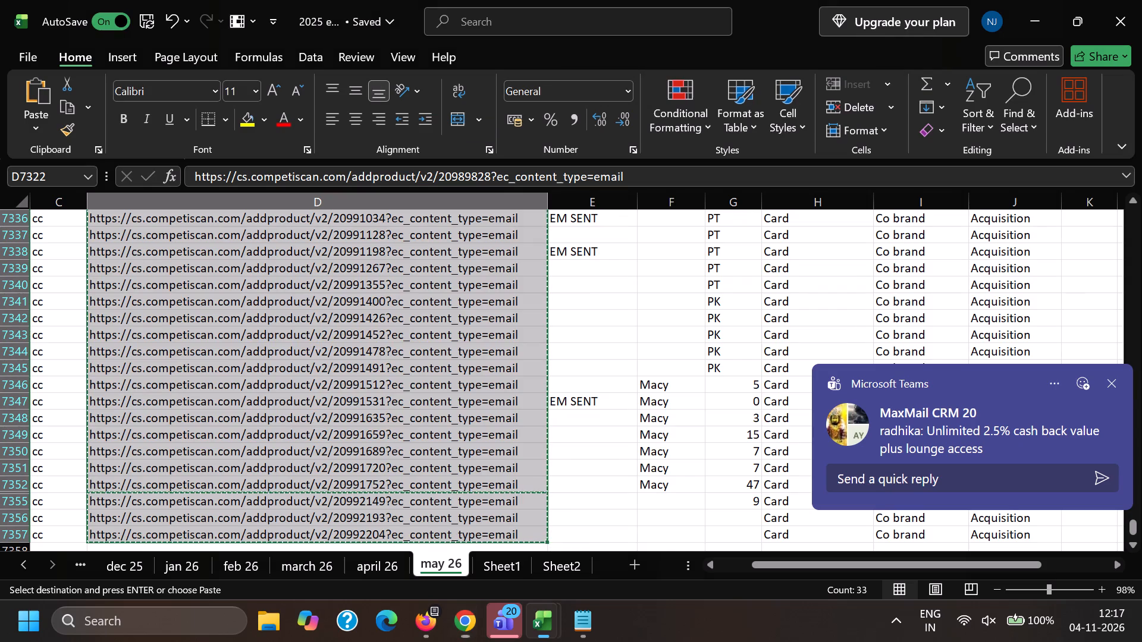
pyautogui.scroll(2, 494, 353)
pyautogui.click(80, 437)
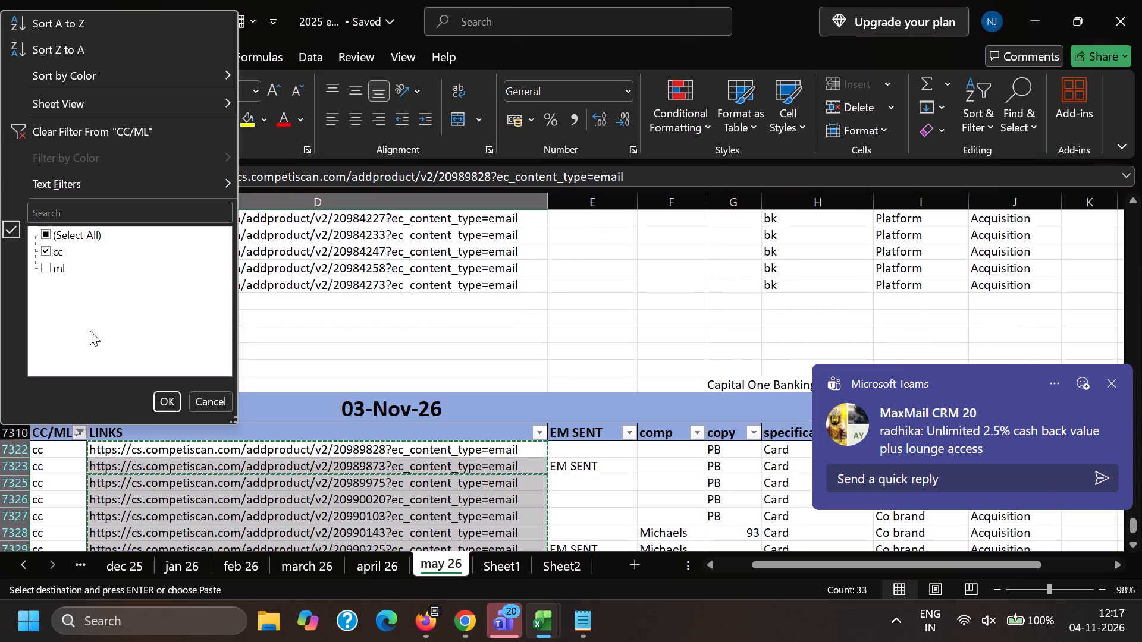
pyautogui.click(57, 270)
pyautogui.click(49, 251)
pyautogui.click(164, 398)
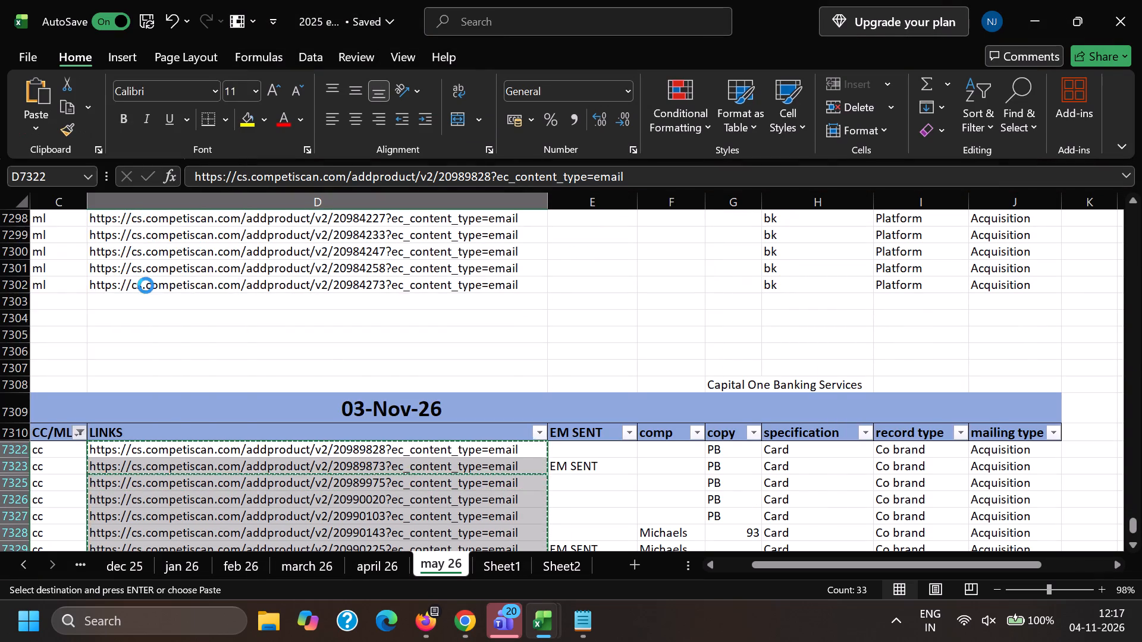
# Copy the filtered ml links from Excel and paste them into the Google sheet's 3-November-2026 section starting at cell J75765.
pyautogui.scroll(-2, 145, 285)
pyautogui.click(119, 353)
pyautogui.hotkey('ctrl', 'shift', 'Down')
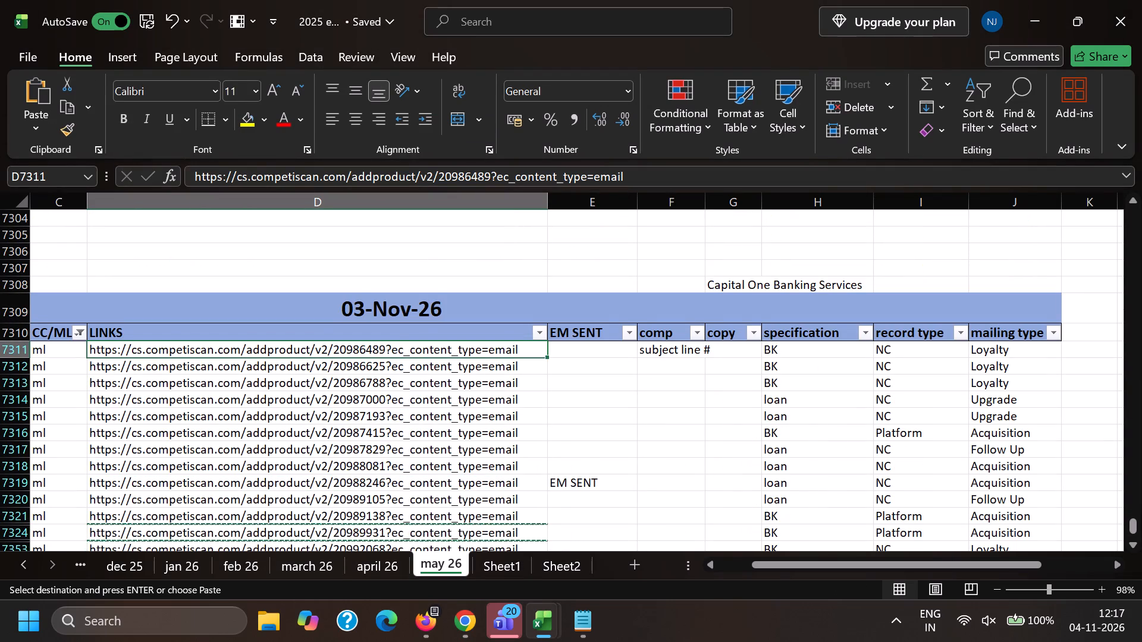
pyautogui.hotkey('ctrl', 'c')
pyautogui.hotkey('alt', 'Tab')
pyautogui.click(1025, 349)
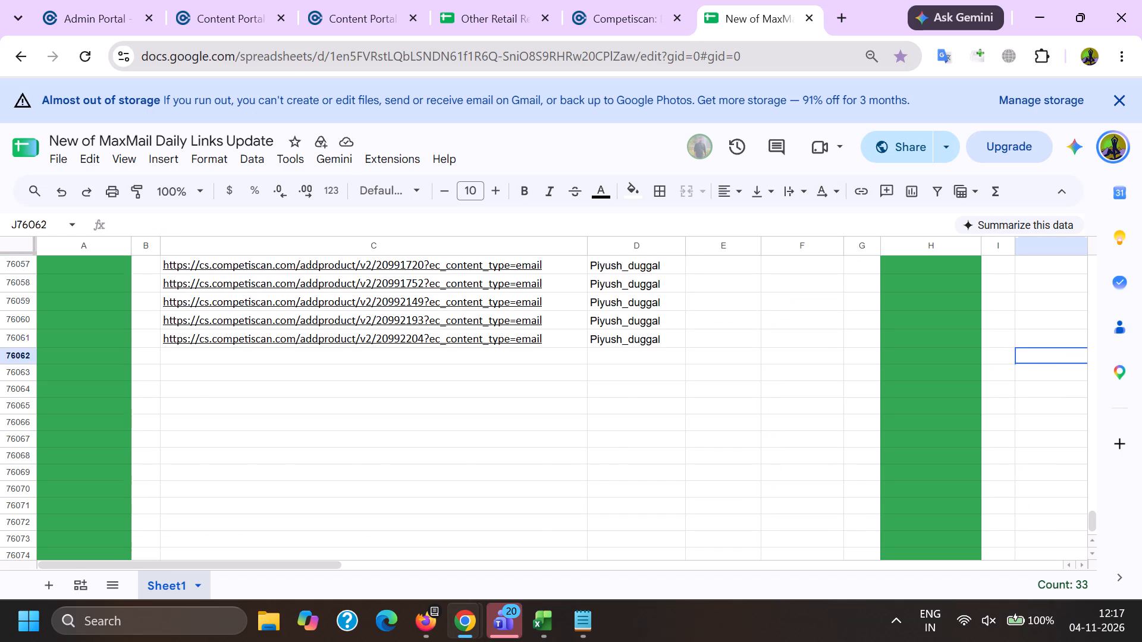
pyautogui.scroll(20, 1012, 419)
pyautogui.scroll(17, 1012, 419)
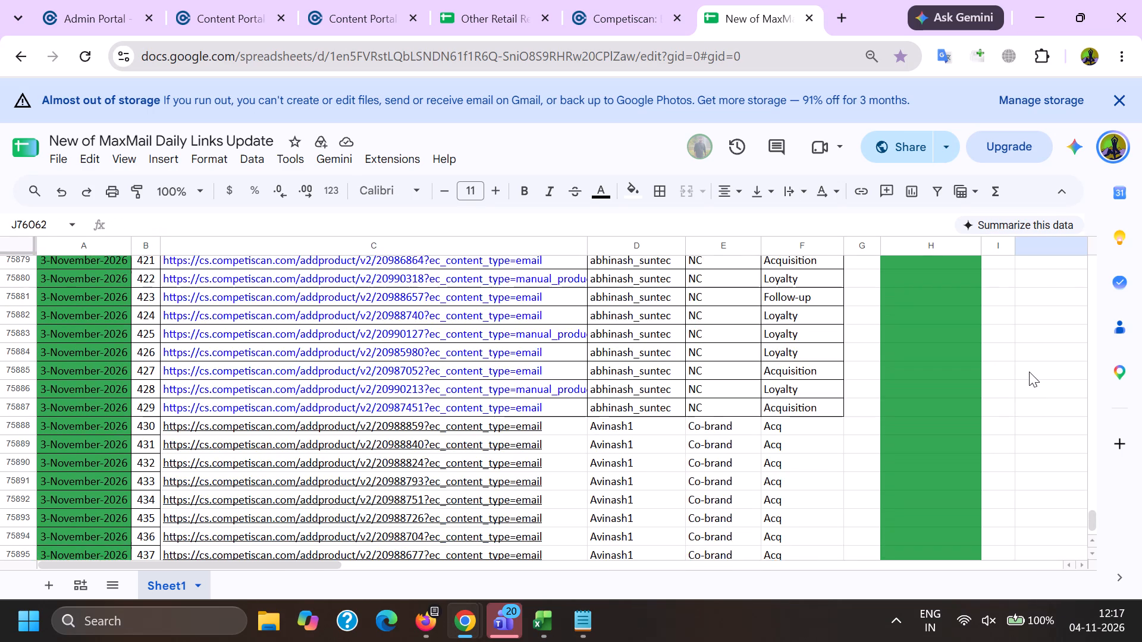
pyautogui.scroll(11, 1029, 372)
pyautogui.scroll(16, 1033, 375)
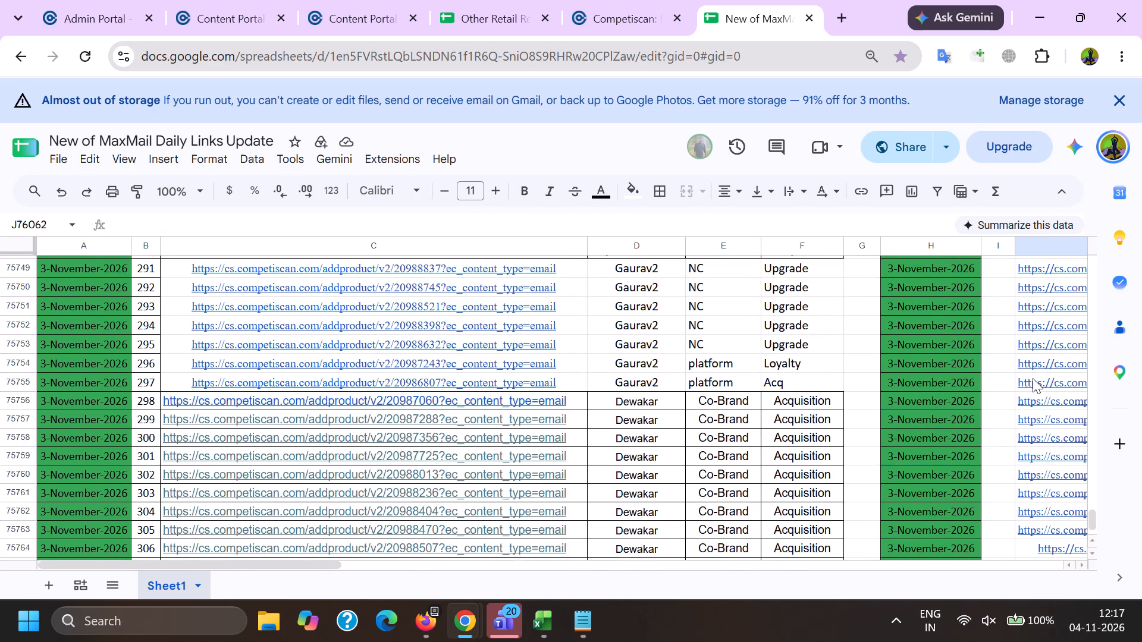
pyautogui.scroll(-4, 1031, 382)
pyautogui.click(1112, 382)
pyautogui.scroll(-3, 1083, 344)
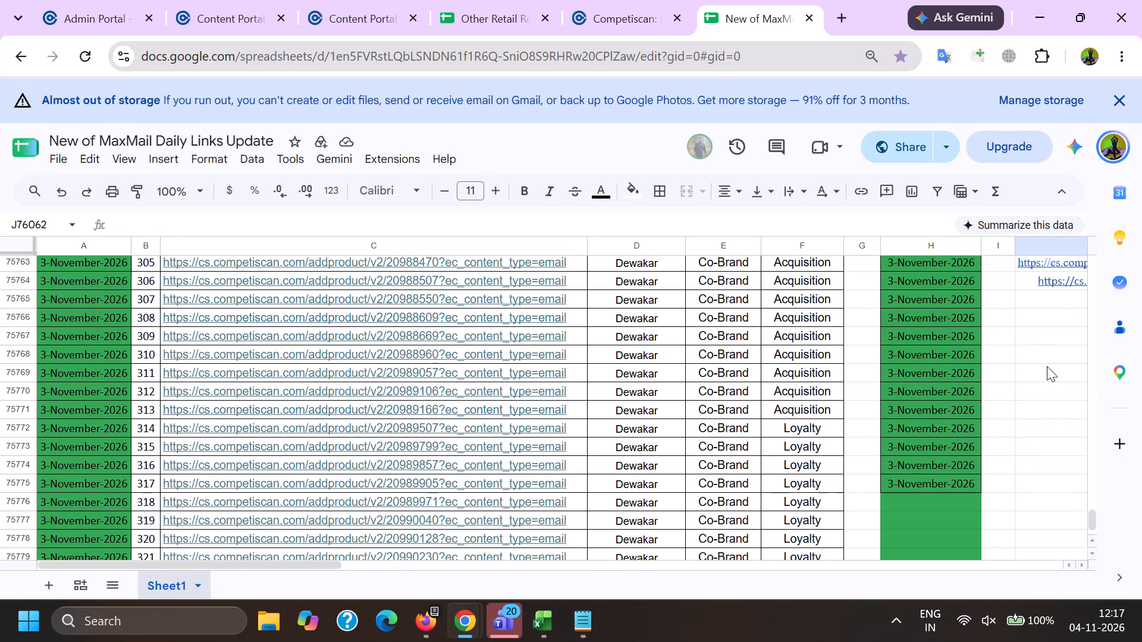
pyautogui.click(1030, 296)
pyautogui.hotkey('ctrl', 'v')
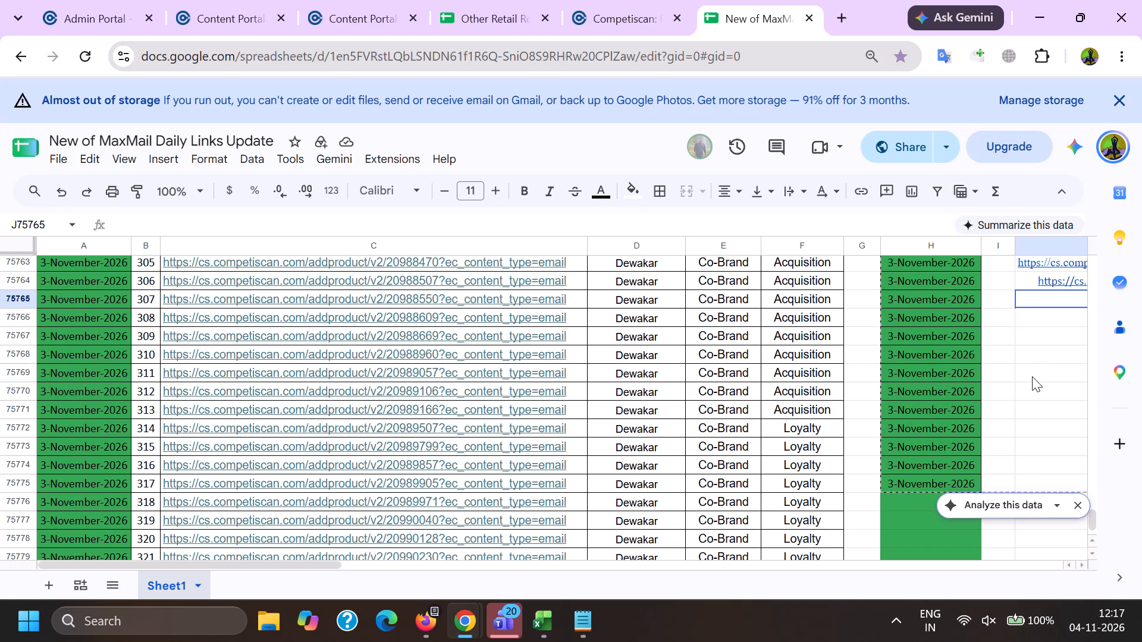
# Enter the processor's user ID in cell K75765 and fill it down to K75778 beside the pasted ml links.
pyautogui.press('Right')
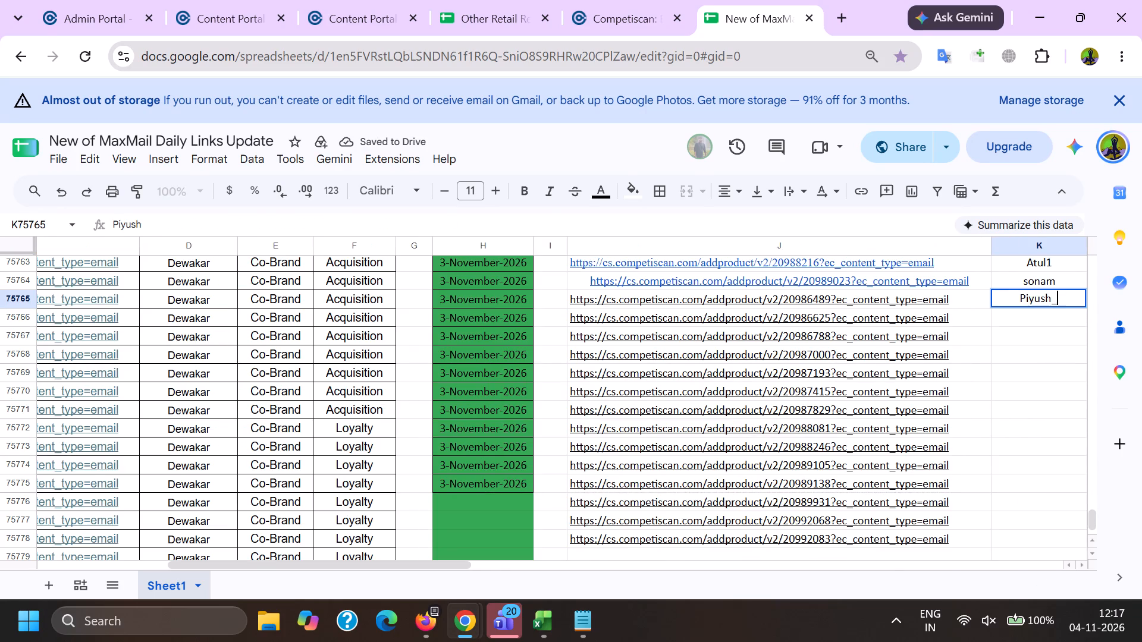
pyautogui.press('Return')
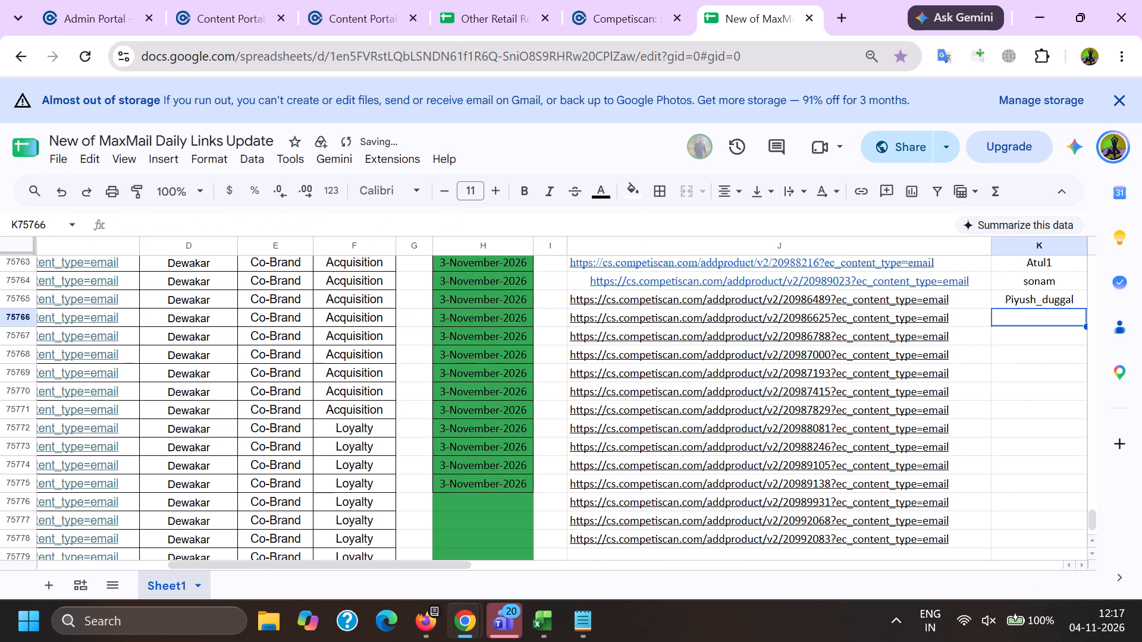
pyautogui.click(1024, 294)
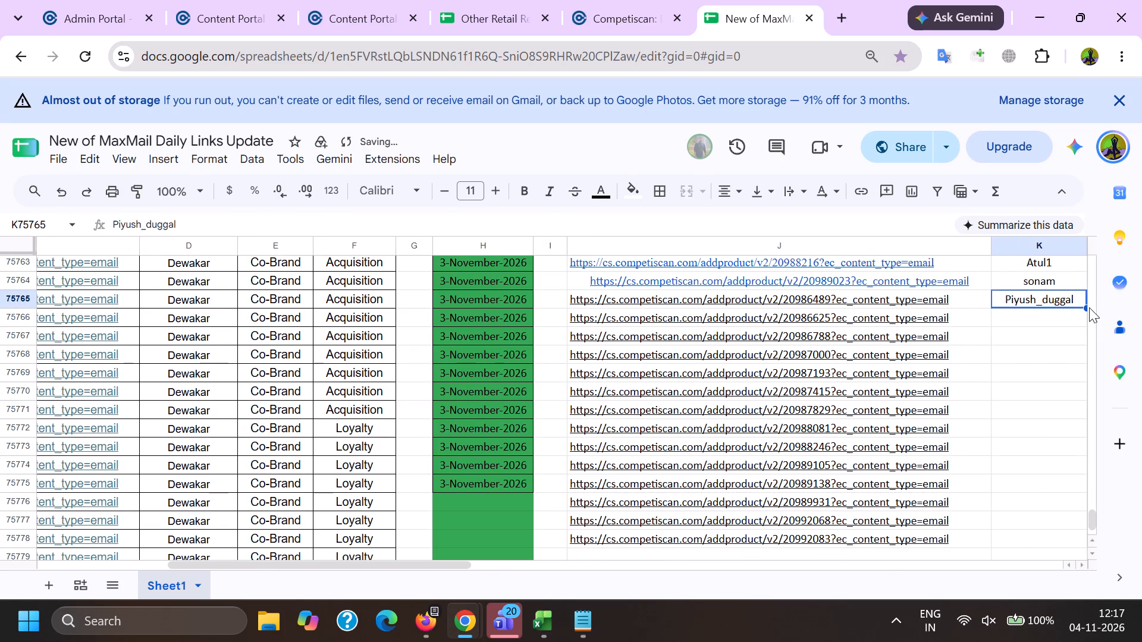
pyautogui.moveTo(1086, 307); pyautogui.dragTo(1047, 387)
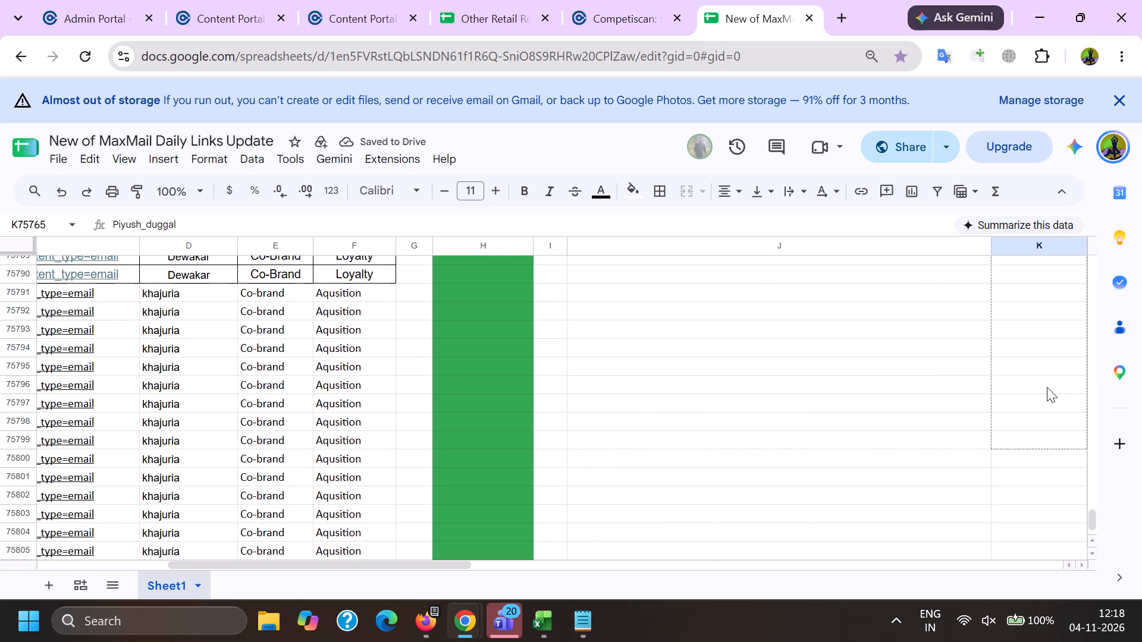
pyautogui.moveTo(1047, 387); pyautogui.dragTo(1015, 383)
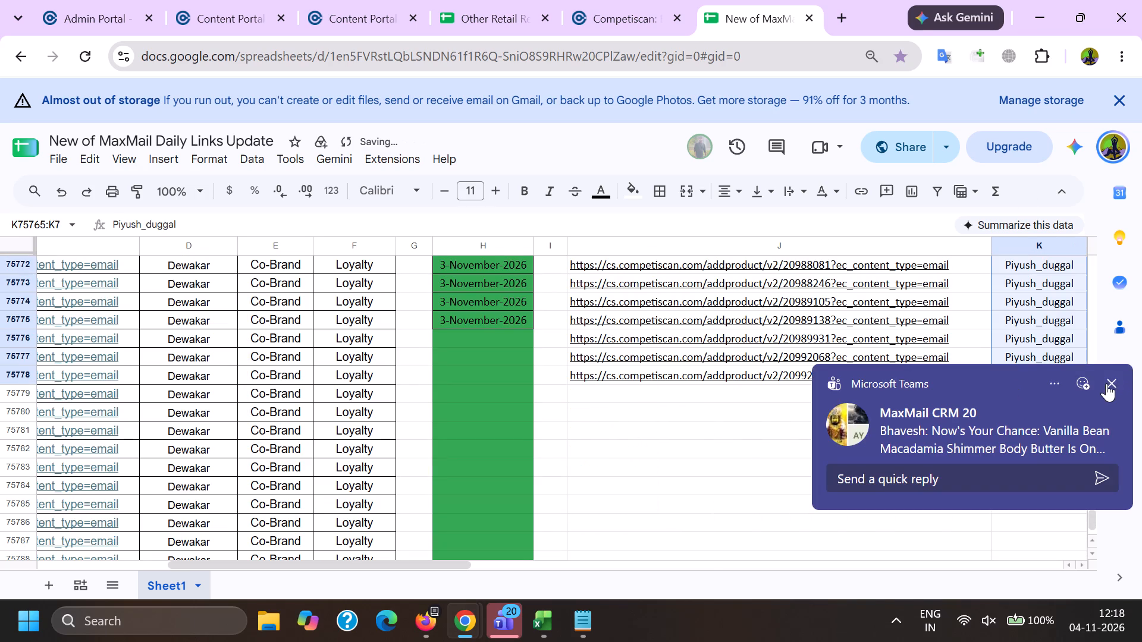
pyautogui.click(1106, 383)
pyautogui.click(796, 399)
# Copy the ml rows' record type and mailing type values from Excel and paste them into the Google sheet starting at cell L75765.
pyautogui.hotkey('alt', 'Tab')
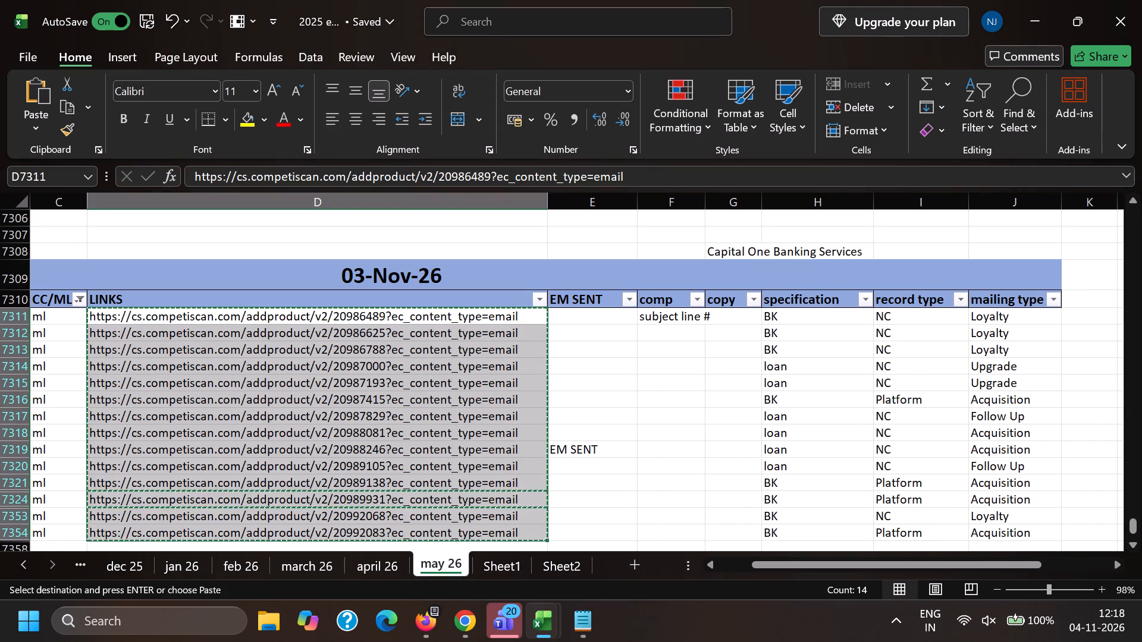
pyautogui.click(771, 318)
pyautogui.click(891, 323)
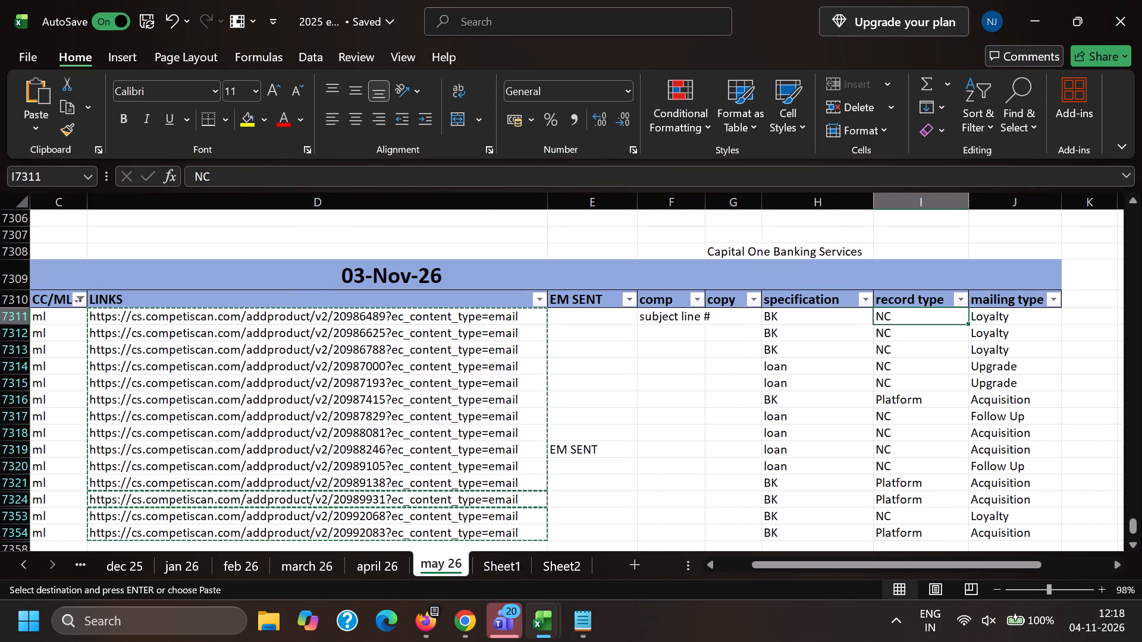
pyautogui.hotkey('ctrl', 'shift', 'Right')
pyautogui.hotkey('ctrl', 'shift', 'Down')
pyautogui.hotkey('ctrl', 'c')
pyautogui.hotkey('alt', 'Tab')
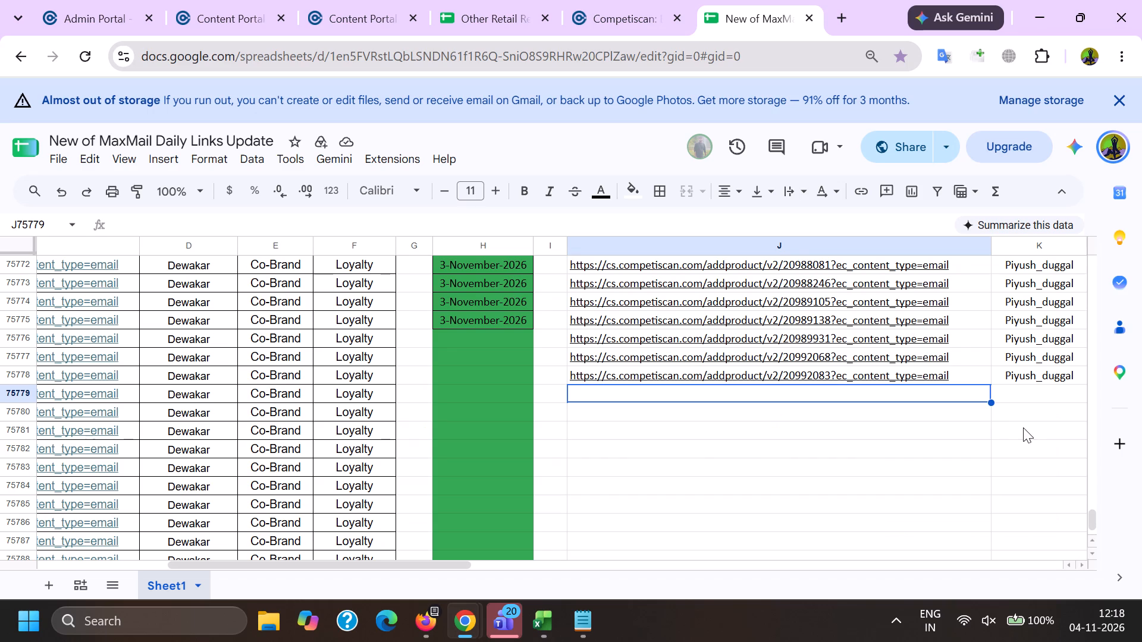
pyautogui.click(1023, 383)
pyautogui.press('Right')
pyautogui.hotkey('ctrl', 'Up')
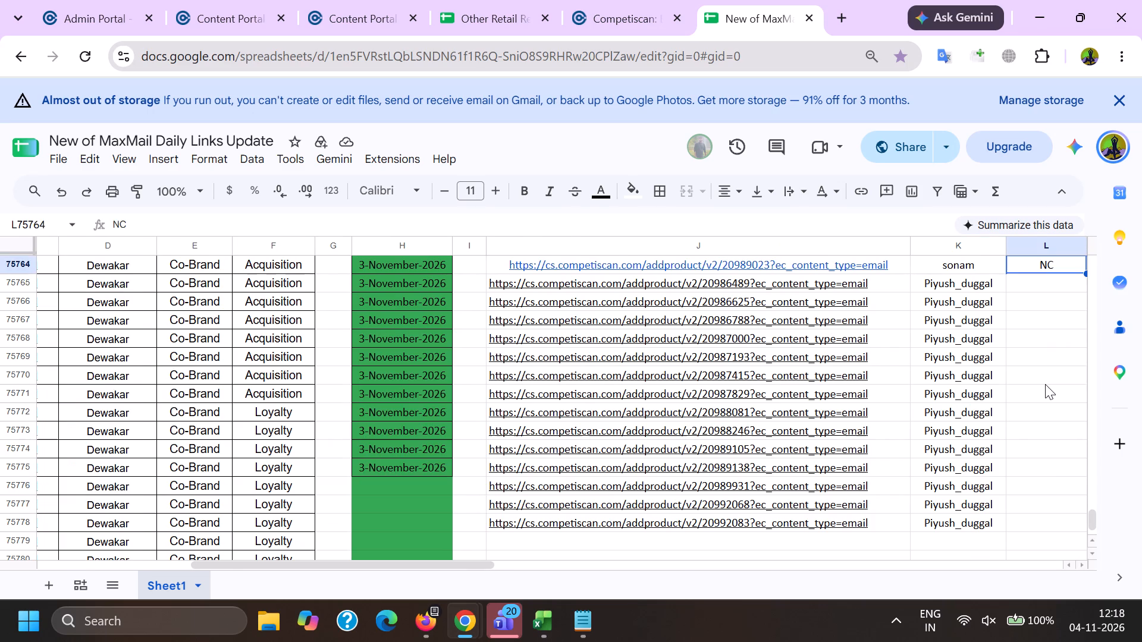
pyautogui.press('Down')
pyautogui.hotkey('ctrl', 'v')
pyautogui.press('Down')
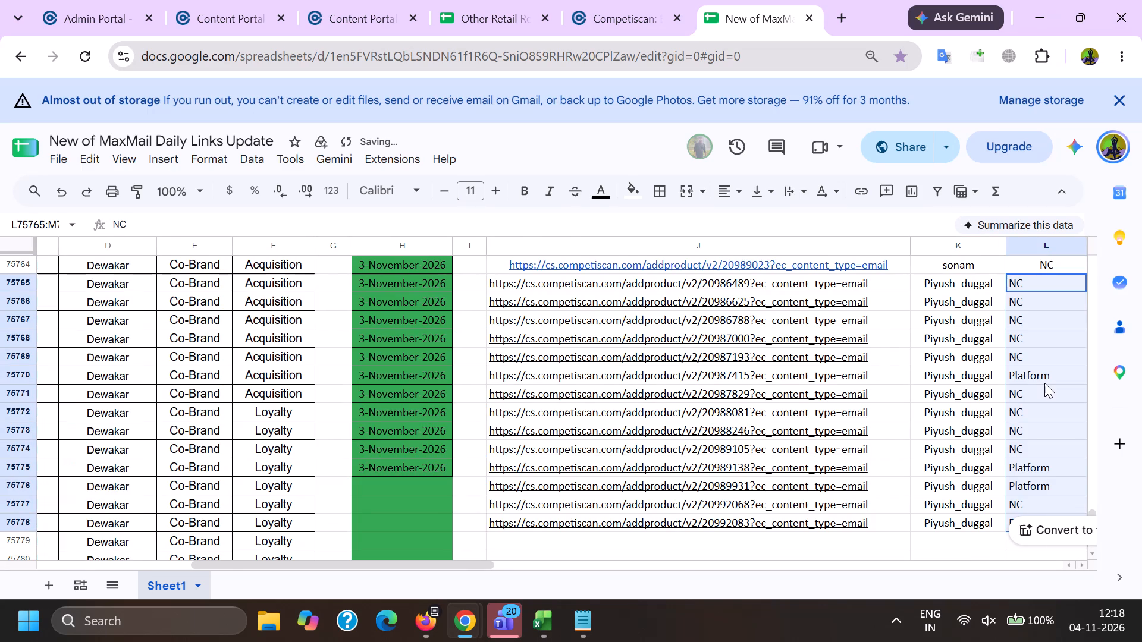
# Back in Excel, switch the 03-Nov-26 table's CC/ML filter from ml to cc.
pyautogui.click(103, 433)
pyautogui.scroll(-6, 106, 423)
pyautogui.hotkey('ctrl', 'Down')
pyautogui.hotkey('ctrl', 'Left')
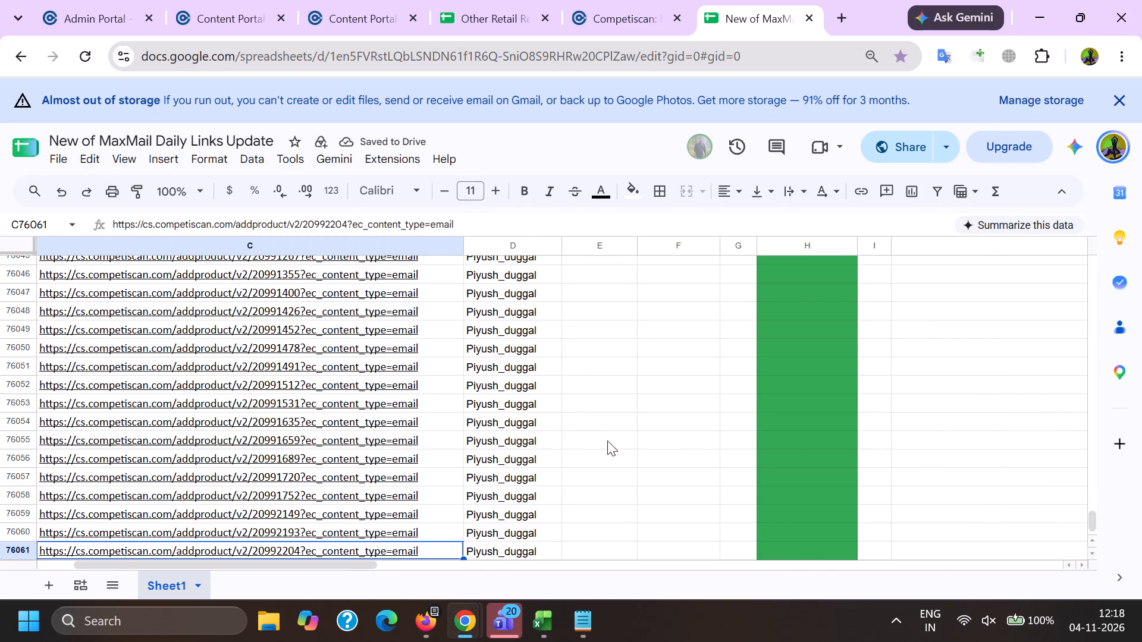
pyautogui.hotkey('alt', 'Tab')
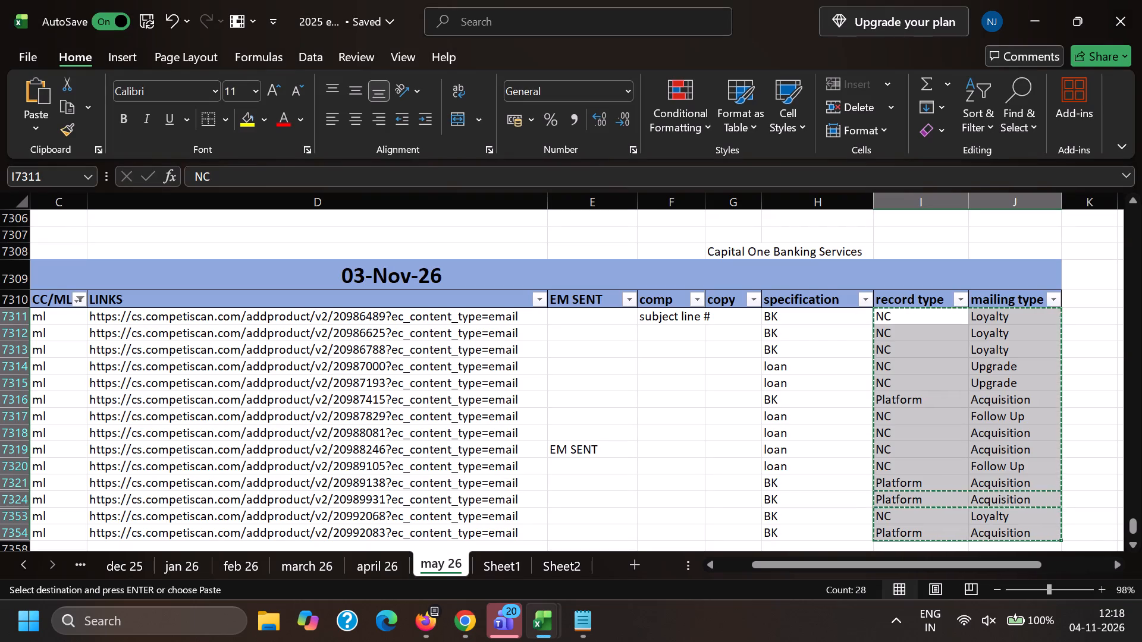
pyautogui.click(84, 302)
pyautogui.click(142, 427)
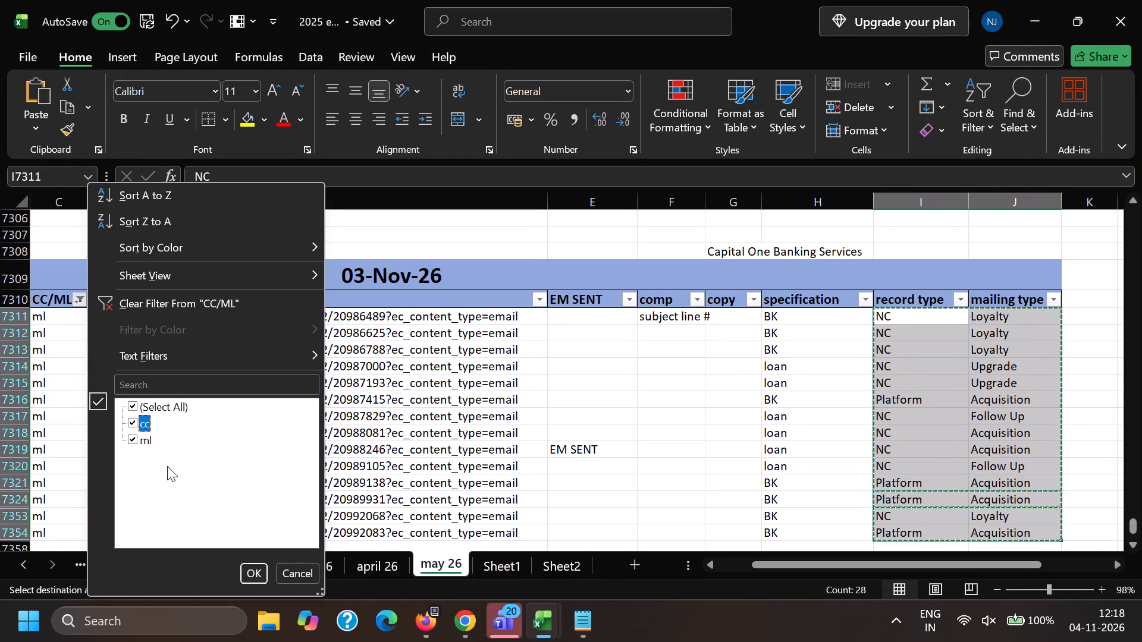
pyautogui.click(134, 438)
pyautogui.click(253, 573)
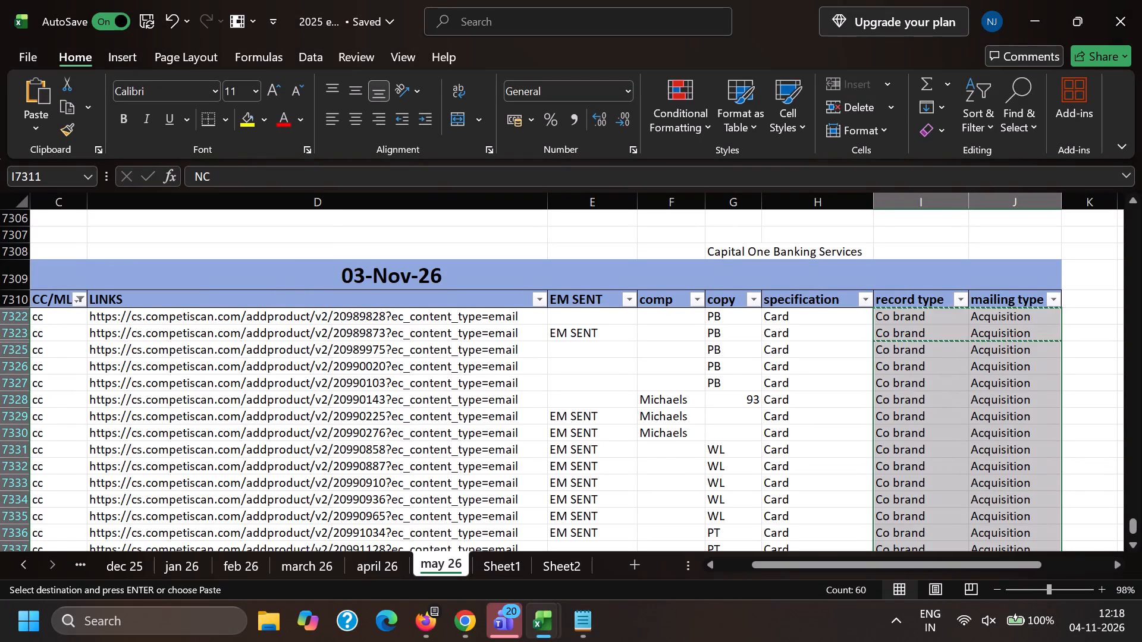
# Copy the cc rows' record type and mailing type values from Excel and paste them into the Google sheet starting at cell E76029.
pyautogui.hotkey('ctrl', 'c')
pyautogui.hotkey('alt', 'Tab')
pyautogui.moveTo(604, 364); pyautogui.dragTo(610, 360)
pyautogui.scroll(5, 611, 376)
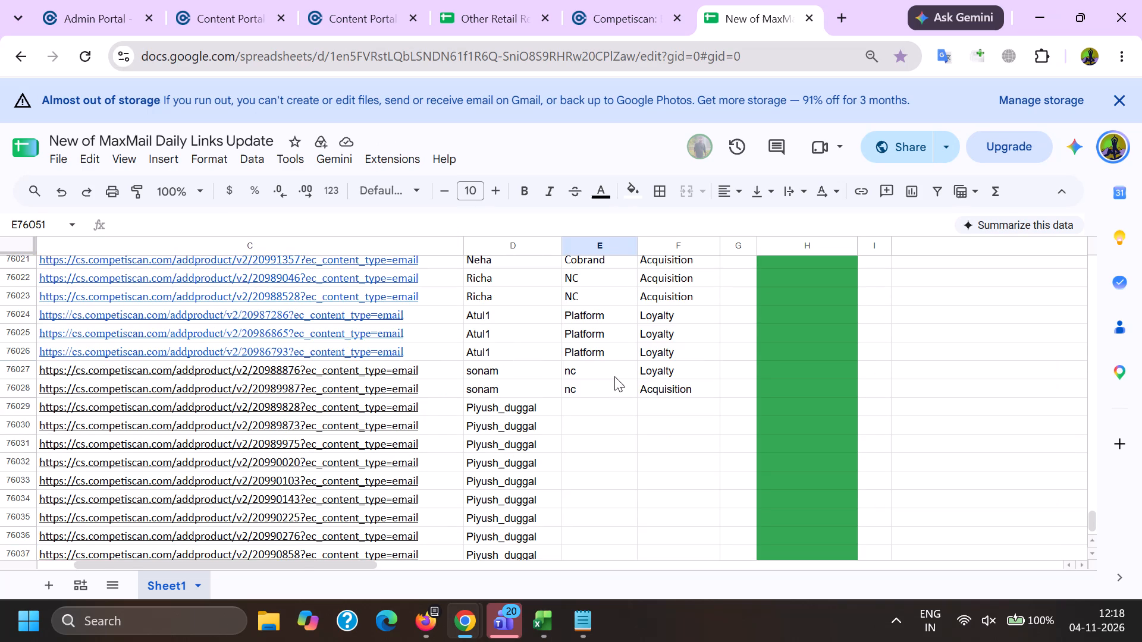
pyautogui.click(576, 408)
pyautogui.hotkey('ctrl', 'v')
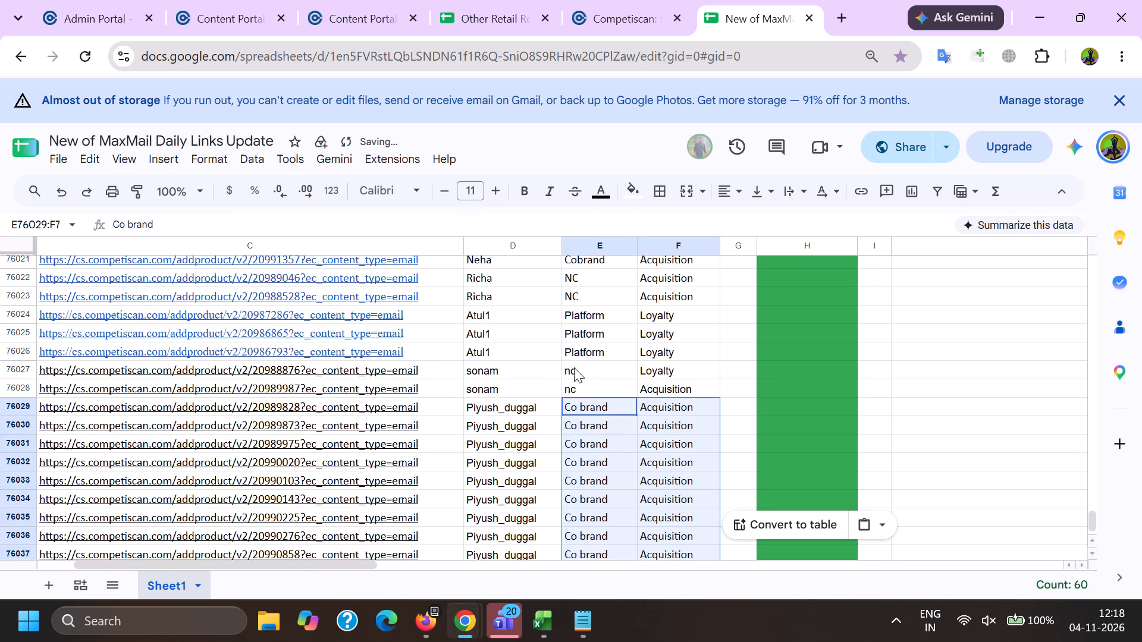
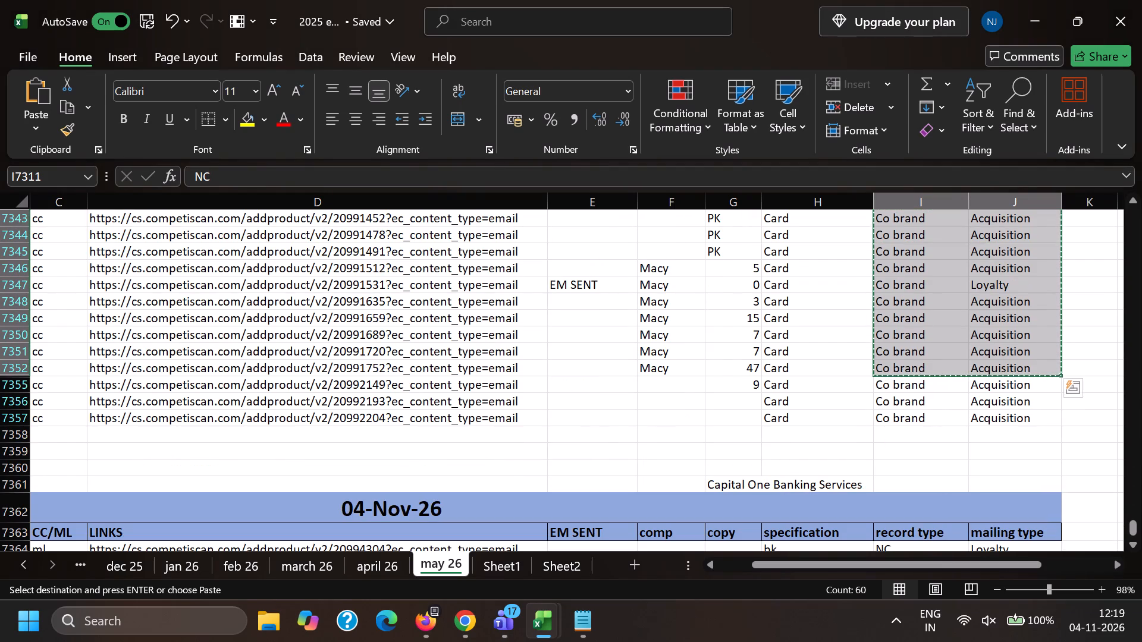
# Review the cc rows' record type and mailing type entries in the 03-Nov-26 table, continuing down to the start of the 04-Nov-26 table.
pyautogui.press('Down')
pyautogui.press('Down')
pyautogui.press('Down')
pyautogui.press('Down')
pyautogui.press('Down')
pyautogui.press('Down')
pyautogui.press('Down')
pyautogui.press('Down')
pyautogui.press('Down')
pyautogui.press('Down')
pyautogui.press('Down')
pyautogui.press('Down')
pyautogui.press('Down')
pyautogui.press('Down')
pyautogui.press('Down')
pyautogui.press('Down')
pyautogui.press('Down')
pyautogui.press('Down')
pyautogui.press('Down')
pyautogui.press('Down')
pyautogui.press('Down')
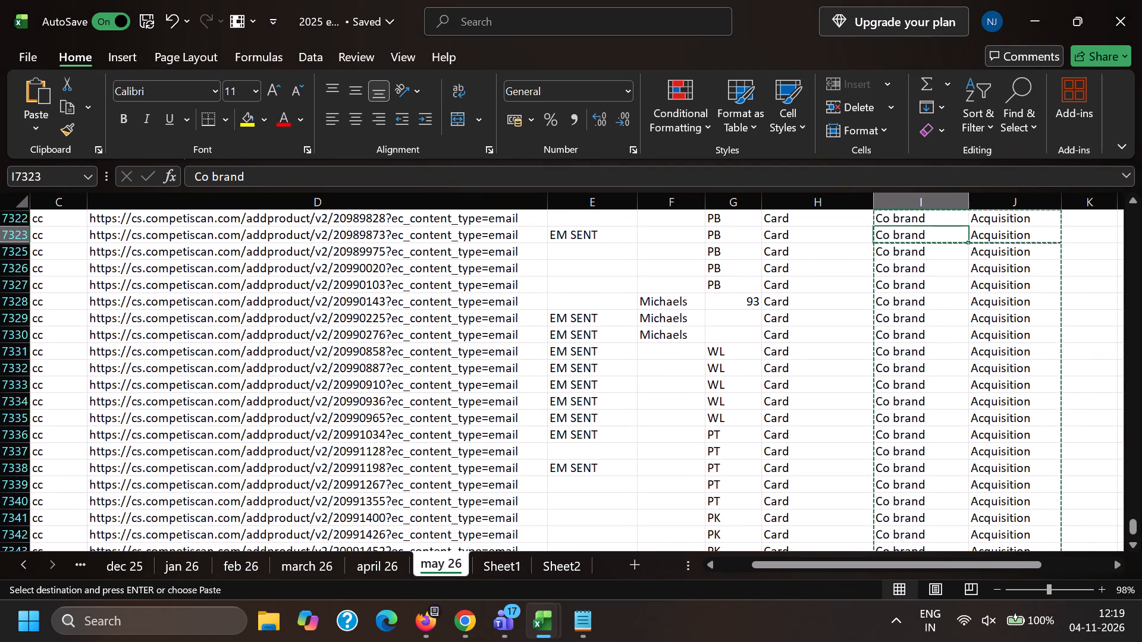
pyautogui.press('Up')
pyautogui.press('Up')
pyautogui.press('Up')
pyautogui.press('Up')
pyautogui.press('Up')
pyautogui.press('Up')
pyautogui.press('Up')
pyautogui.press('Up')
pyautogui.press('Up')
pyautogui.press('Up')
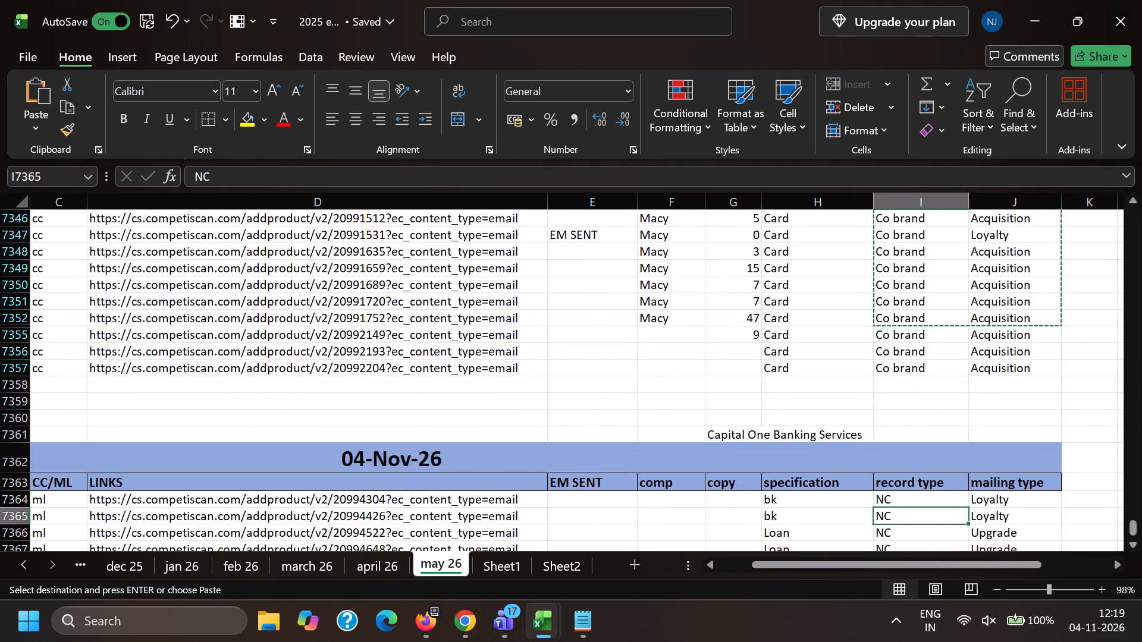
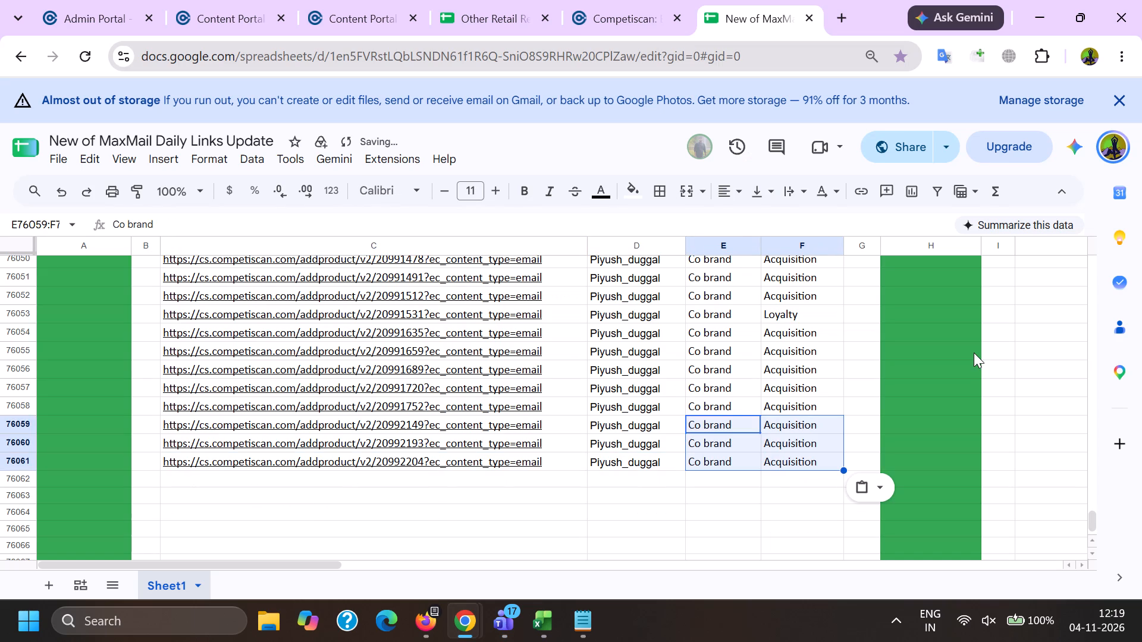
# Change the processor to Richa for the last two email links, in rows 76060 and 76061.
pyautogui.press('r')
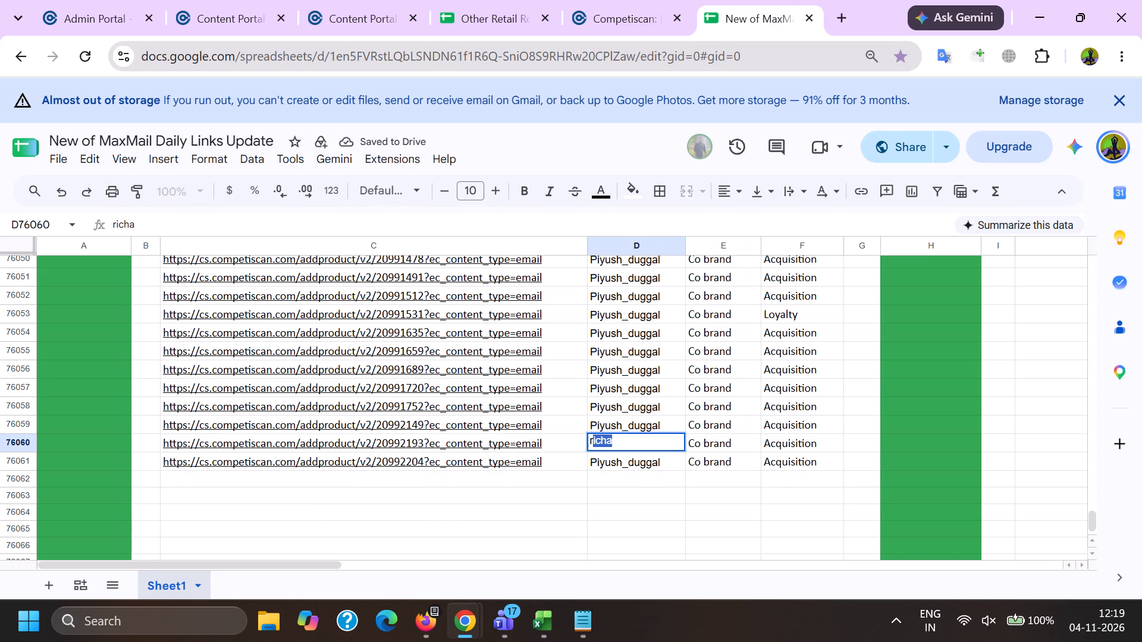
pyautogui.press('Return')
pyautogui.press('r')
pyautogui.press('Return')
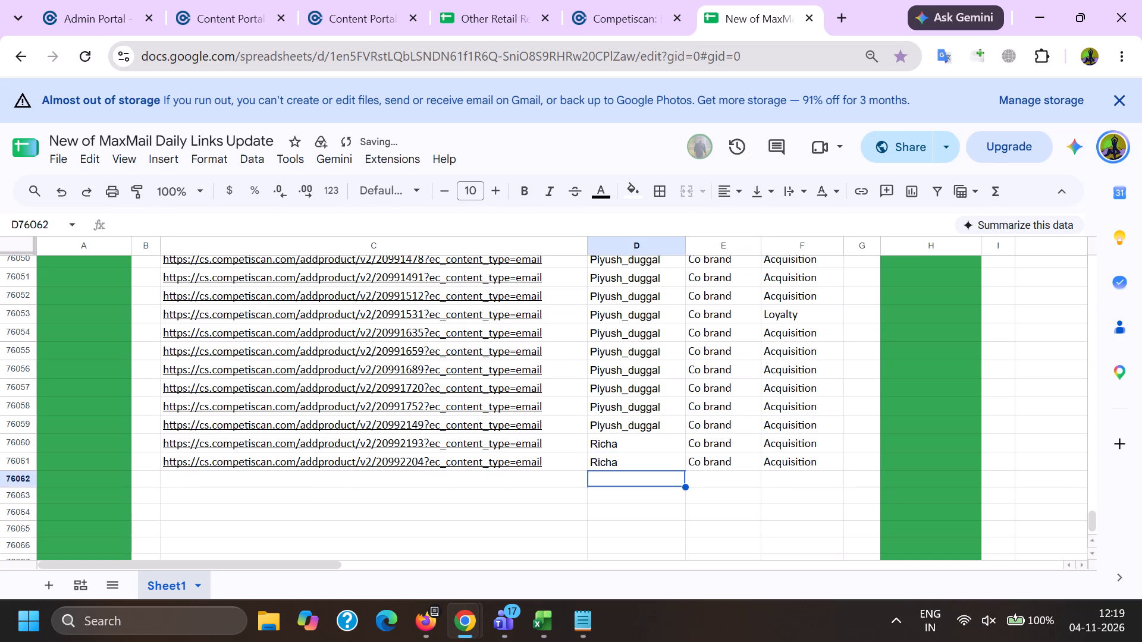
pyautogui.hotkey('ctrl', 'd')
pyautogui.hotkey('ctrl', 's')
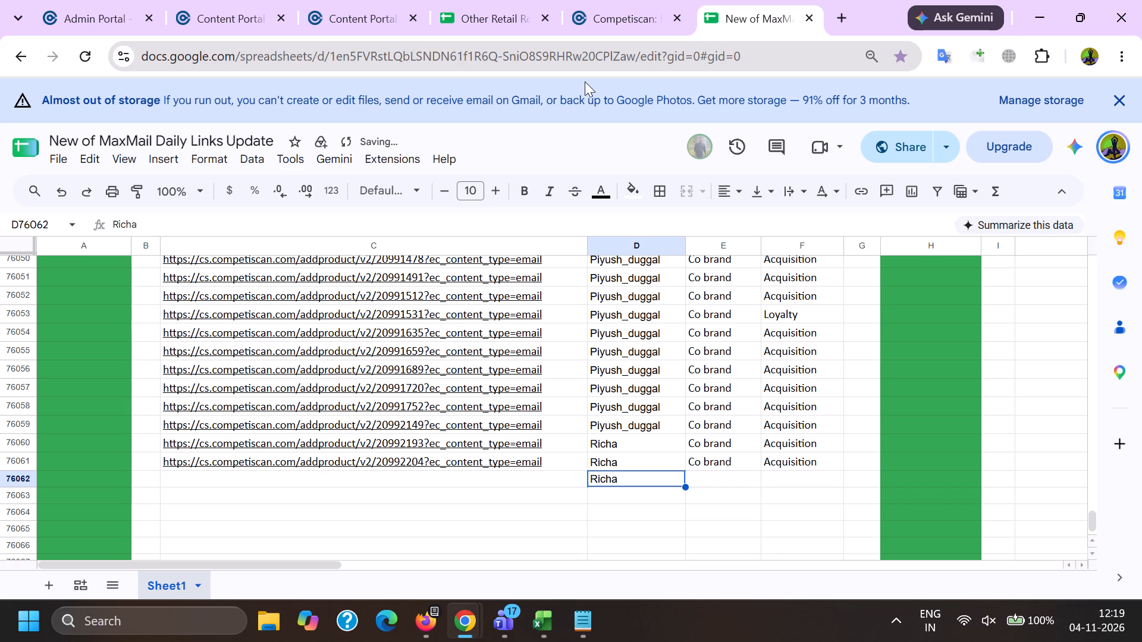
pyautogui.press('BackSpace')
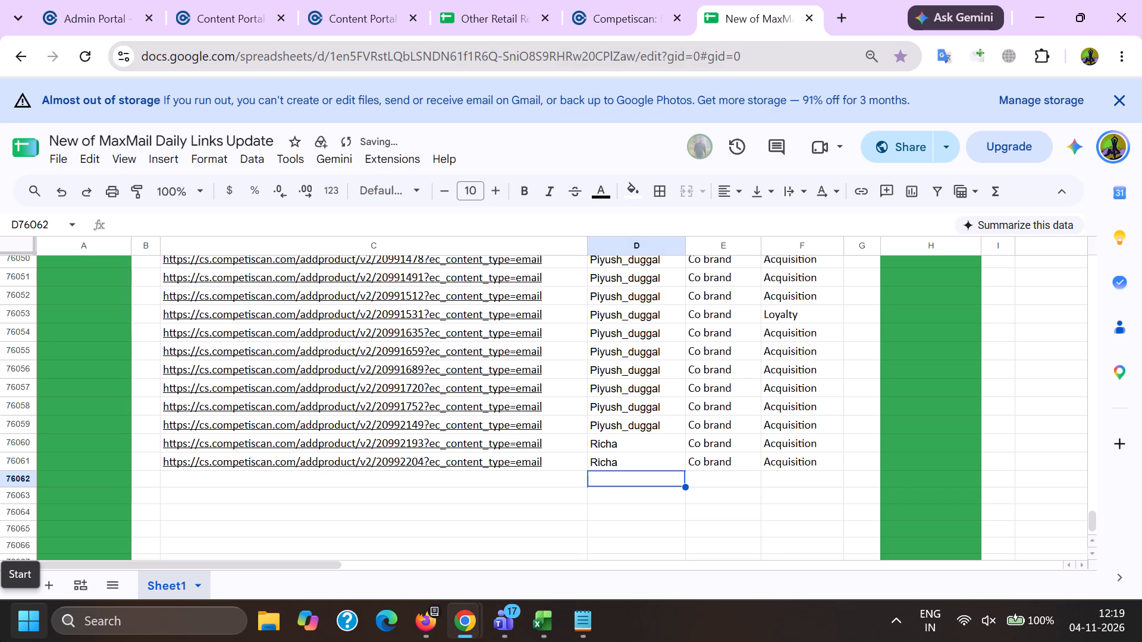
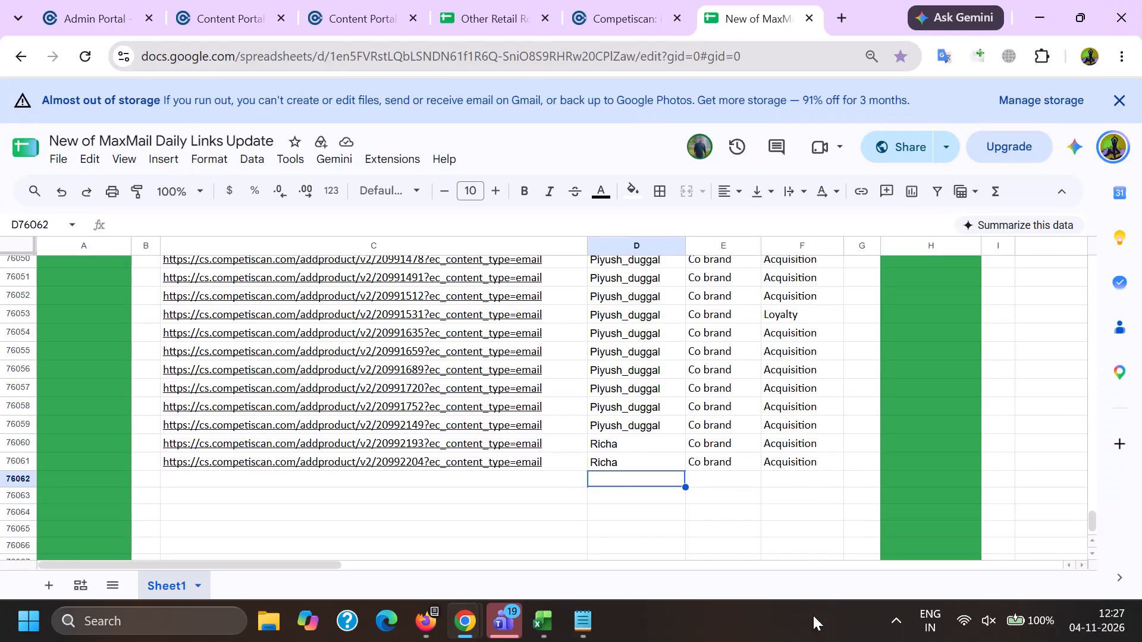
# Return to the editor for email 91334067, try its Manage Product link, and look through the body around the nearest-store section.
pyautogui.click(212, 0)
pyautogui.click(96, 0)
pyautogui.click(214, 0)
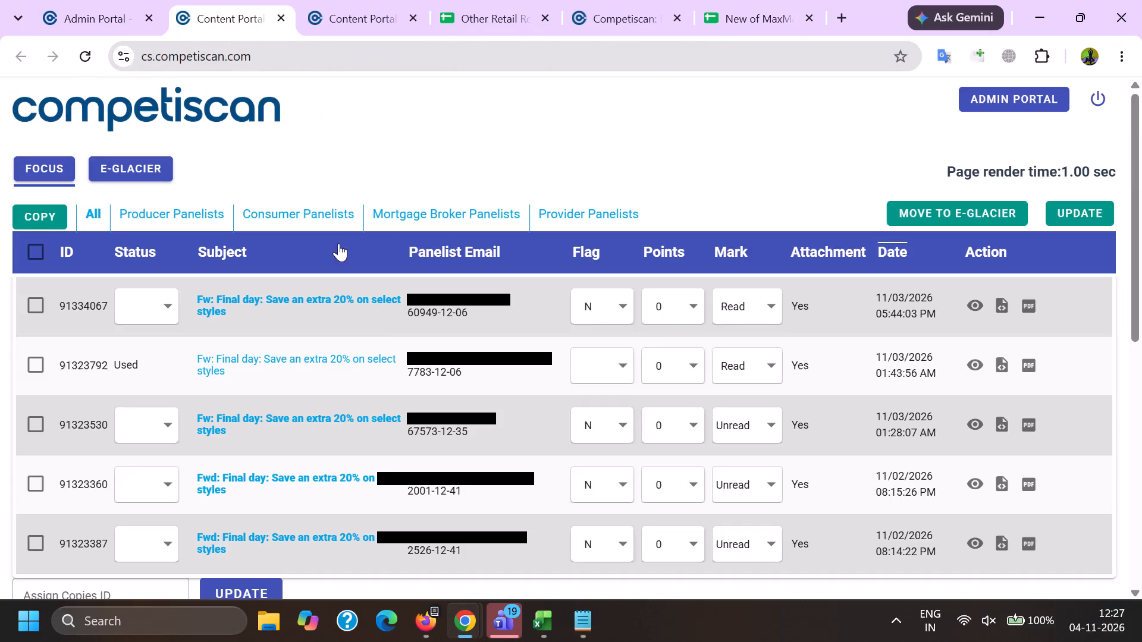
pyautogui.click(359, 0)
pyautogui.scroll(-20, 188, 253)
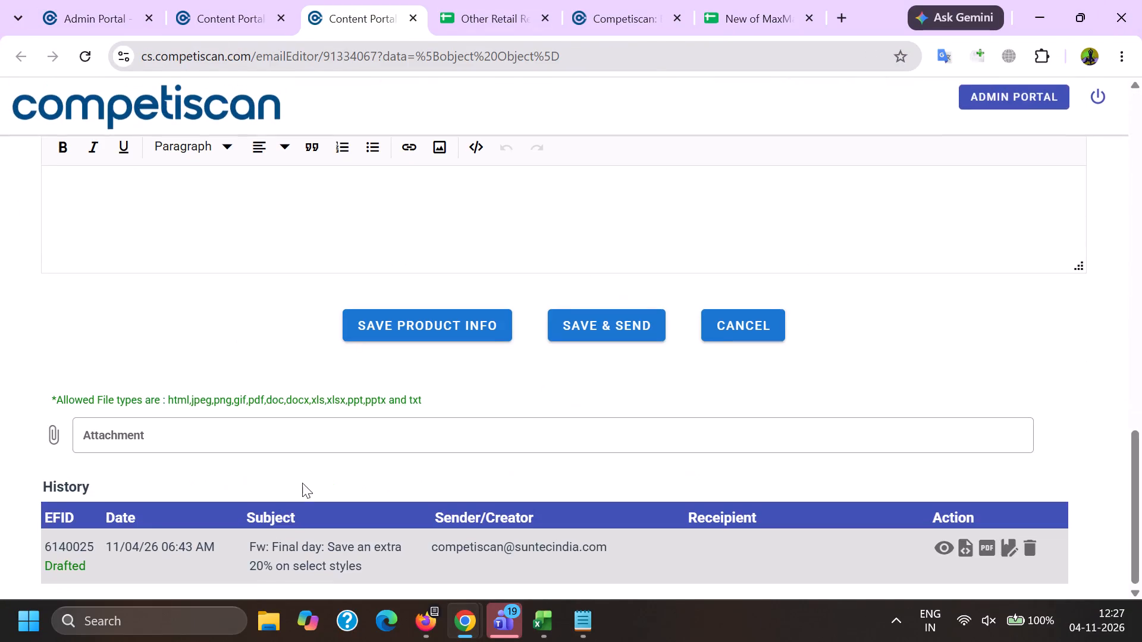
pyautogui.scroll(20, 265, 511)
pyautogui.scroll(13, 4, 445)
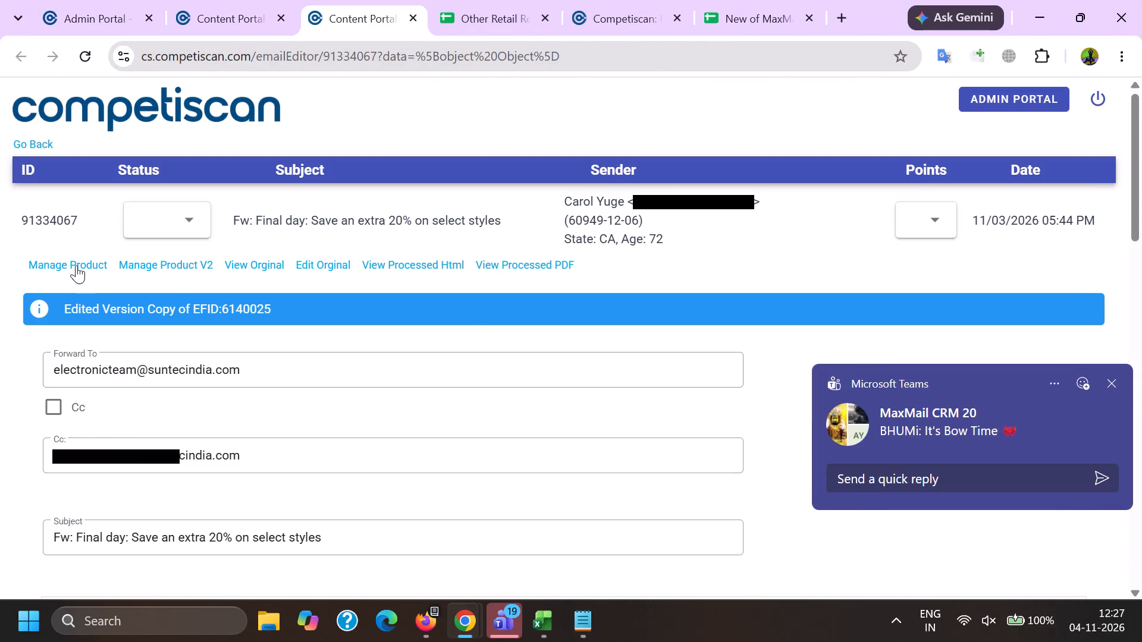
pyautogui.click(76, 265)
pyautogui.hotkey('alt', 'Tab')
pyautogui.scroll(-6, 250, 331)
pyautogui.click(114, 445)
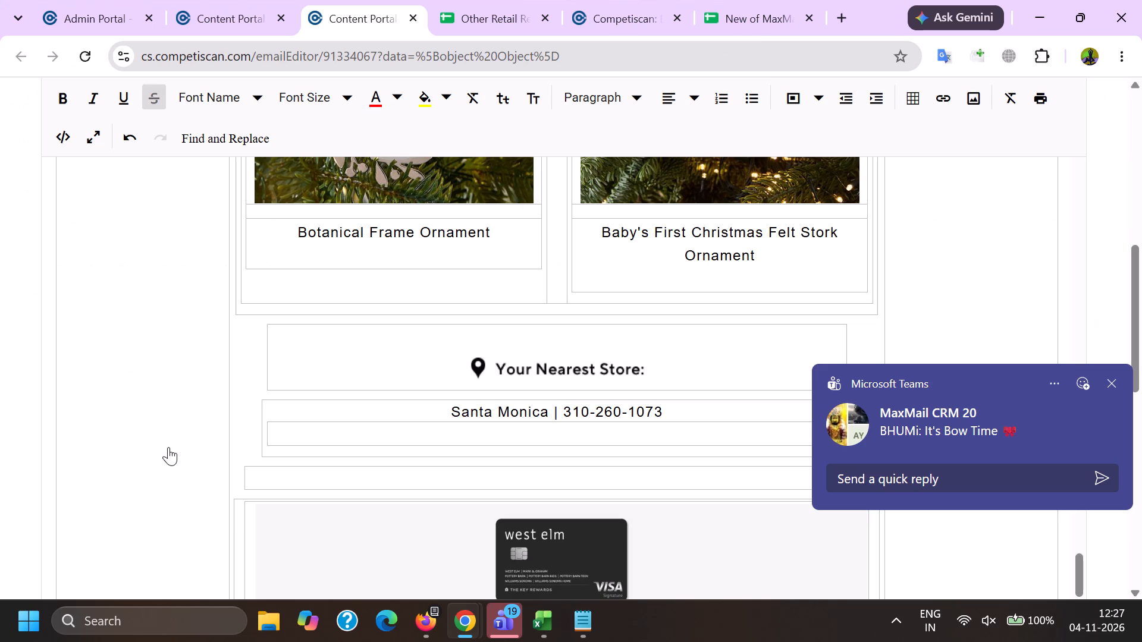
# Copy the cc email link for product 20990965 from Excel's 03-Nov-26 table and switch back to the browser.
pyautogui.click(538, 619)
pyautogui.click(734, 516)
pyautogui.scroll(10, 604, 416)
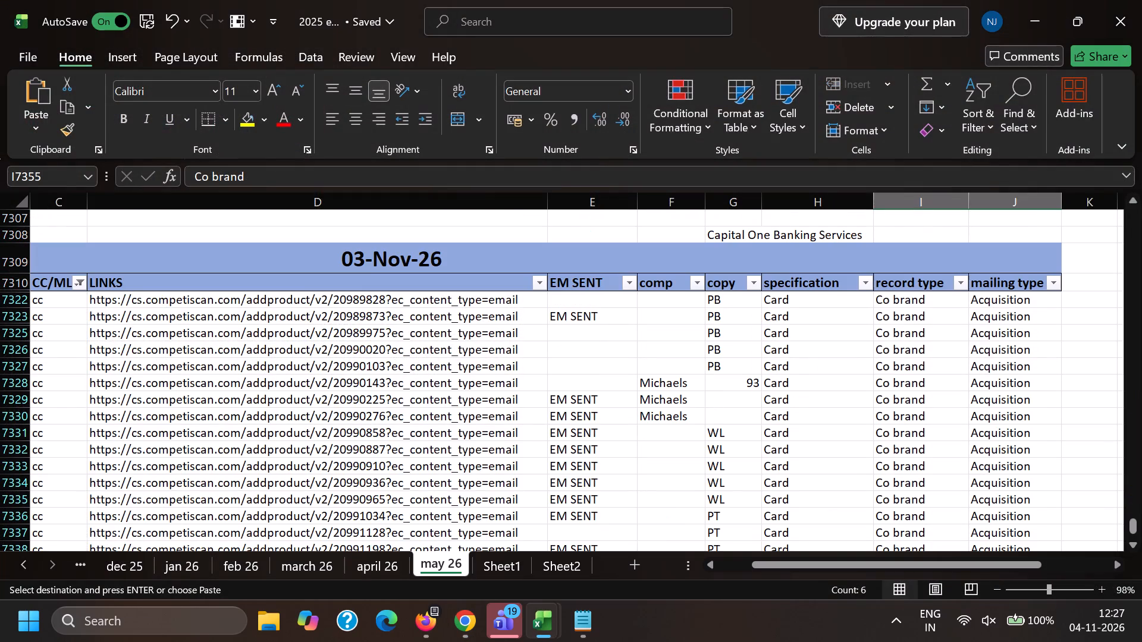
pyautogui.click(482, 500)
pyautogui.hotkey('ctrl', 'c')
pyautogui.hotkey('alt', 'Tab')
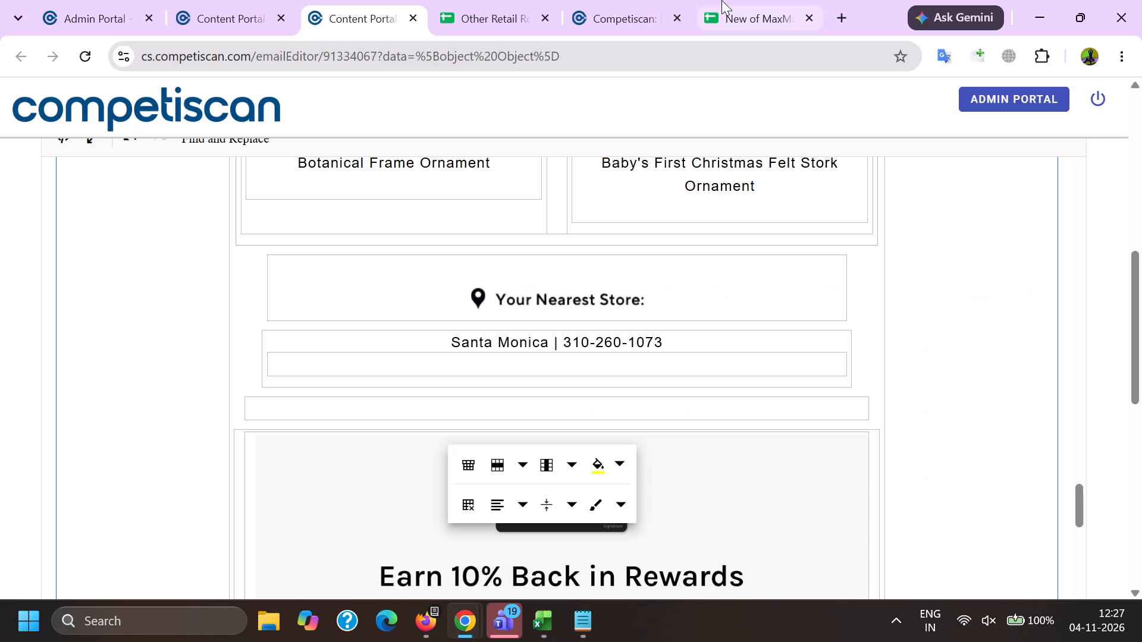
# Open the copied link to product 20990965 in a new browser tab.
pyautogui.click(650, 0)
pyautogui.click(843, 0)
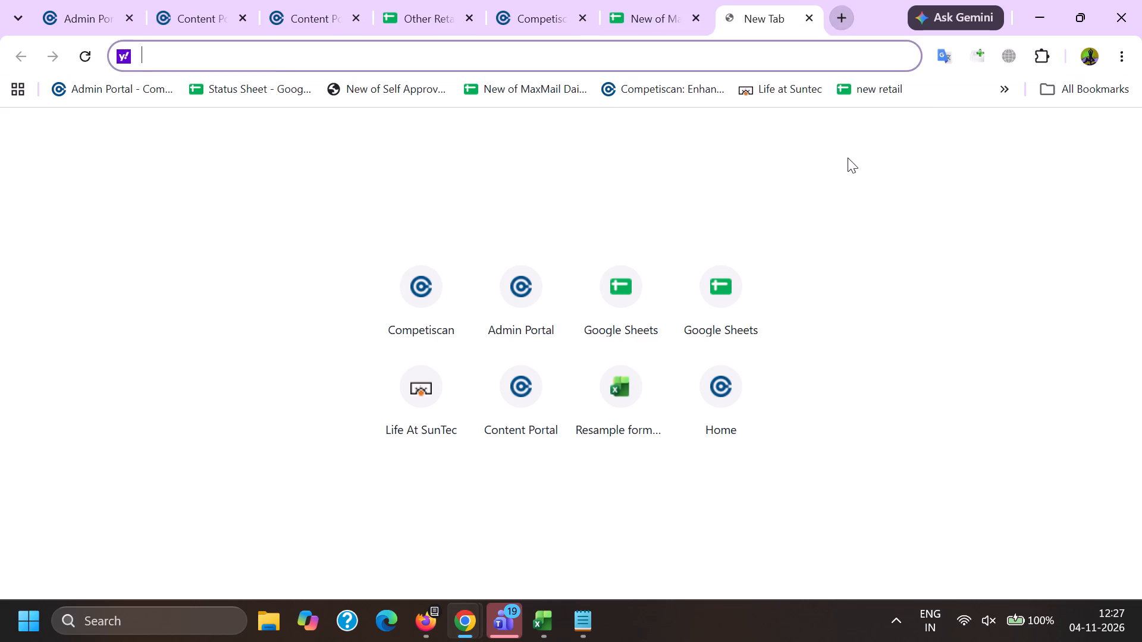
pyautogui.hotkey('ctrl', 'v')
pyautogui.press('Return')
# Copy the sender name West Elm from the From line of email 91334067 in the email editor.
pyautogui.click(209, 0)
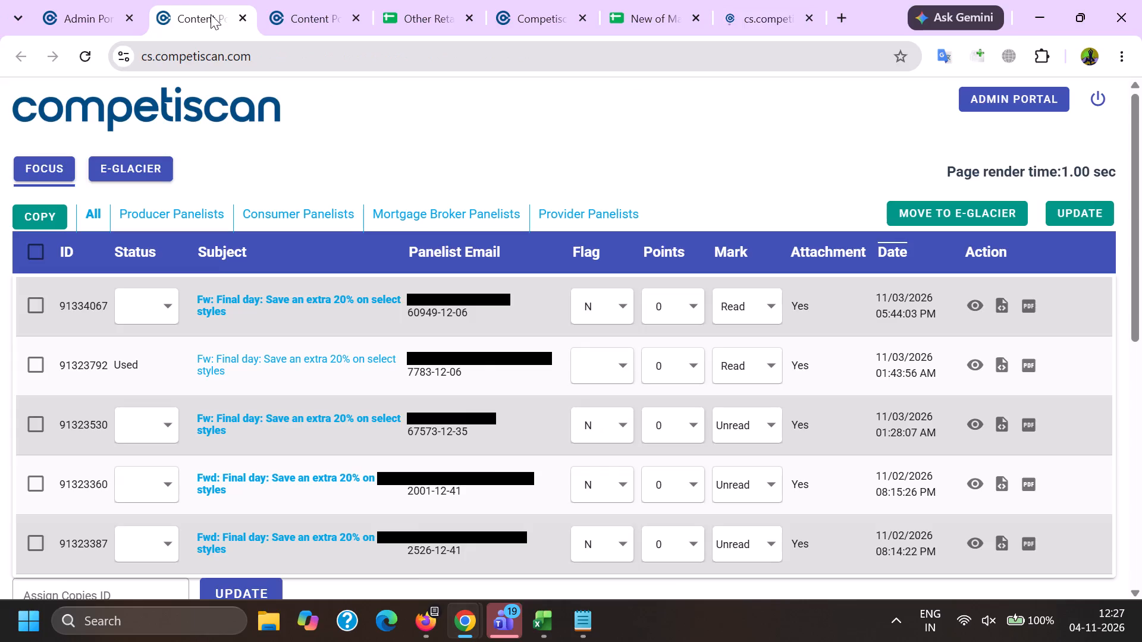
pyautogui.click(315, 0)
pyautogui.scroll(6, 193, 369)
pyautogui.click(163, 381)
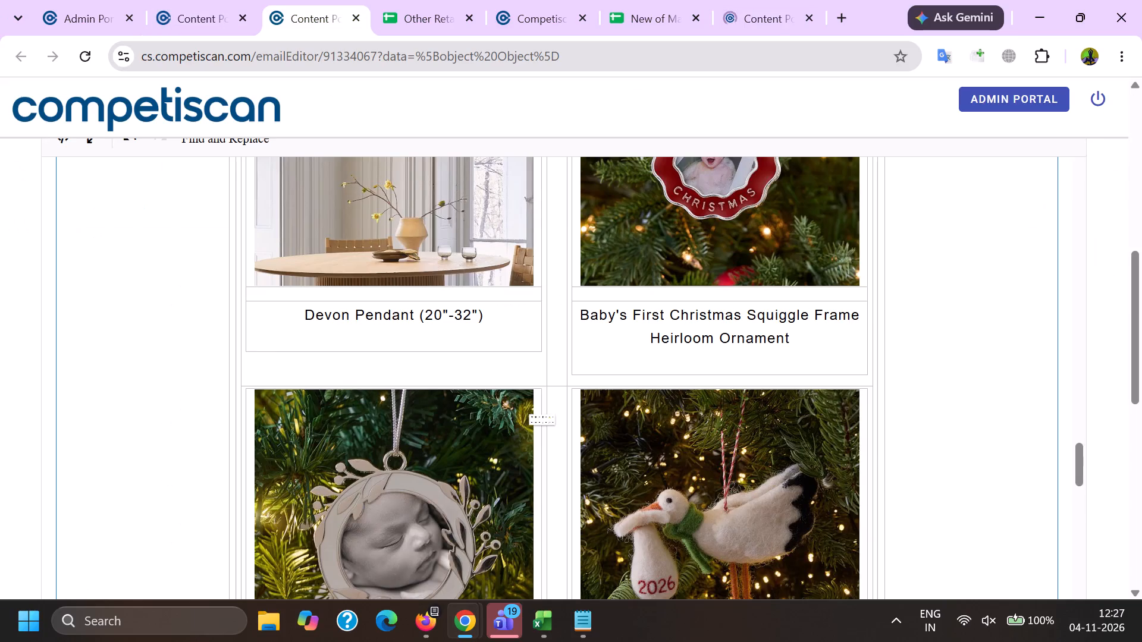
pyautogui.press('pageup')
pyautogui.press('pageup')
pyautogui.press('pageup')
pyautogui.press('pageup')
pyautogui.press('pageup')
pyautogui.press('pageup')
pyautogui.press('pageup')
pyautogui.press('pageup')
pyautogui.press('pageup')
pyautogui.press('pageup')
pyautogui.scroll(-4, 156, 275)
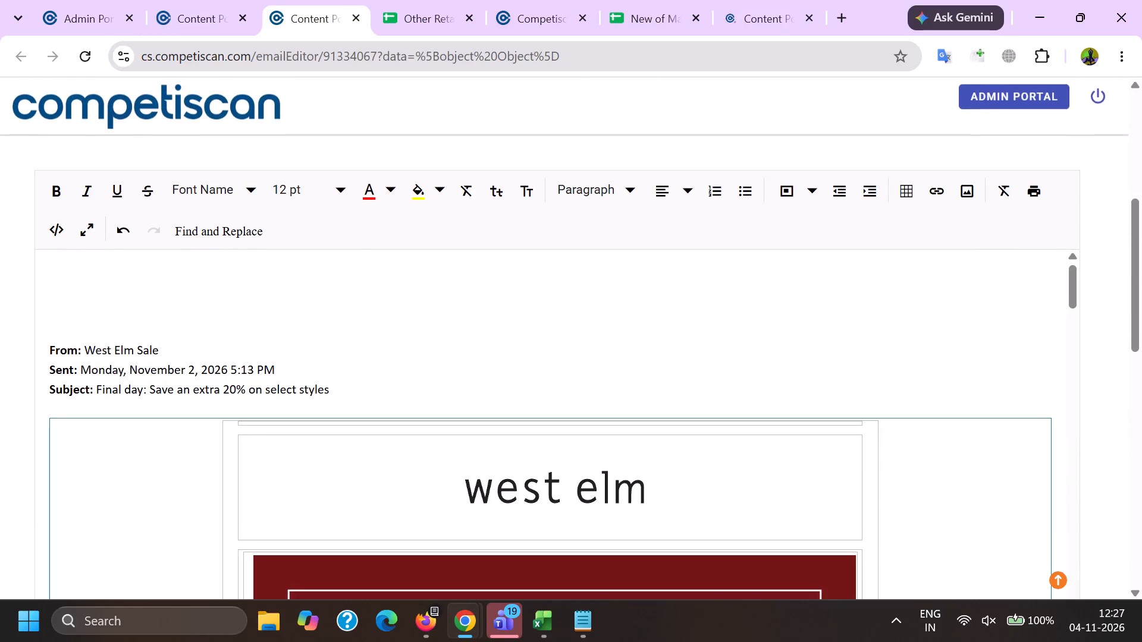
pyautogui.doubleClick(105, 354)
pyautogui.keyDown('shift'); pyautogui.click(117, 353); pyautogui.keyUp('shift')
pyautogui.hotkey('ctrl', 'c')
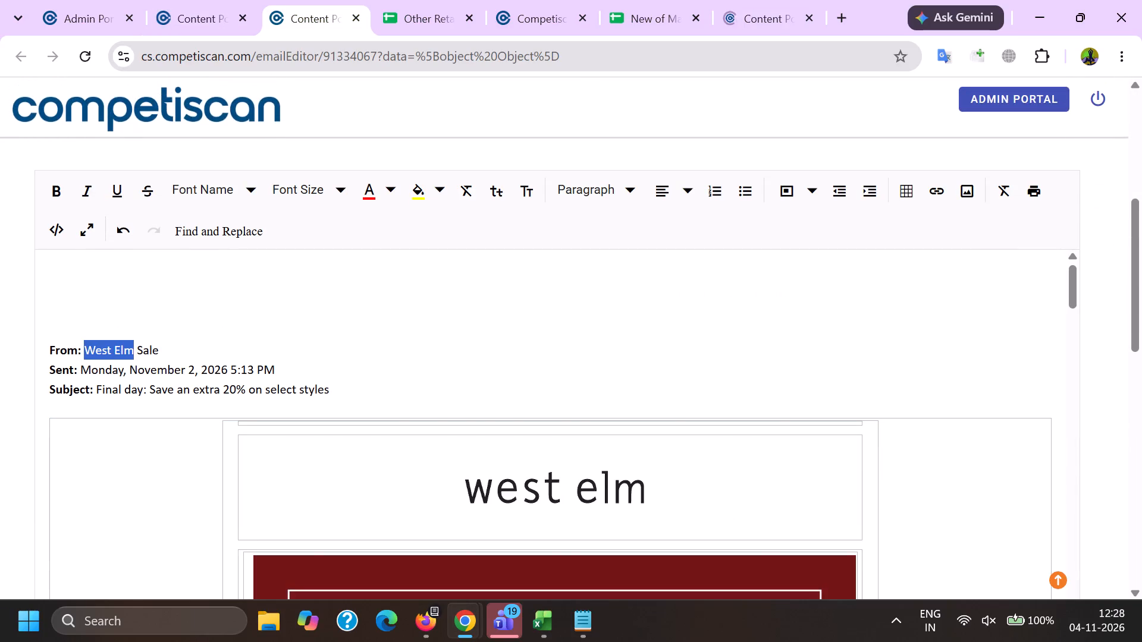
# Add Capital One as a company in the product entry form for email 91334067.
pyautogui.hotkey('alt', 'Tab')
pyautogui.hotkey('alt', 'Tab')
pyautogui.hotkey('alt', 'Tab')
pyautogui.scroll(-7, 273, 180)
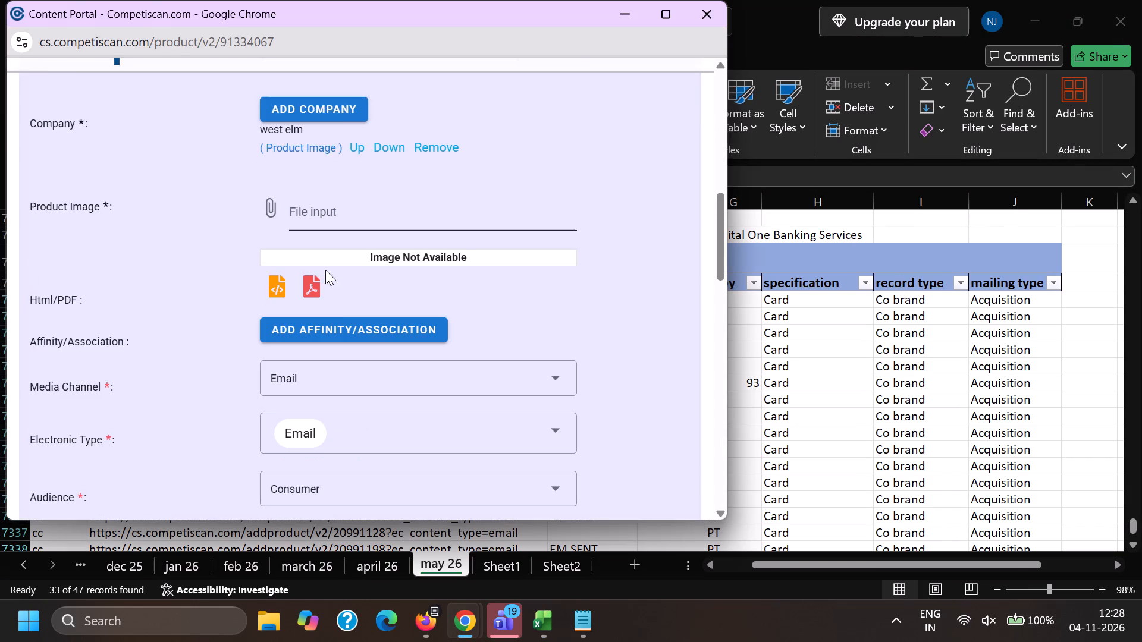
pyautogui.scroll(1, 332, 300)
pyautogui.click(293, 228)
pyautogui.click(299, 232)
pyautogui.click(304, 197)
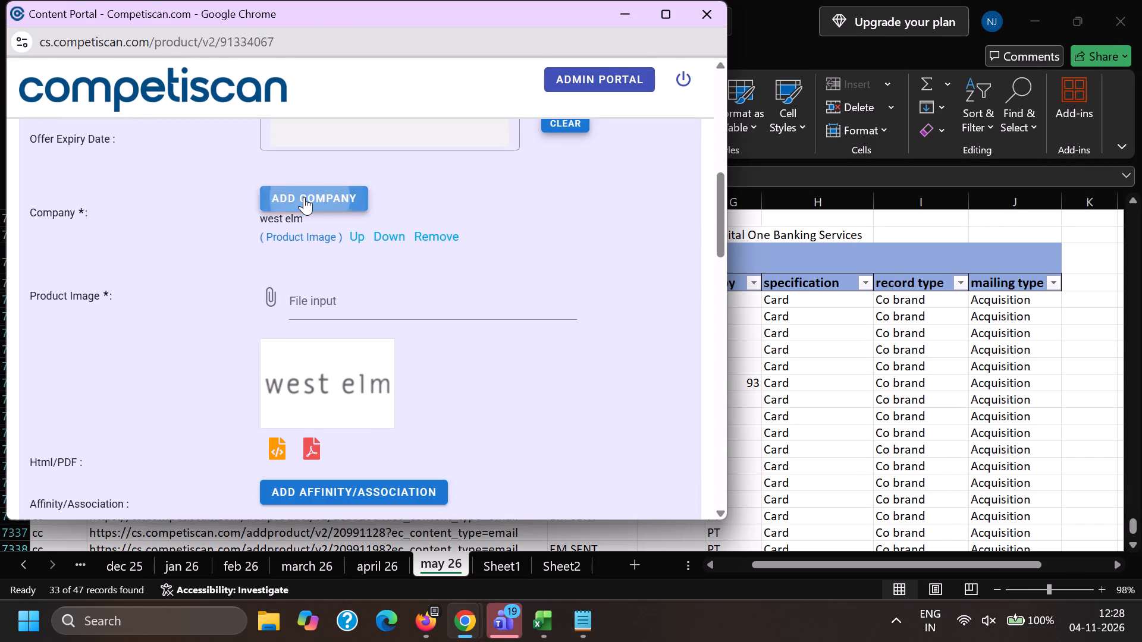
pyautogui.press('c')
pyautogui.press('a')
pyautogui.write('pi')
pyautogui.press('t')
pyautogui.press('a')
pyautogui.press('l')
pyautogui.press('space')
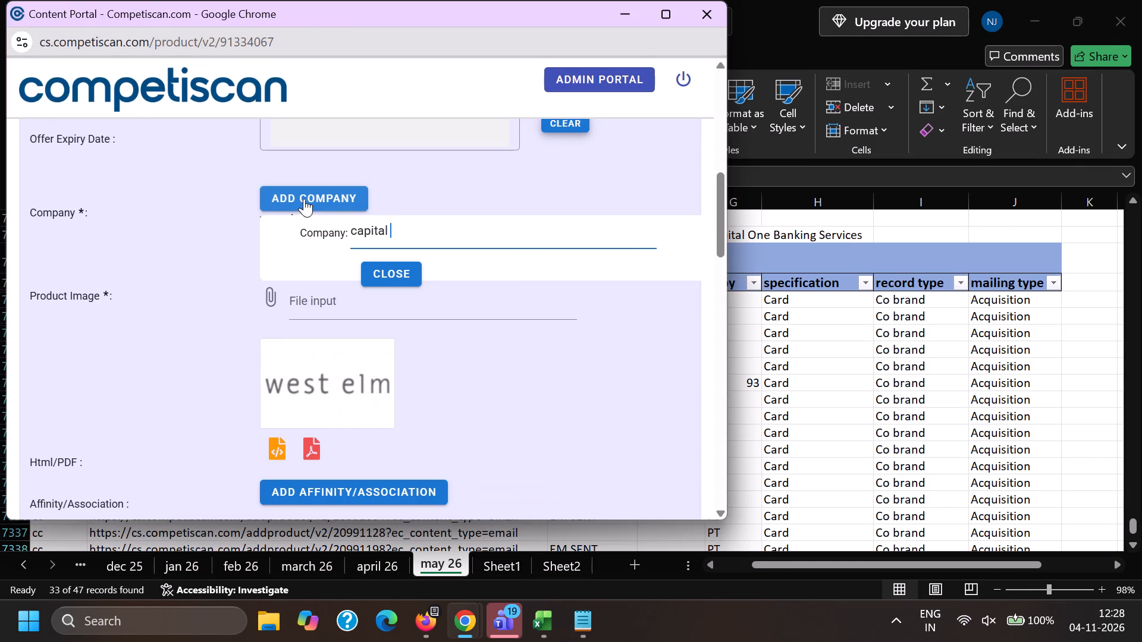
pyautogui.write('one')
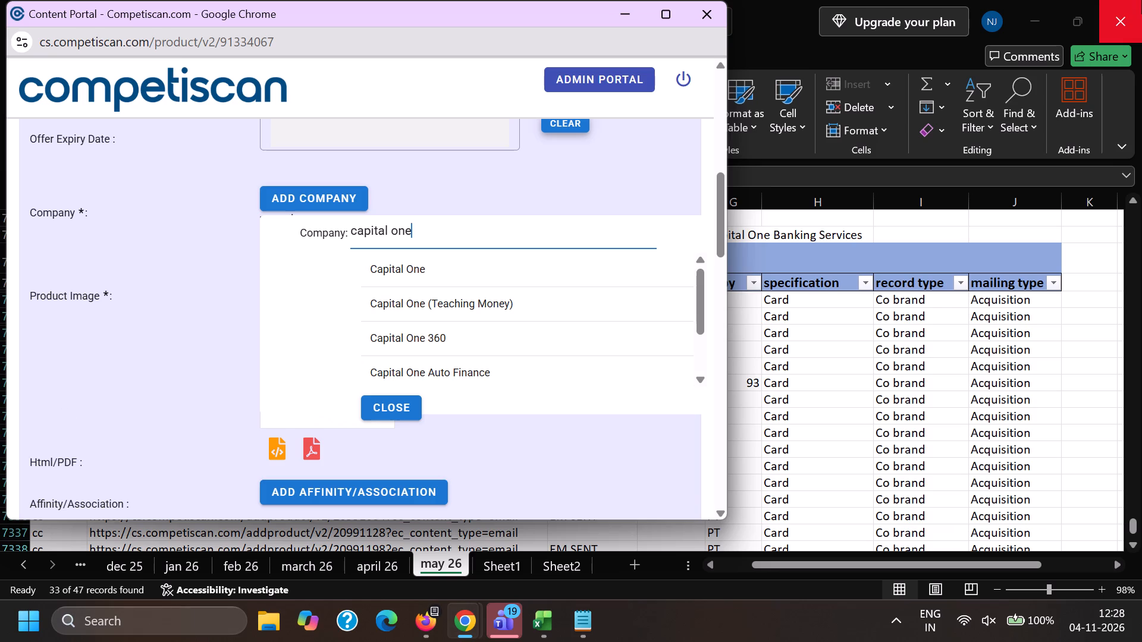
pyautogui.click(401, 276)
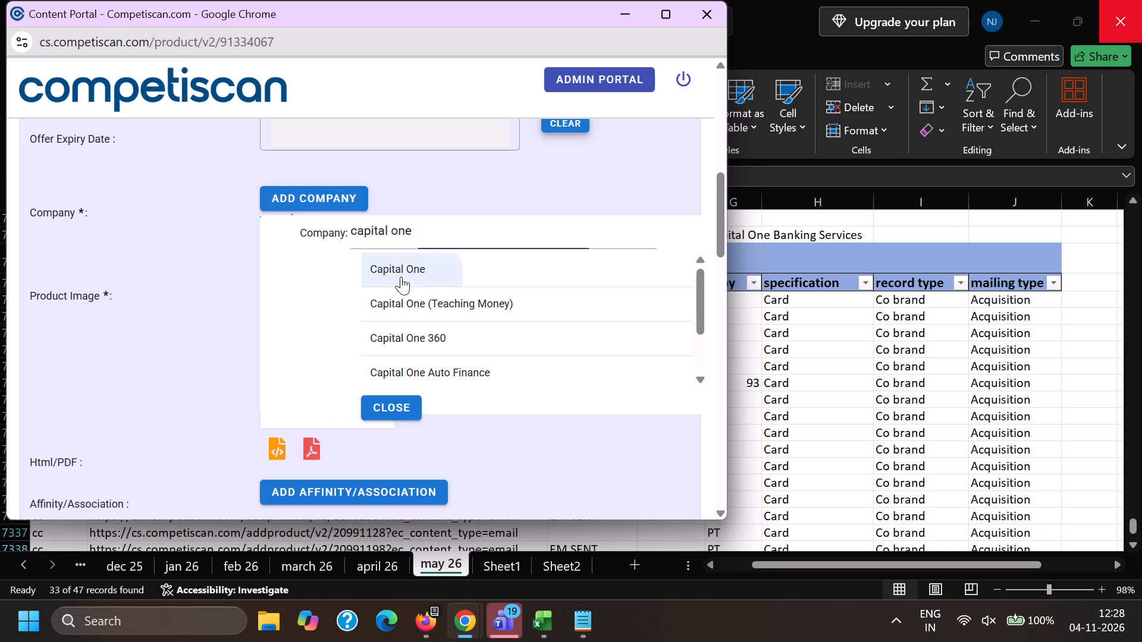
pyautogui.click(290, 235)
# Add the affinity/association west elm (Retail), searching with the copied sender name.
pyautogui.scroll(-2, 338, 154)
pyautogui.click(347, 354)
pyautogui.click(485, 403)
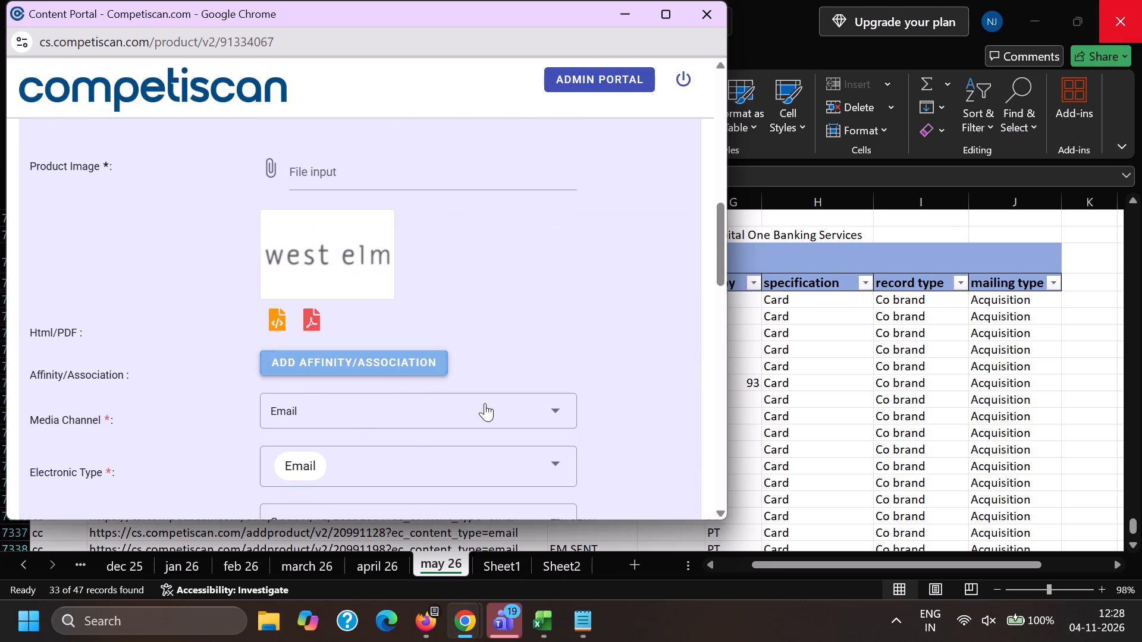
pyautogui.hotkey('ctrl', 'v')
pyautogui.scroll(-2, 353, 253)
pyautogui.scroll(2, 412, 454)
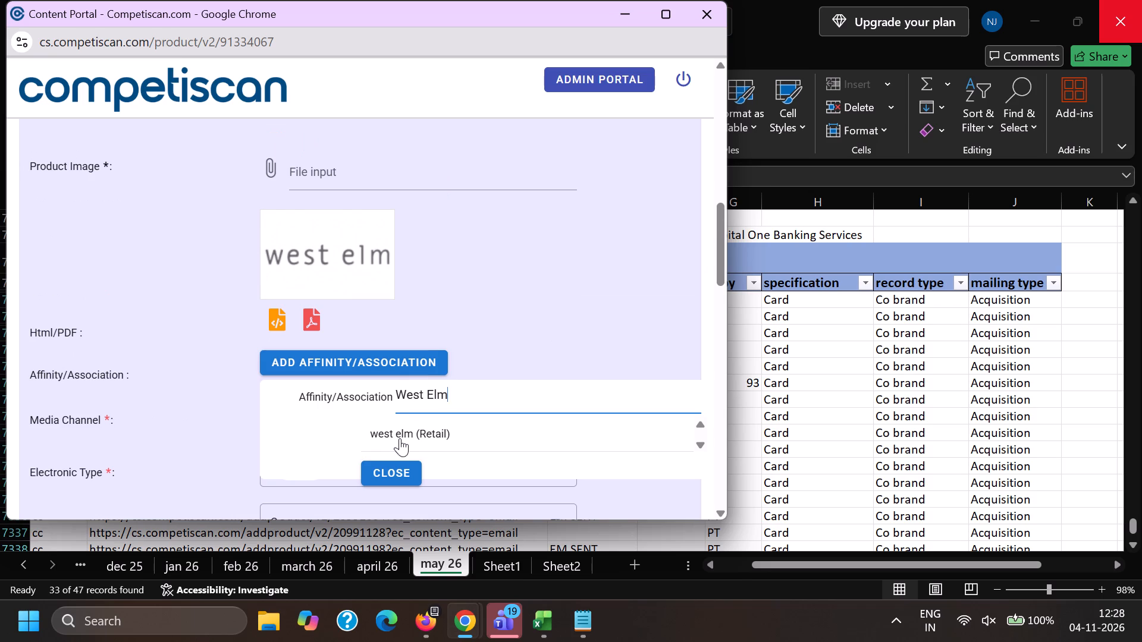
pyautogui.click(400, 438)
# Add Affirm as another company on the product entry form.
pyautogui.scroll(4, 385, 441)
pyautogui.click(330, 377)
pyautogui.press('a')
pyautogui.press('f')
pyautogui.write('fi')
pyautogui.press('r')
pyautogui.press('m')
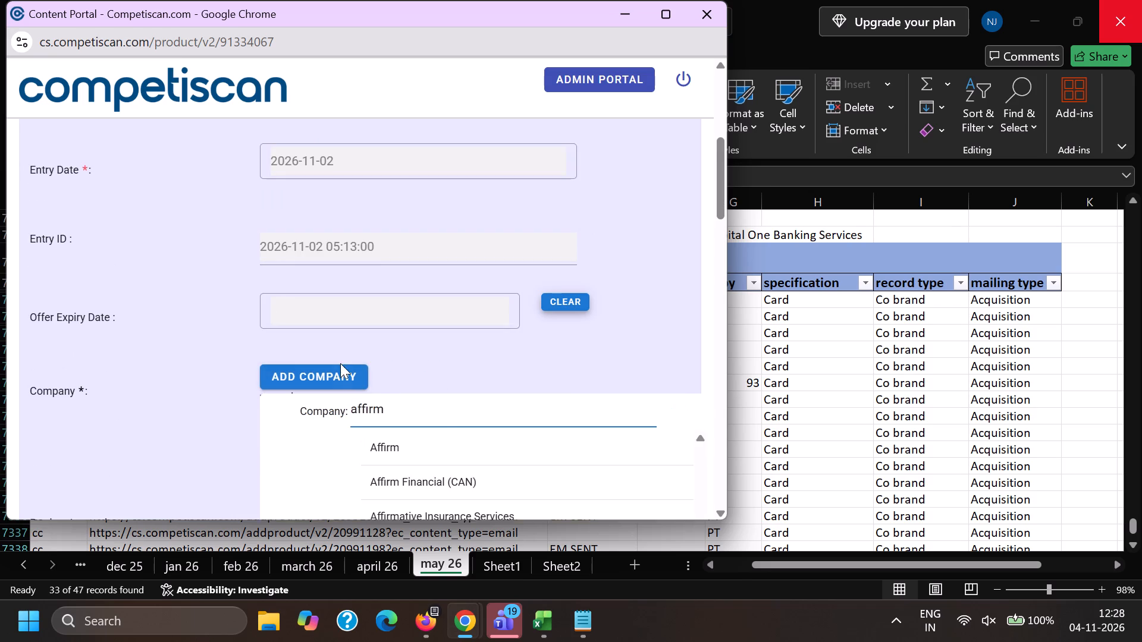
pyautogui.scroll(-1, 340, 364)
pyautogui.click(374, 366)
# Add the classification Retail / Home / Furniture, checking the email's contents for the fitting sub category.
pyautogui.scroll(-3, 347, 196)
pyautogui.scroll(-1, 285, 294)
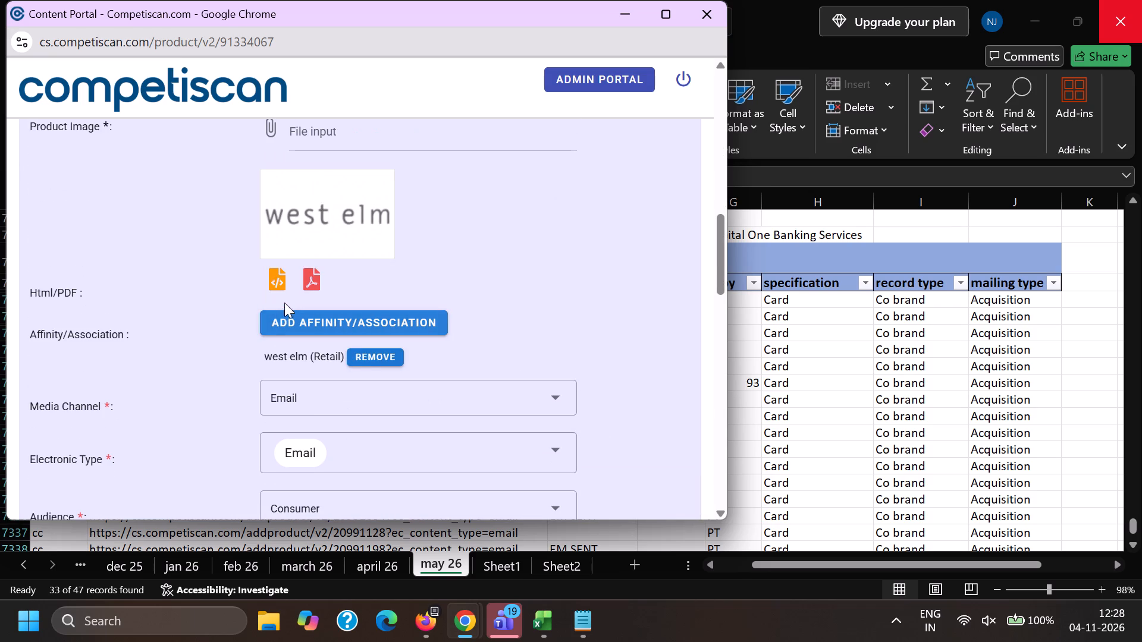
pyautogui.scroll(-3, 283, 335)
pyautogui.click(300, 314)
pyautogui.scroll(-6, 301, 316)
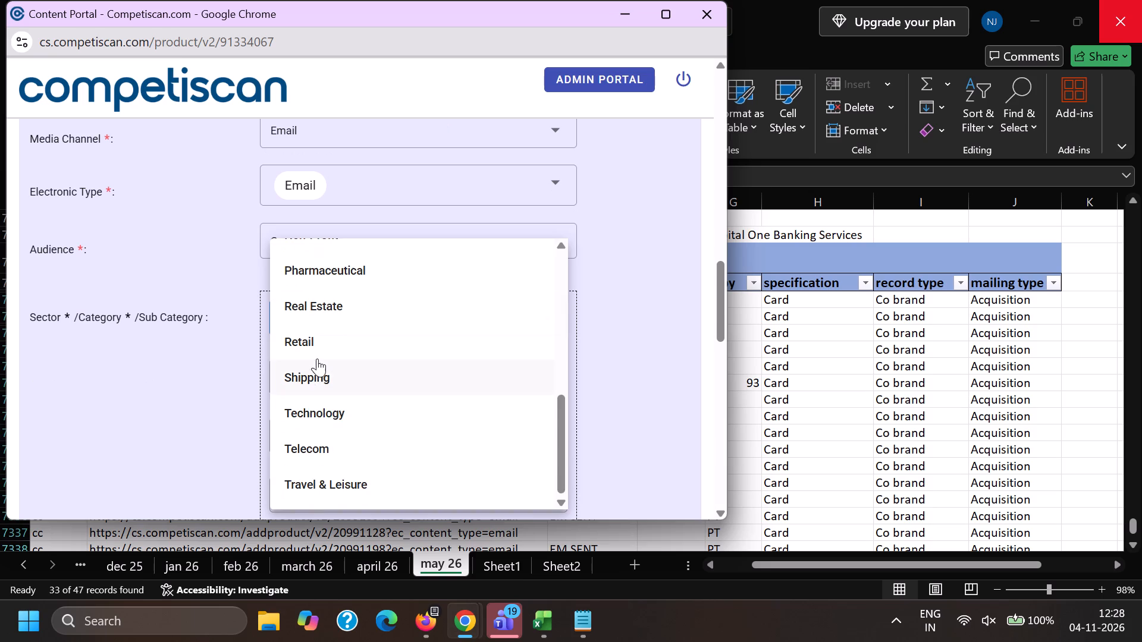
pyautogui.moveTo(317, 339); pyautogui.dragTo(302, 358)
pyautogui.moveTo(104, 384); pyautogui.dragTo(137, 386)
pyautogui.click(338, 383)
pyautogui.scroll(-9, 372, 178)
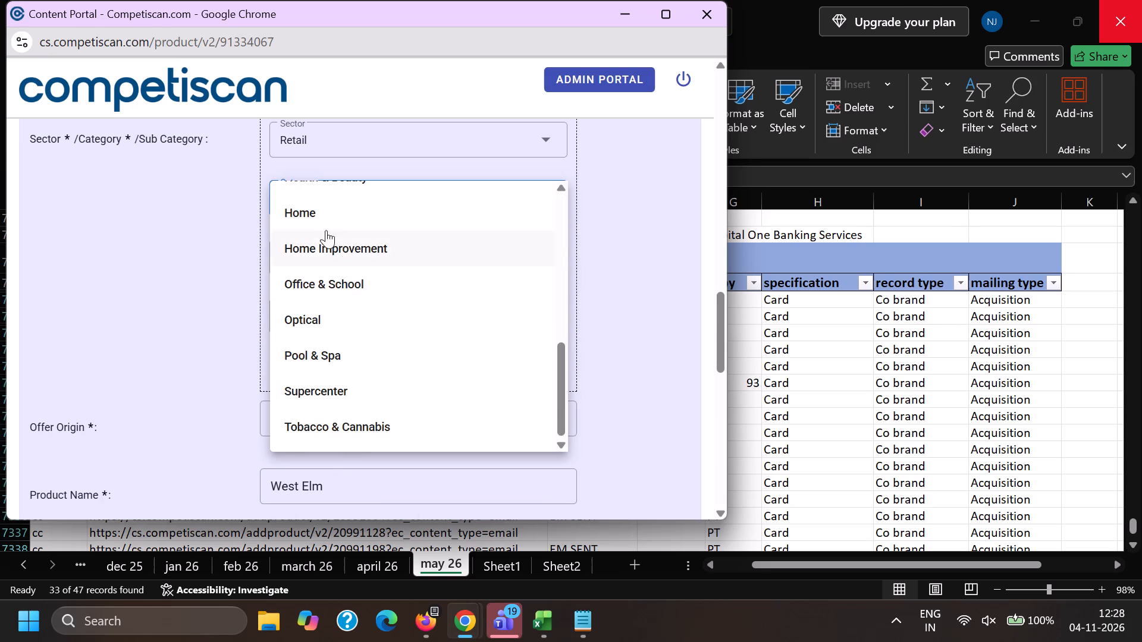
pyautogui.click(324, 225)
pyautogui.click(182, 240)
pyautogui.hotkey('alt', 'Tab')
pyautogui.hotkey('alt', 'Tab')
pyautogui.scroll(-9, 403, 215)
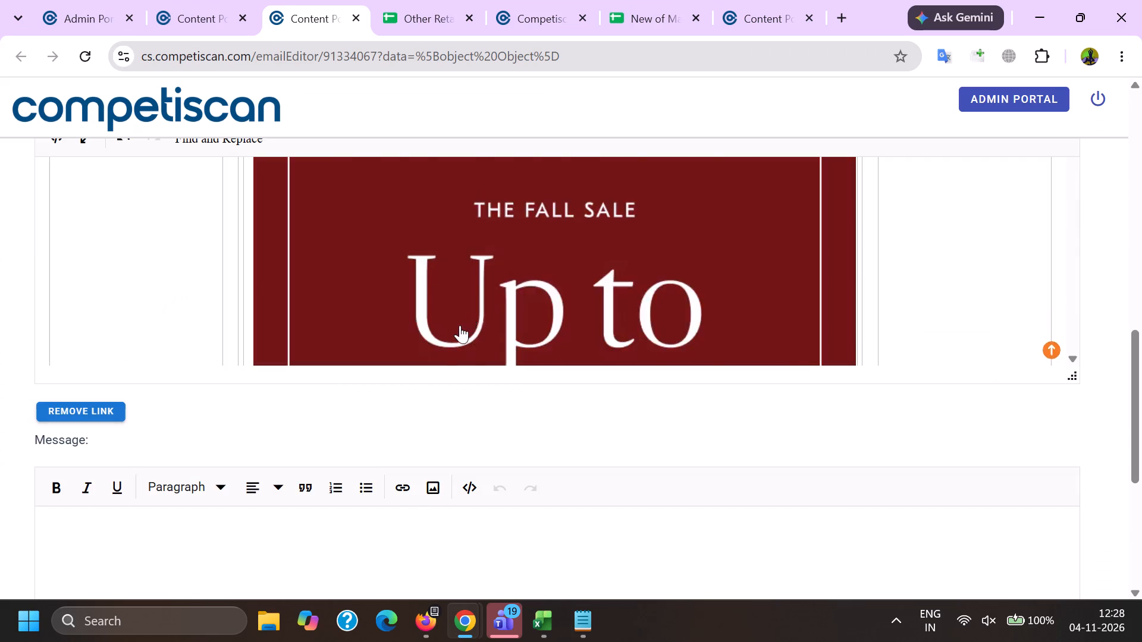
pyautogui.scroll(-7, 460, 325)
pyautogui.scroll(5, 400, 487)
pyautogui.scroll(-4, 354, 407)
pyautogui.hotkey('alt', 'Tab')
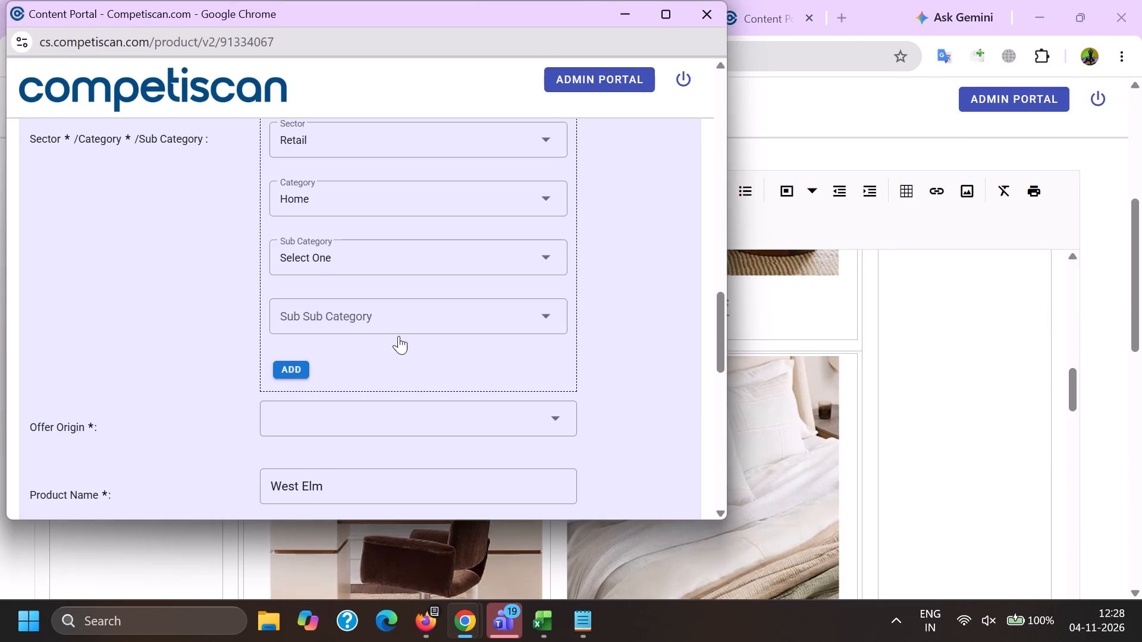
pyautogui.click(312, 251)
pyautogui.click(335, 472)
pyautogui.moveTo(89, 451); pyautogui.dragTo(121, 450)
pyautogui.click(294, 364)
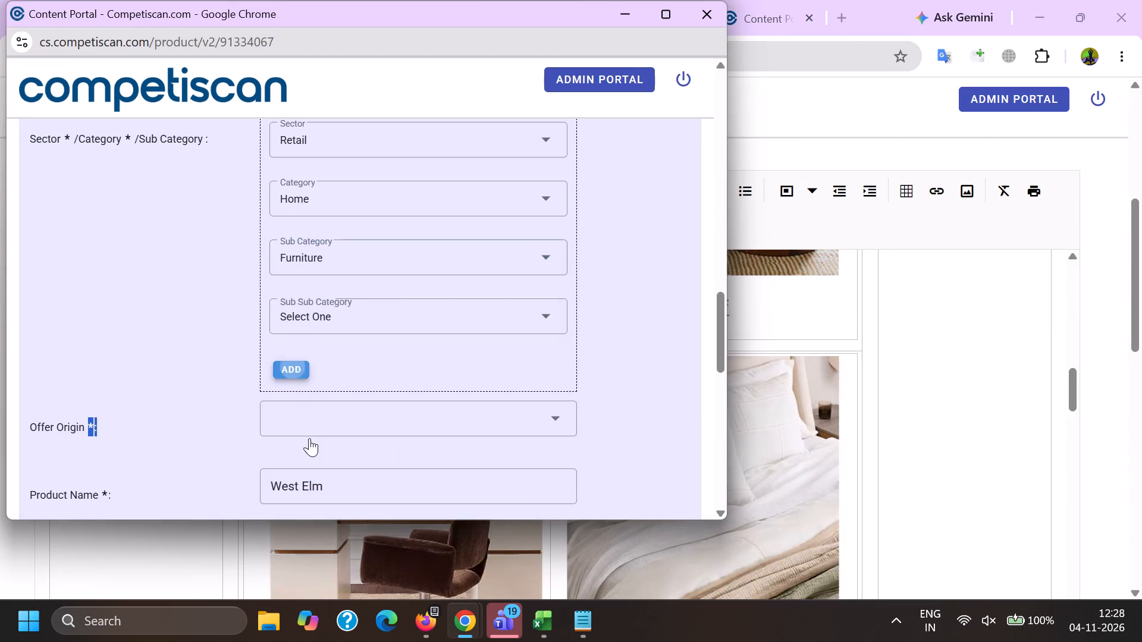
# Add the classification Credit Cards / Payment Cards / Credit Cards and move the Retail / Home / Furniture entry down.
pyautogui.scroll(2, 309, 440)
pyautogui.click(309, 335)
pyautogui.scroll(7, 346, 420)
pyautogui.click(341, 404)
pyautogui.moveTo(196, 401); pyautogui.dragTo(211, 403)
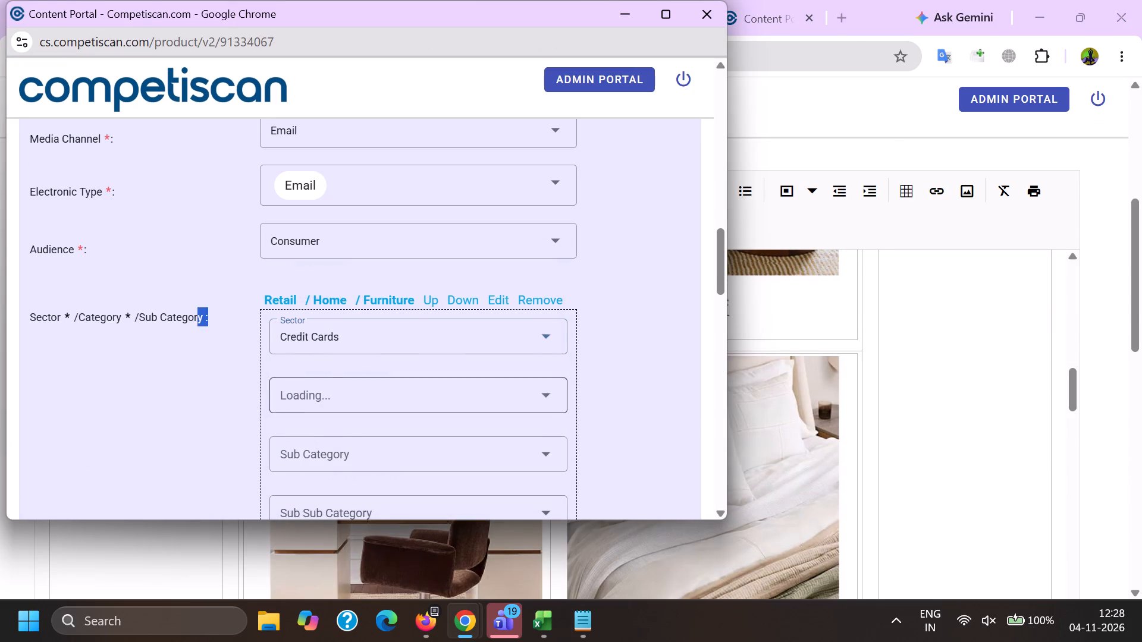
pyautogui.click(320, 401)
pyautogui.scroll(-1, 330, 263)
pyautogui.click(346, 391)
pyautogui.click(315, 367)
pyautogui.scroll(-2, 302, 257)
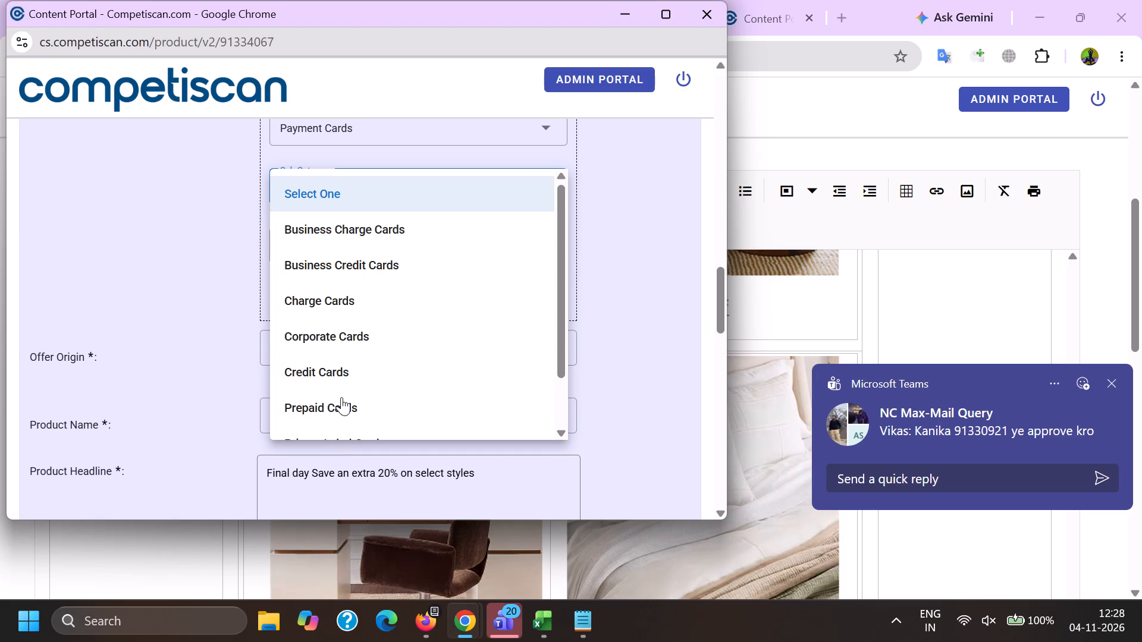
pyautogui.click(338, 374)
pyautogui.click(217, 355)
pyautogui.click(297, 302)
pyautogui.scroll(3, 349, 380)
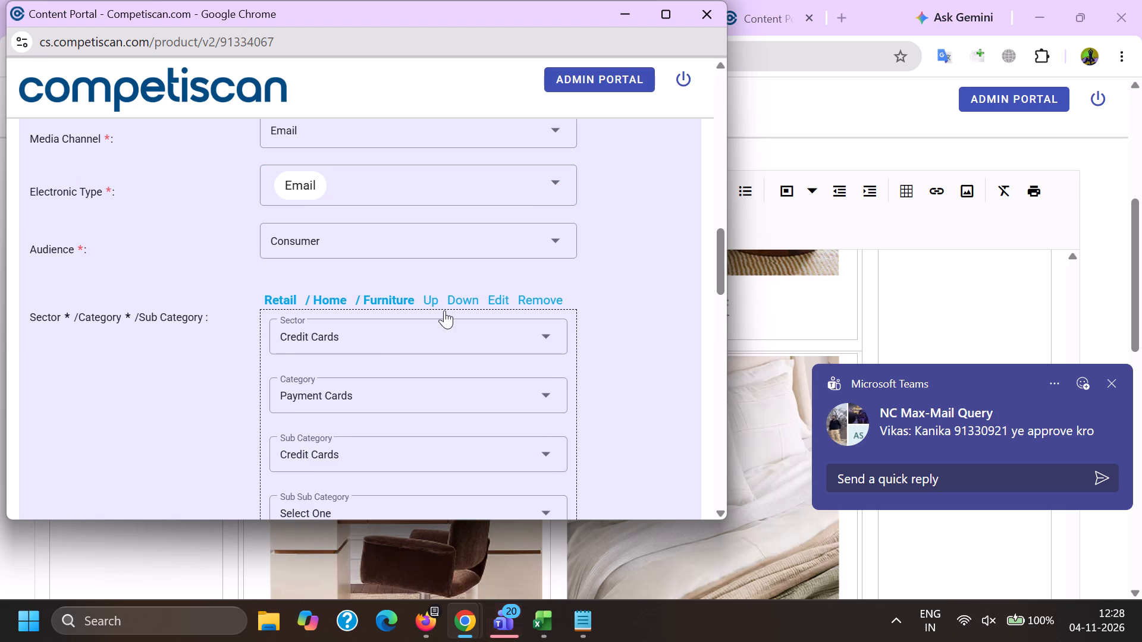
pyautogui.click(451, 303)
# Set the offer origin to Provider/Bank and the product name to West Elm Key Rewards Visa Card.
pyautogui.scroll(-3, 405, 289)
pyautogui.click(315, 392)
pyautogui.doubleClick(336, 451)
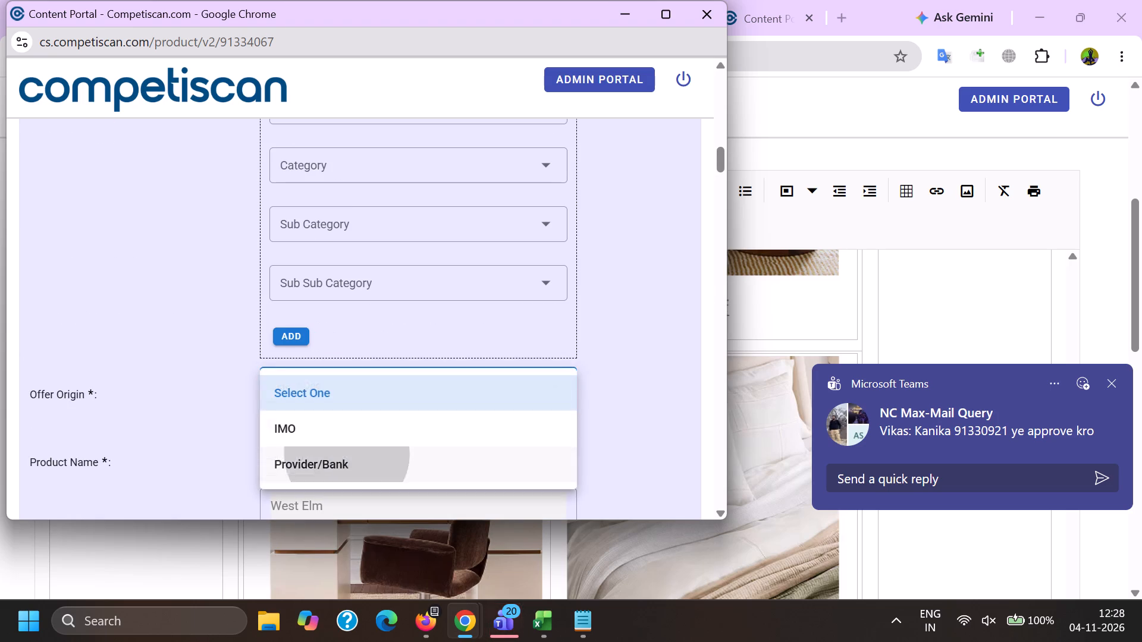
pyautogui.hotkey('ctrl', 'v')
pyautogui.scroll(-1, 287, 264)
pyautogui.click(322, 445)
# Move the Credit Cards / Payment Cards / Credit Cards entry down one place in the classification list.
pyautogui.scroll(4, 343, 449)
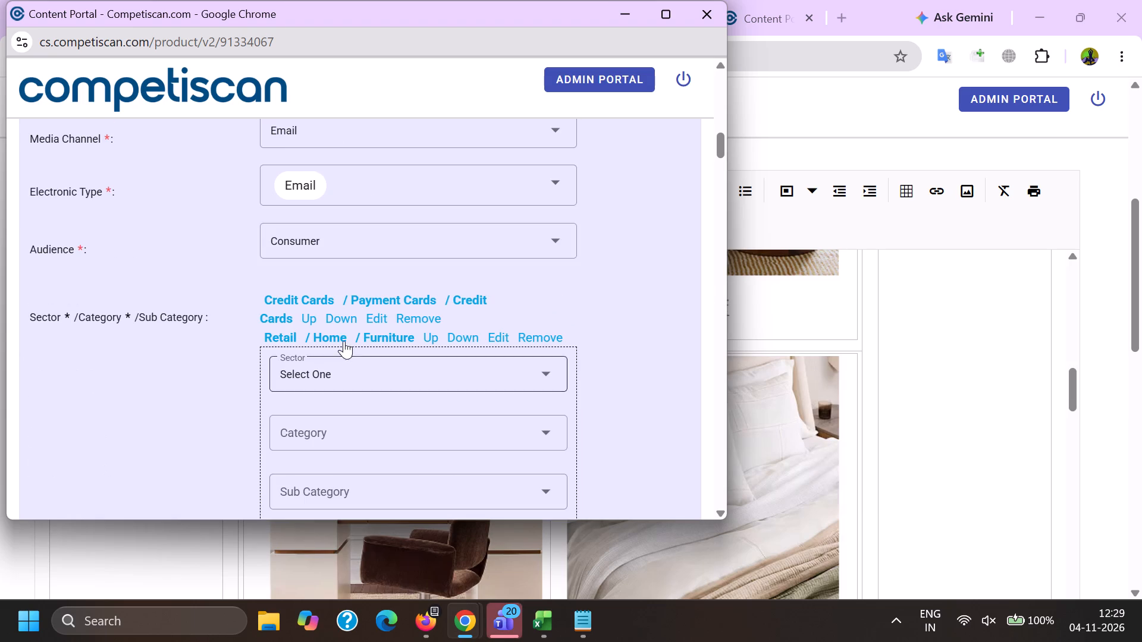
pyautogui.click(337, 317)
# Clear the product headline and copy the subject text "Final day: Save an extra 20% on select styles" from the email.
pyautogui.scroll(-3, 337, 268)
pyautogui.moveTo(506, 513); pyautogui.dragTo(8, 443)
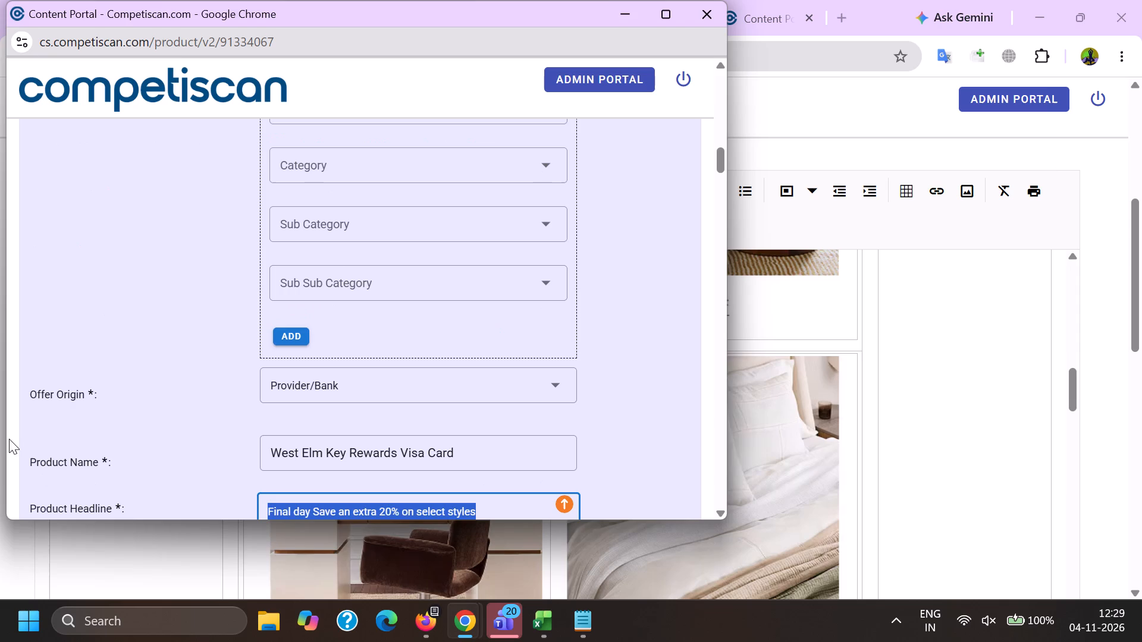
pyautogui.press('BackSpace')
pyautogui.hotkey('alt', 'Tab')
pyautogui.click(417, 163)
pyautogui.scroll(9, 201, 392)
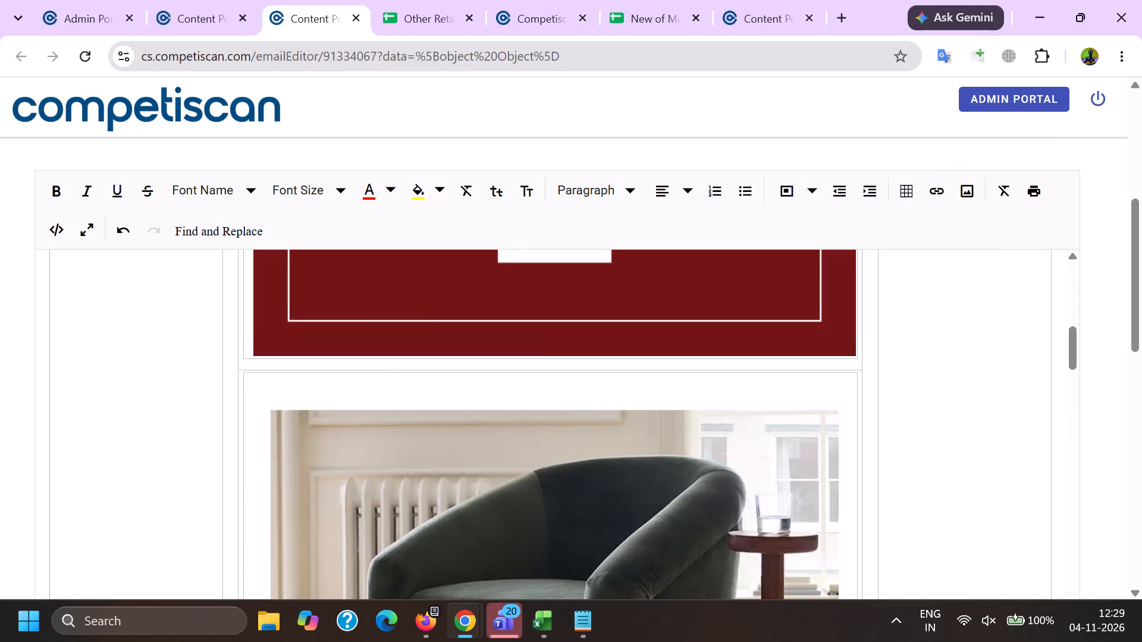
pyautogui.scroll(6, 212, 410)
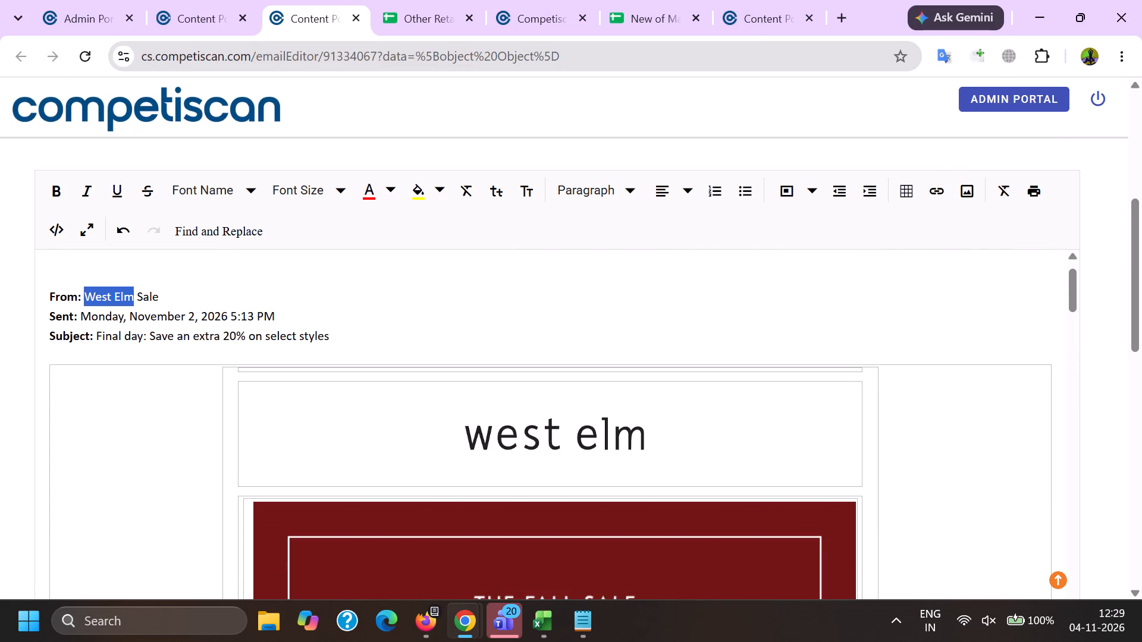
pyautogui.moveTo(96, 390); pyautogui.dragTo(338, 404)
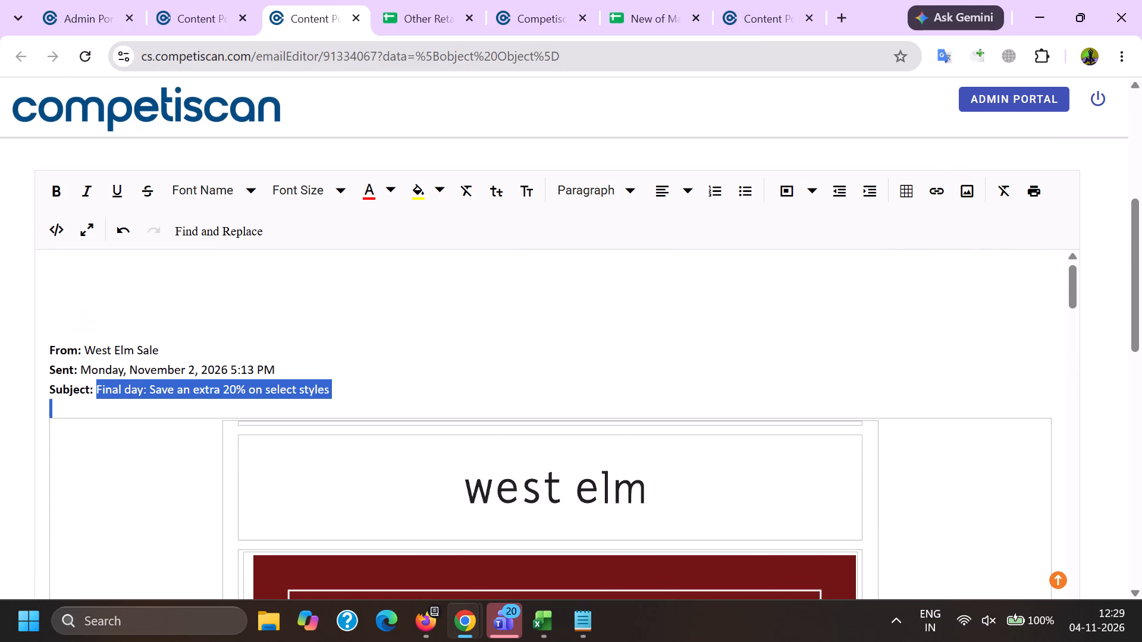
pyautogui.moveTo(338, 404); pyautogui.dragTo(384, 394)
pyautogui.hotkey('ctrl', 'c')
# Switch to Firefox and refresh the Focus email list in the content portal.
pyautogui.click(434, 623)
pyautogui.click(241, 532)
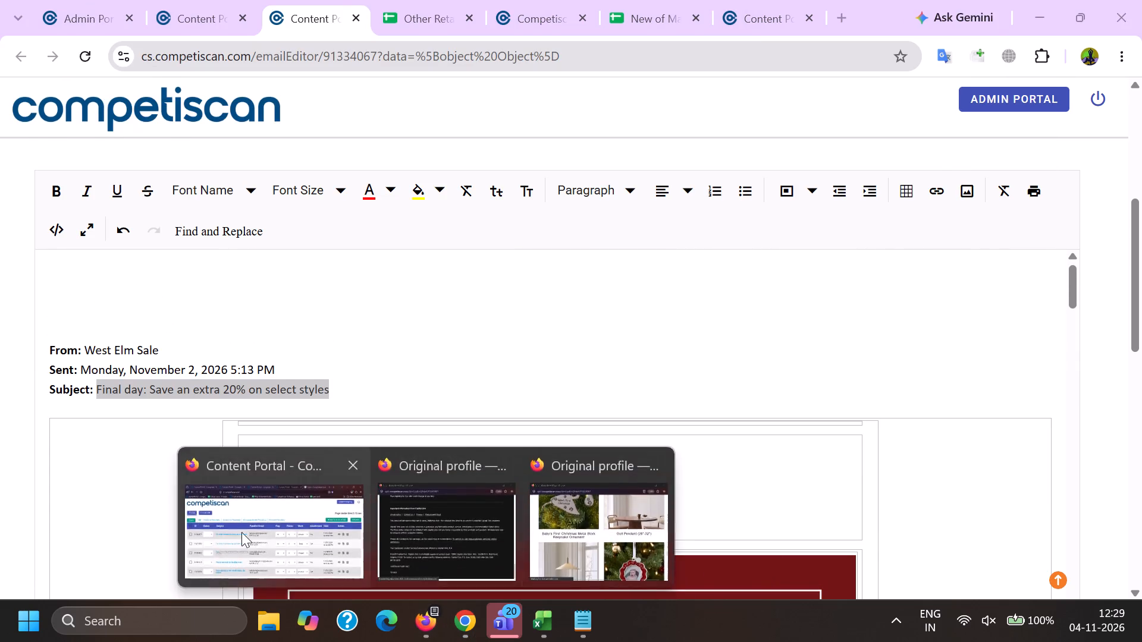
pyautogui.click(153, 0)
pyautogui.click(39, 177)
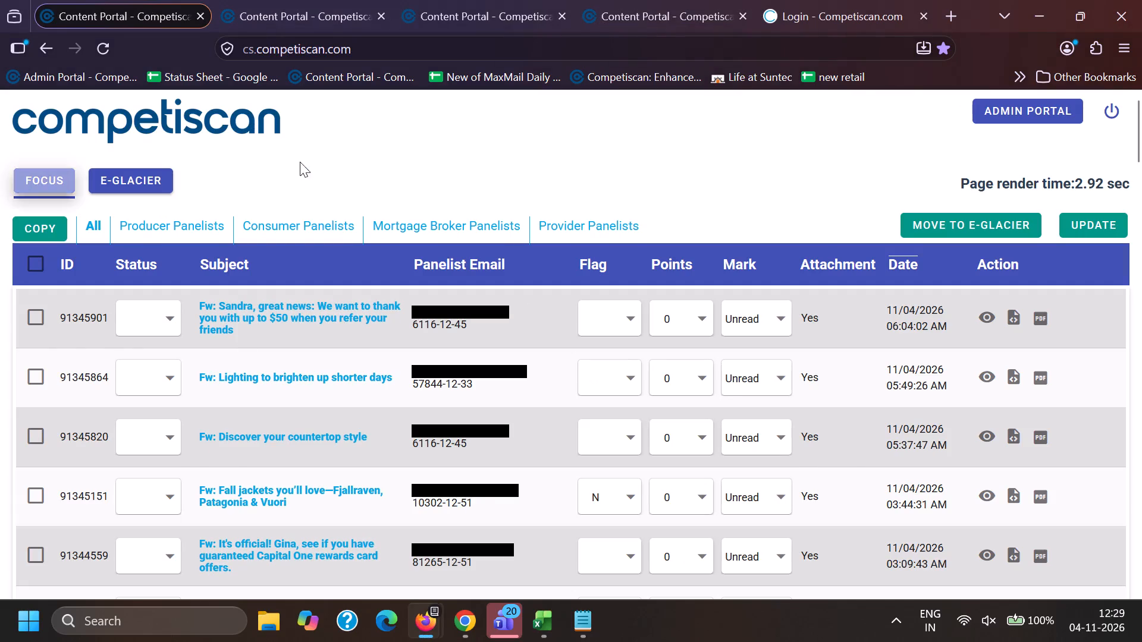
# In the Chrome product entry form, paste the copied subject as the product headline and end it with a period.
pyautogui.hotkey('alt', 'Tab')
pyautogui.hotkey('alt', 'Tab')
pyautogui.hotkey('alt', 'Tab')
pyautogui.scroll(-4, 332, 313)
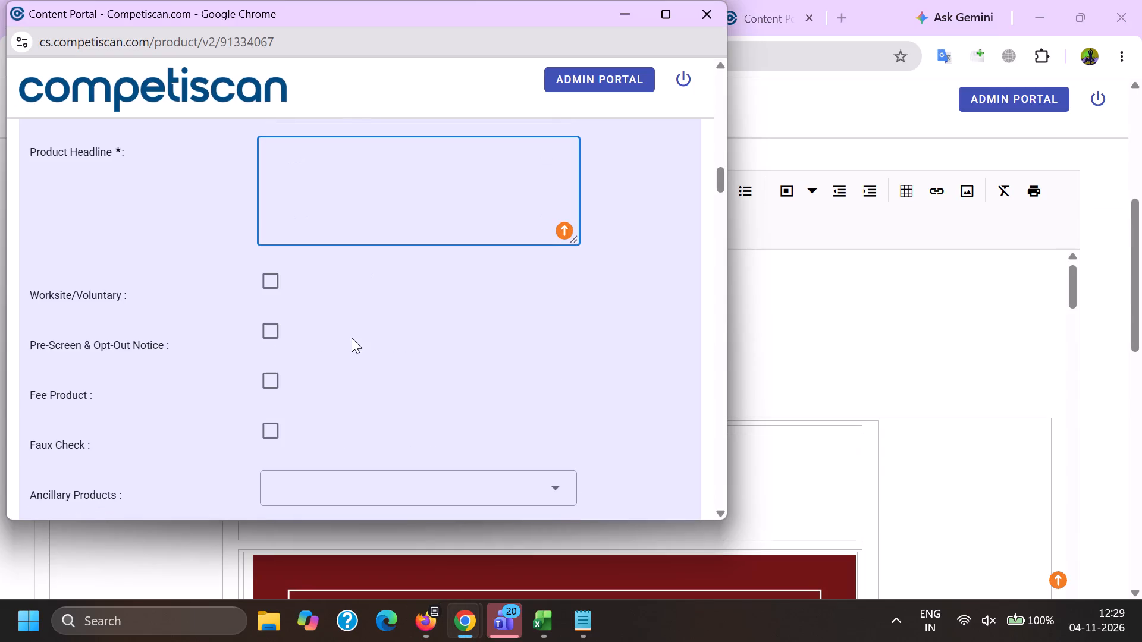
pyautogui.hotkey('ctrl', 'v')
pyautogui.press('.')
pyautogui.press('space')
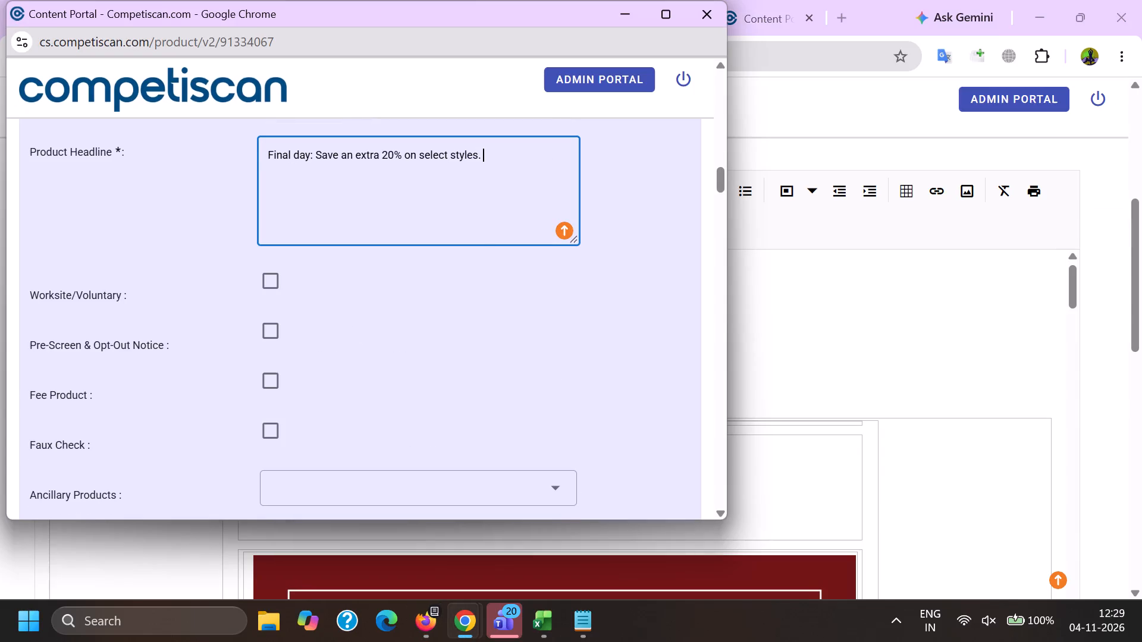
# Copy "Earn 10% Back in Rewards" from product 20990965's headline and append it to the new product headline.
pyautogui.hotkey('alt', 'Tab')
pyautogui.click(791, 0)
pyautogui.scroll(6, 655, 427)
pyautogui.scroll(-10, 662, 426)
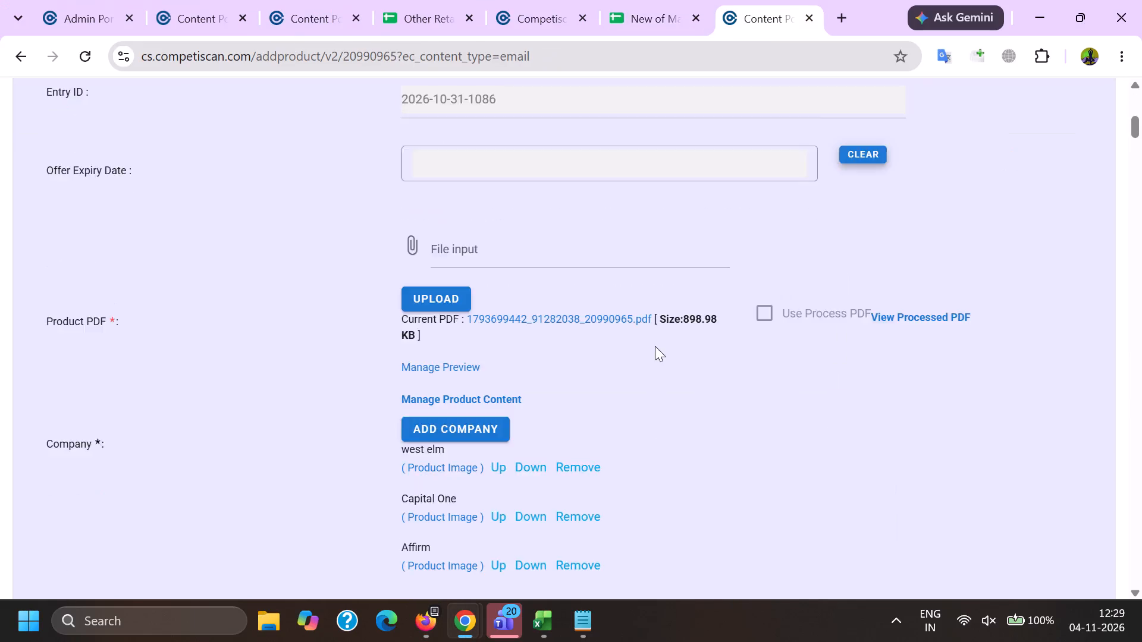
pyautogui.scroll(-8, 655, 346)
pyautogui.scroll(-4, 687, 390)
pyautogui.scroll(2, 714, 370)
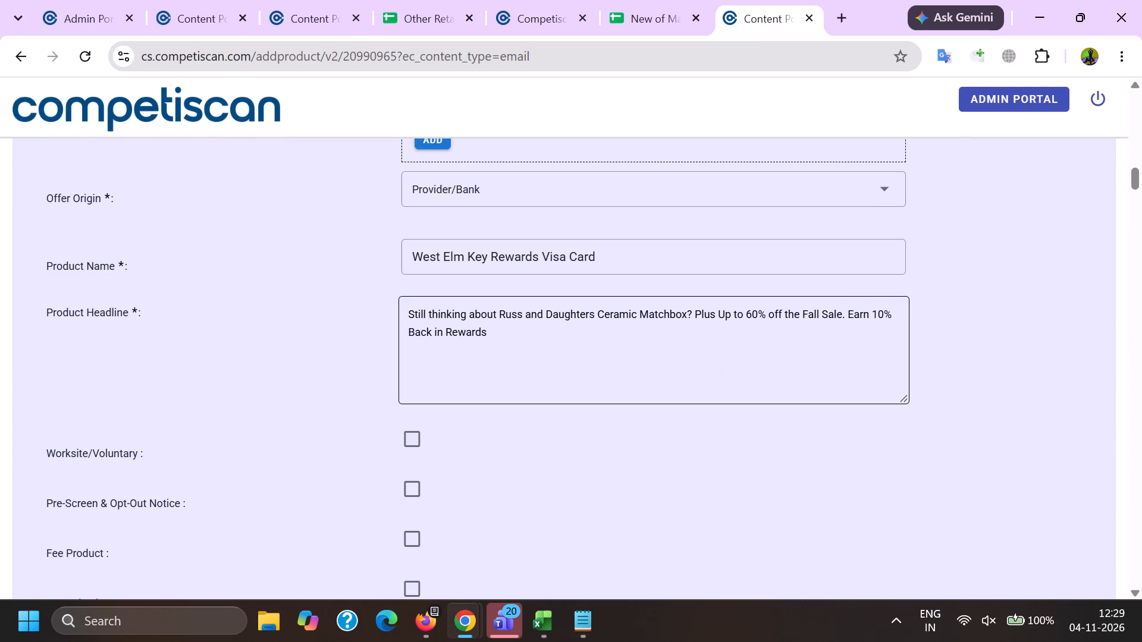
pyautogui.doubleClick(855, 316)
pyautogui.keyDown('shift'); pyautogui.click(851, 336); pyautogui.keyUp('shift')
pyautogui.hotkey('ctrl', 'c')
pyautogui.hotkey('alt', 'Tab')
pyautogui.hotkey('ctrl', 'v')
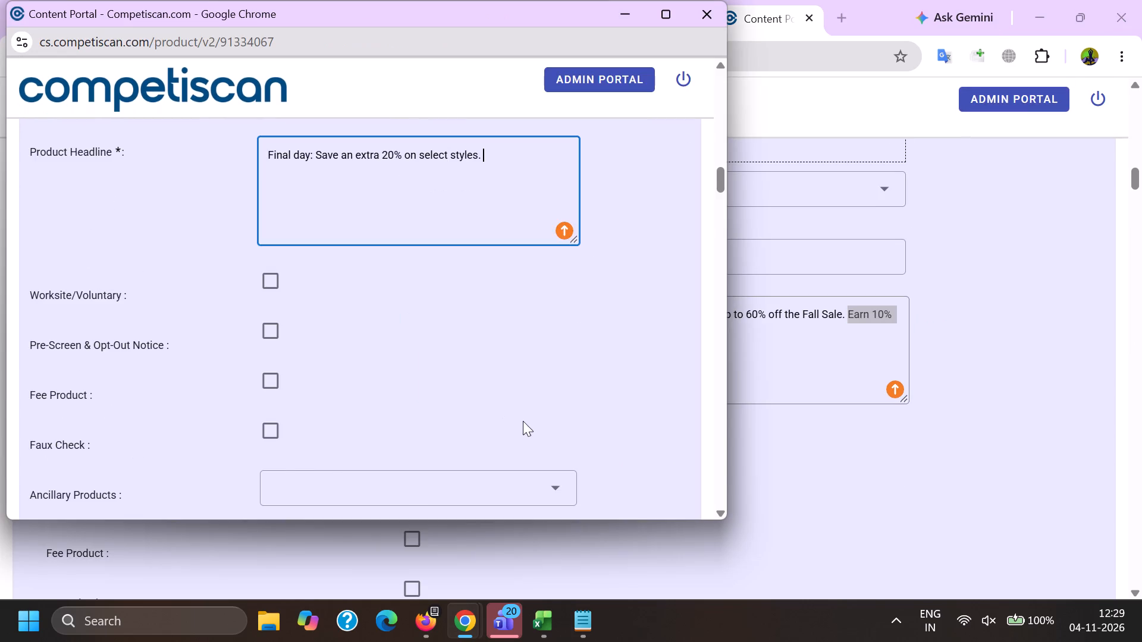
# Complete the product classification fields above Communication Type, setting the mailing type to Acquisition.
pyautogui.scroll(-4, 221, 237)
pyautogui.click(321, 191)
pyautogui.scroll(-8, 348, 125)
pyautogui.click(359, 333)
pyautogui.moveTo(165, 295); pyautogui.dragTo(173, 297)
pyautogui.click(300, 309)
pyautogui.click(325, 305)
pyautogui.moveTo(203, 329); pyautogui.dragTo(211, 331)
# Choose the communication type for the product entry.
pyautogui.click(323, 357)
pyautogui.scroll(-2, 338, 254)
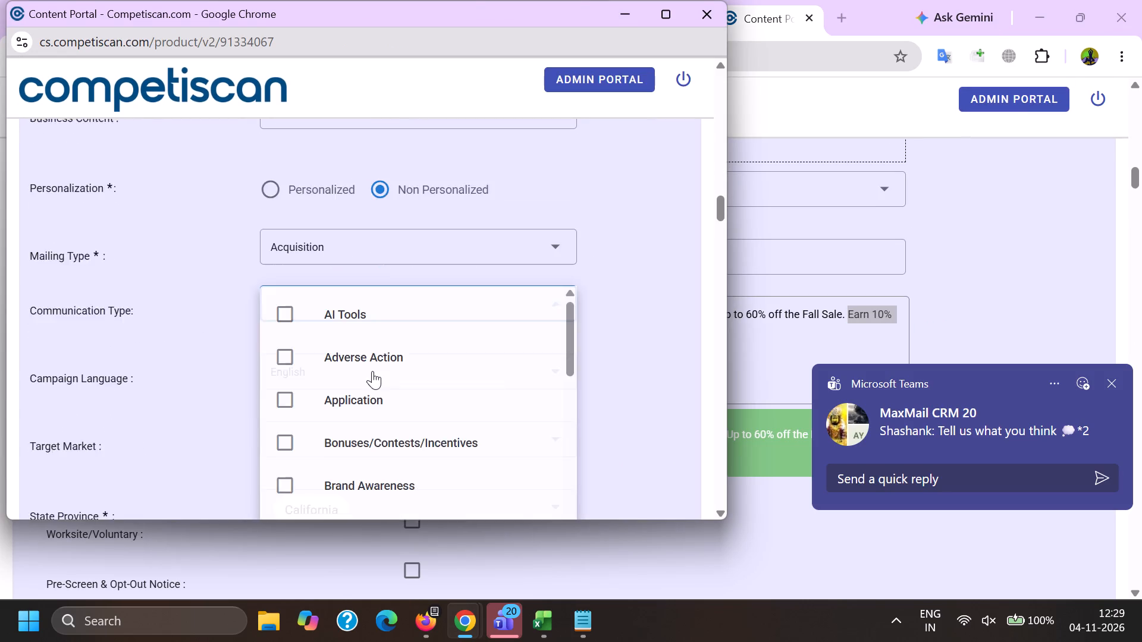
pyautogui.scroll(-3, 324, 371)
pyautogui.click(362, 399)
pyautogui.scroll(-4, 377, 351)
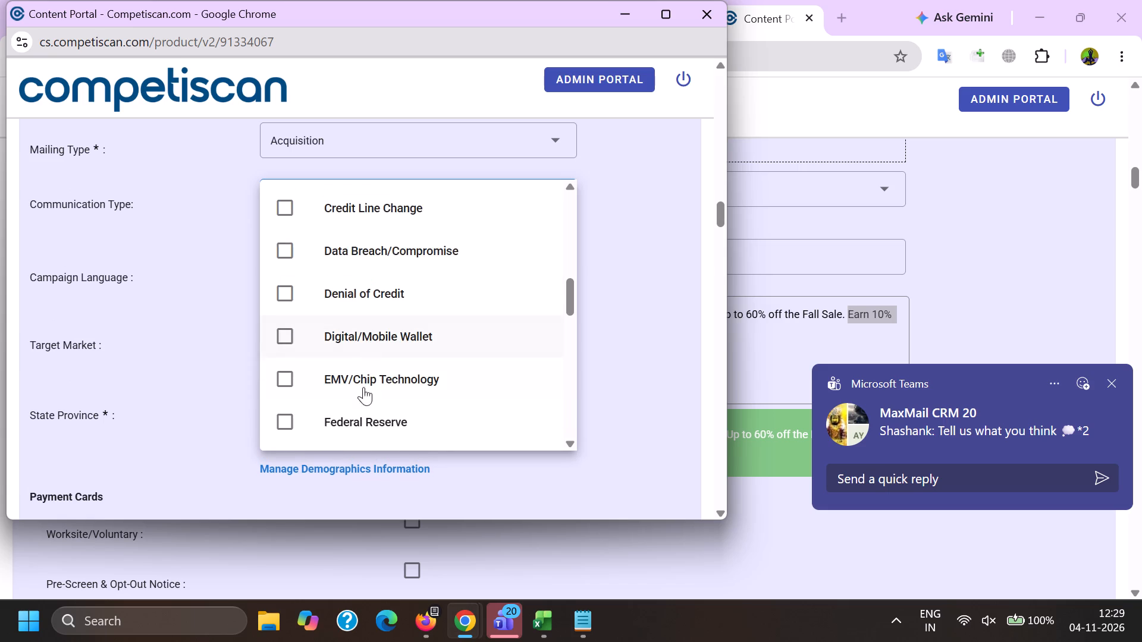
pyautogui.scroll(-4, 361, 396)
pyautogui.click(364, 399)
pyautogui.click(192, 357)
# In the payment card offer details, set the application type to Invitation to Apply and the primary card level to Visa Signature.
pyautogui.scroll(-4, 221, 257)
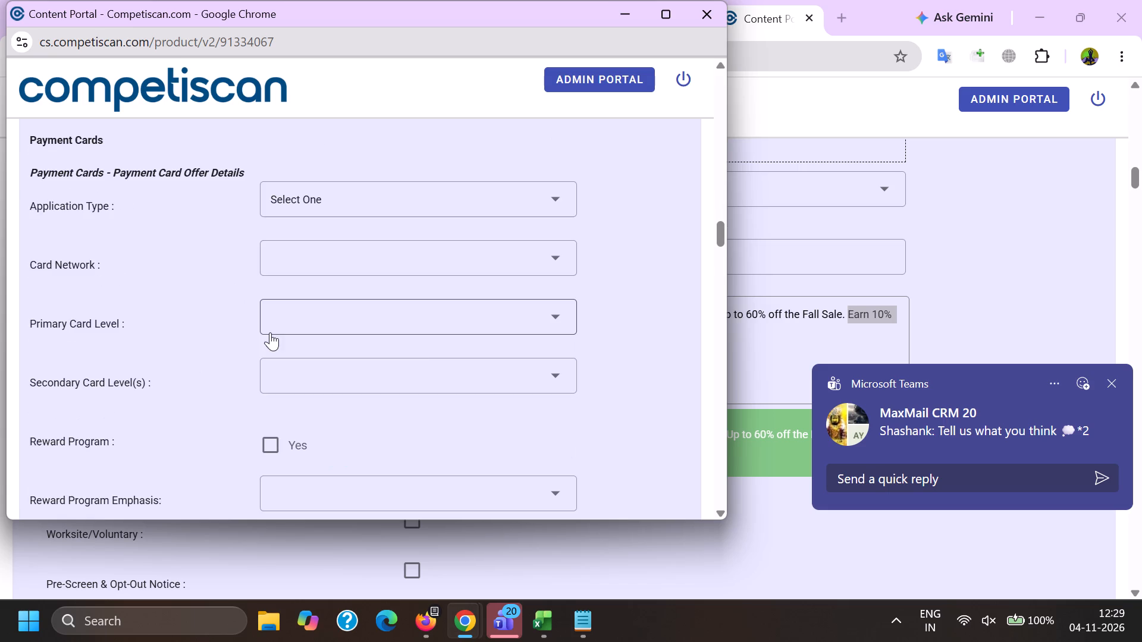
pyautogui.click(294, 201)
pyautogui.click(361, 273)
pyautogui.moveTo(192, 275); pyautogui.dragTo(215, 281)
pyautogui.click(306, 334)
pyautogui.scroll(-3, 312, 227)
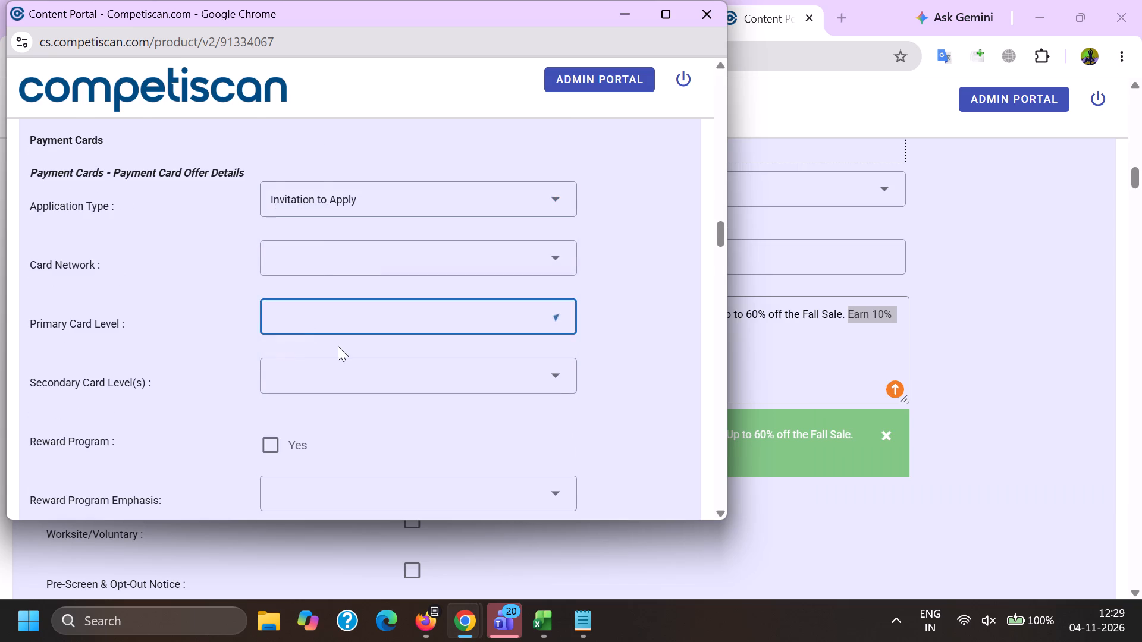
pyautogui.scroll(-7, 324, 243)
pyautogui.click(351, 234)
pyautogui.moveTo(140, 266); pyautogui.dragTo(146, 266)
# Set the card network to Visa and mark the reward program as Yes.
pyautogui.scroll(2, 263, 314)
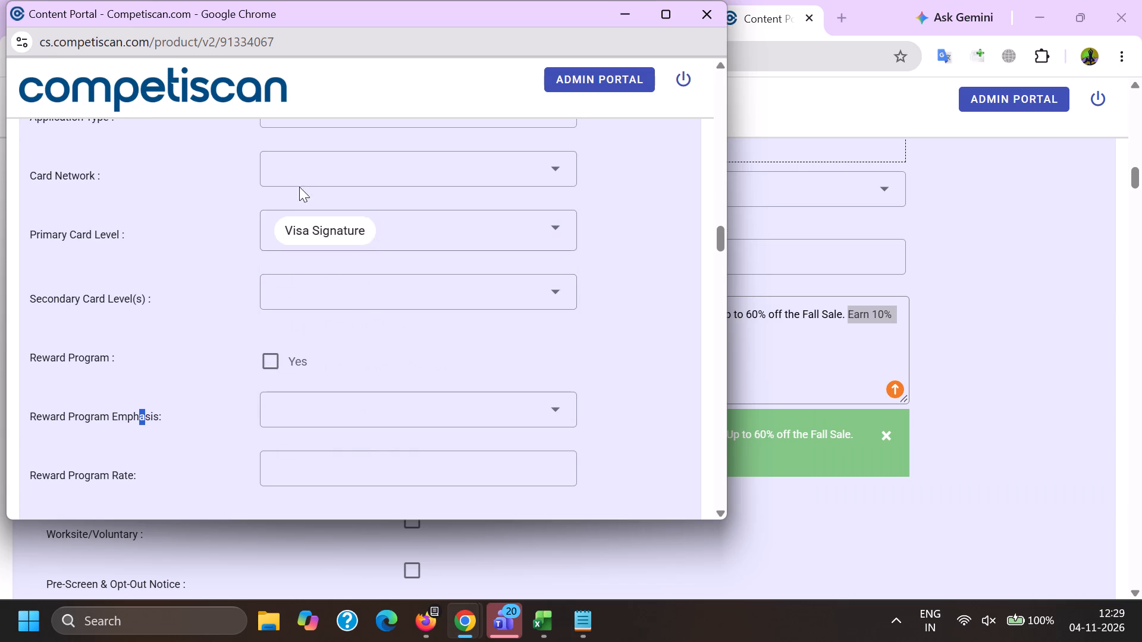
pyautogui.click(296, 169)
pyautogui.click(338, 348)
pyautogui.moveTo(145, 323); pyautogui.dragTo(168, 325)
pyautogui.click(278, 365)
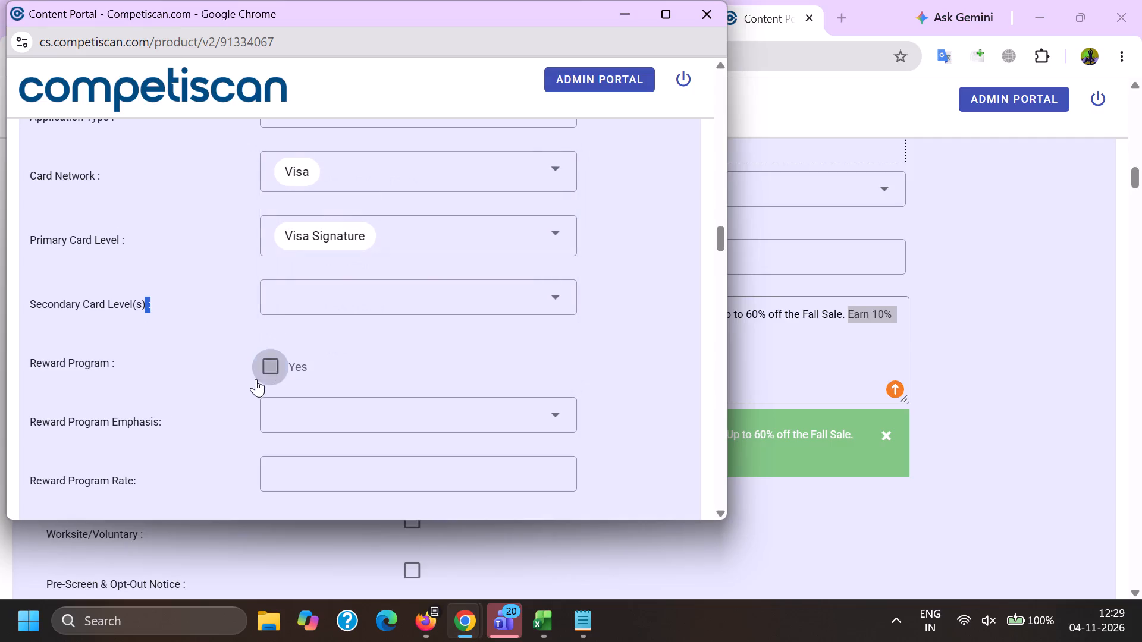
pyautogui.doubleClick(164, 414)
# Mark Credit Card Mentioned in the retail credit section at the end of the form and submit the product entry.
pyautogui.press('End')
pyautogui.moveTo(271, 232); pyautogui.dragTo(271, 238)
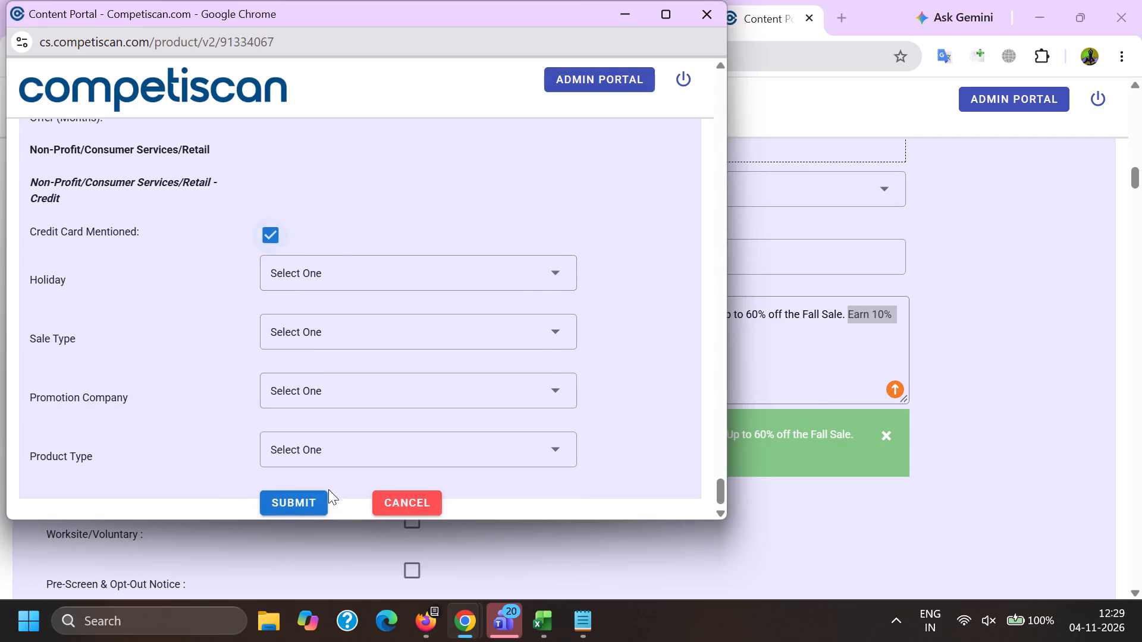
pyautogui.click(327, 487)
pyautogui.click(313, 489)
pyautogui.click(309, 498)
# Switch to Firefox and copy the subject text "A new look for the kids' room" from the Focus email list.
pyautogui.hotkey('alt', 'Tab')
pyautogui.click(230, 0)
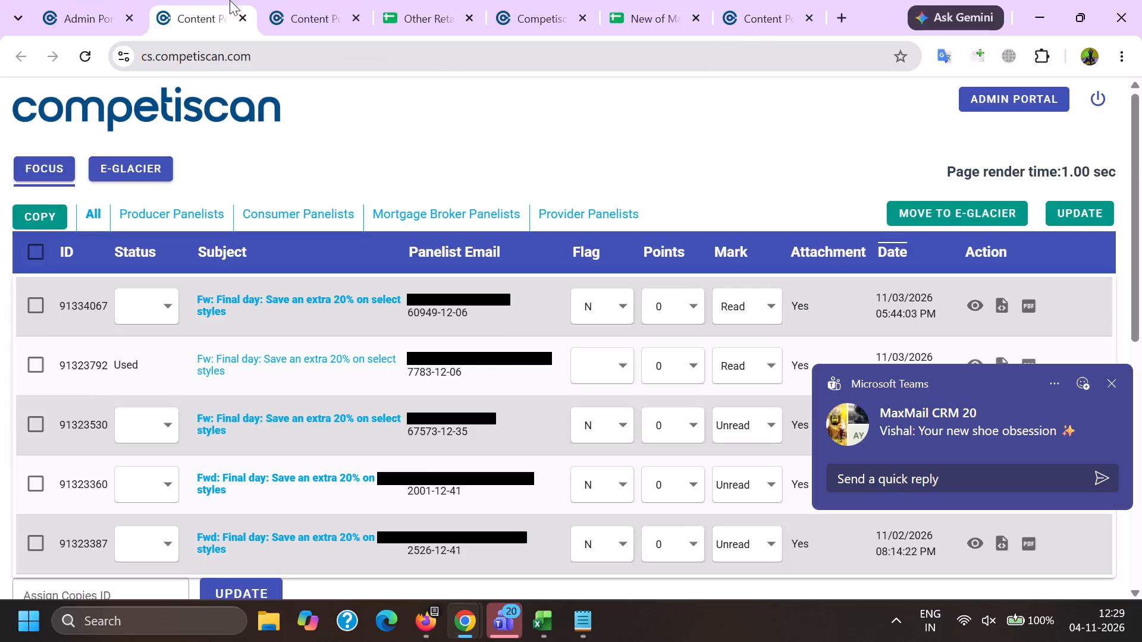
pyautogui.click(346, 0)
pyautogui.click(437, 622)
pyautogui.click(312, 543)
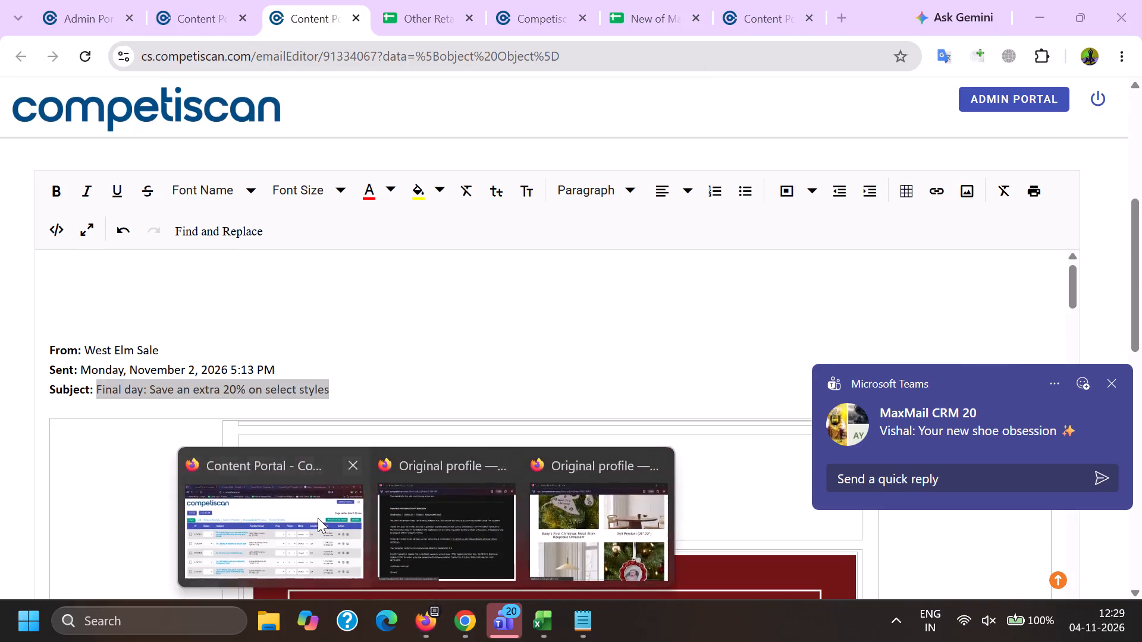
pyautogui.click(405, 0)
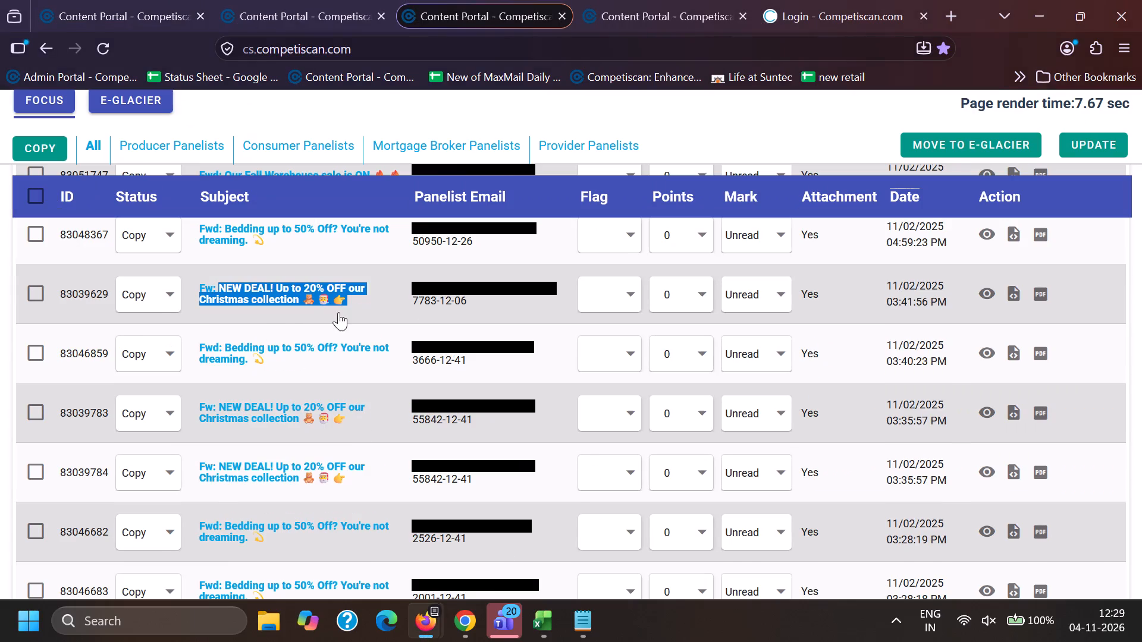
pyautogui.click(597, 0)
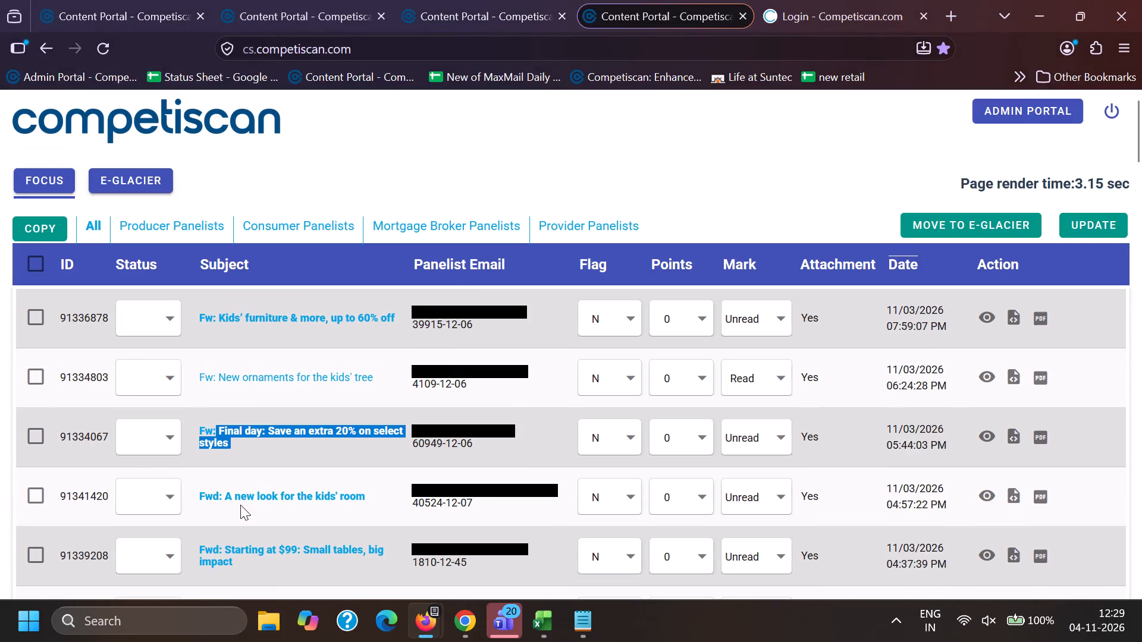
pyautogui.moveTo(226, 486); pyautogui.dragTo(388, 502)
pyautogui.hotkey('ctrl', 'c')
# In Chrome's content portal, search the email subjects for the exact phrase "A new look for the kids' room".
pyautogui.click(484, 631)
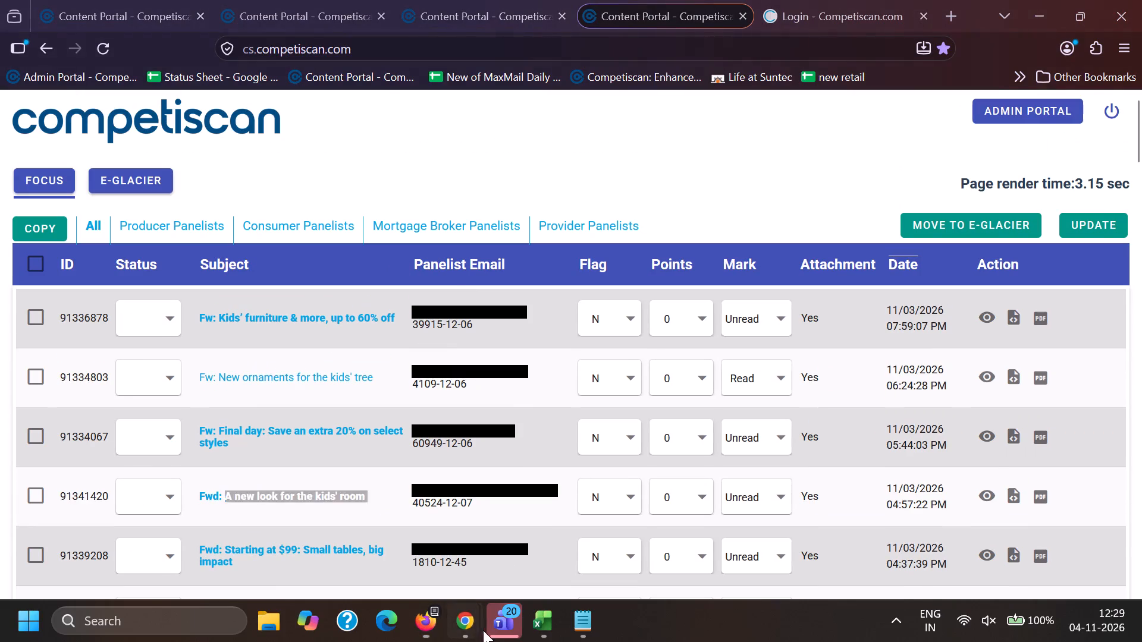
pyautogui.click(199, 525)
pyautogui.click(212, 0)
pyautogui.scroll(-5, 294, 407)
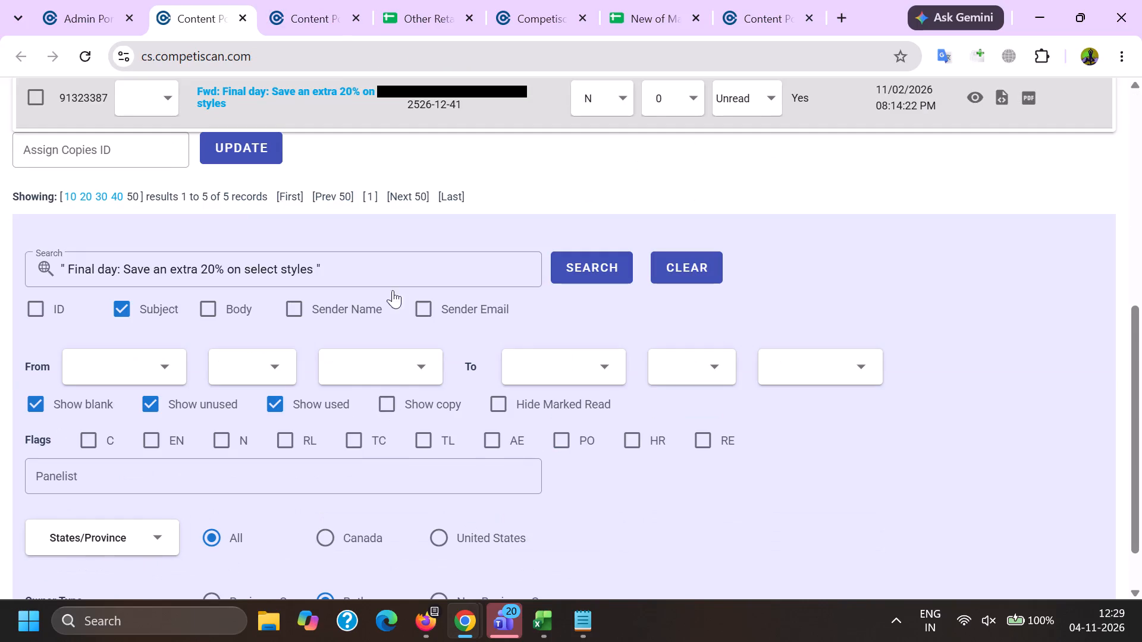
pyautogui.moveTo(388, 276); pyautogui.dragTo(0, 221)
pyautogui.press('BackSpace')
pyautogui.hotkey('shift', '"')
pyautogui.hotkey('ctrl', 'v')
pyautogui.hotkey('shift', '"')
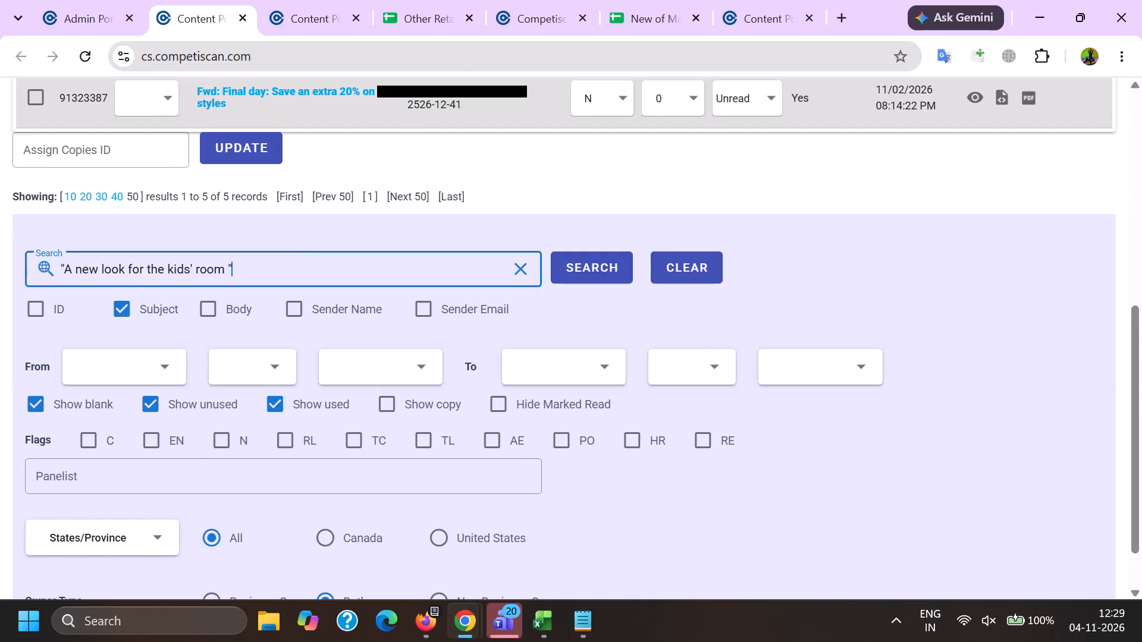
pyautogui.press('Return')
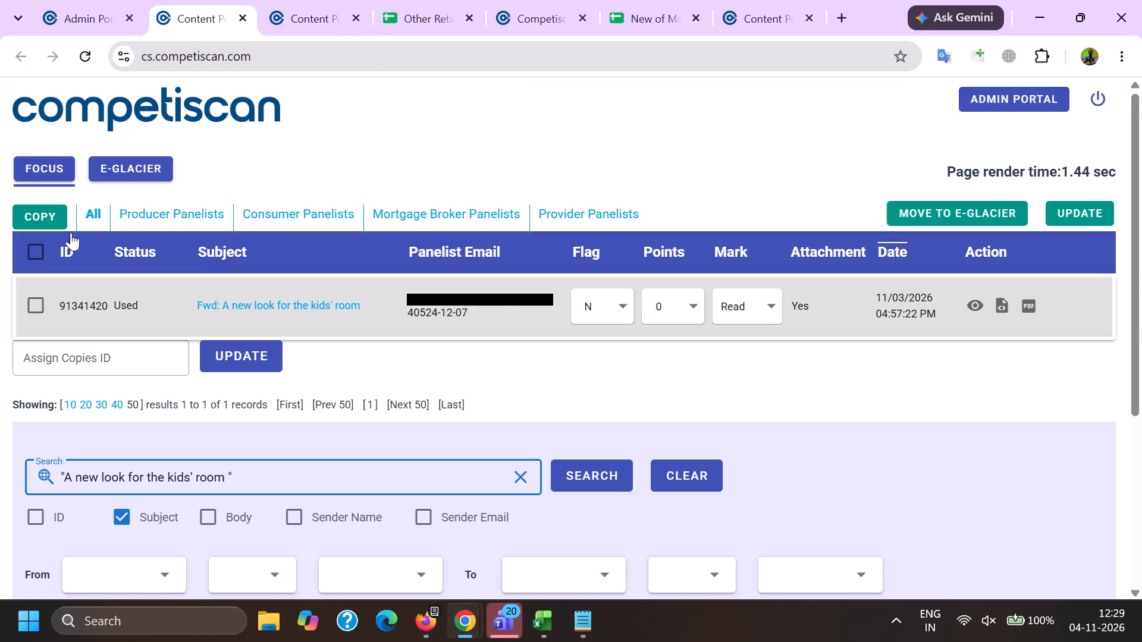
# Refresh the Focus email list in Firefox and close the older Content Portal tab listing the 2025 emails.
pyautogui.hotkey('alt', 'Tab')
pyautogui.click(55, 188)
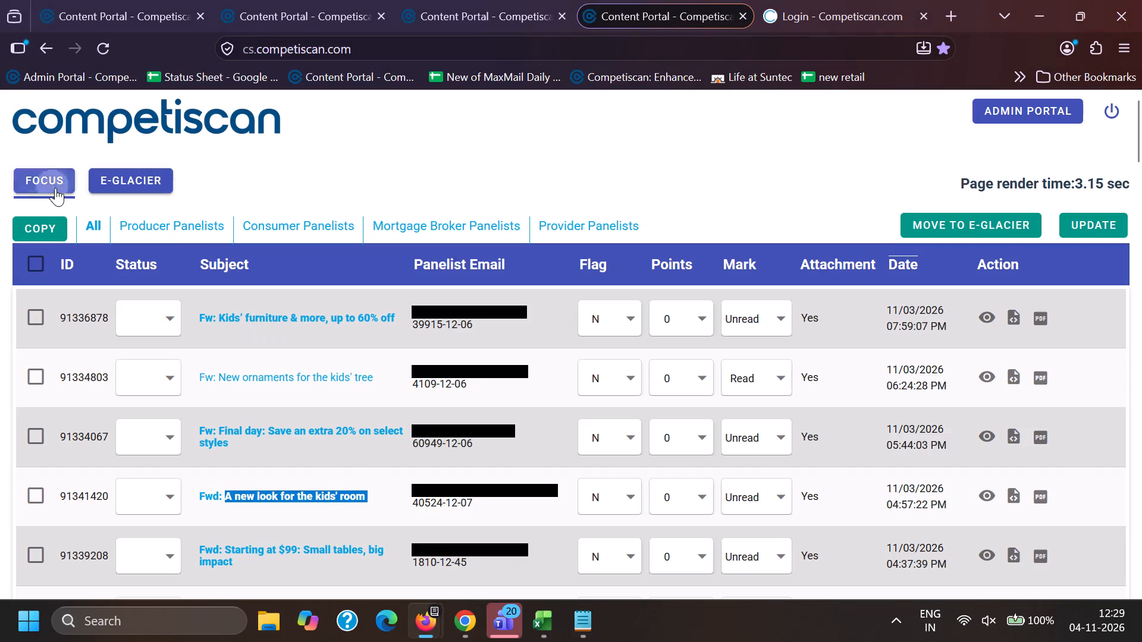
pyautogui.click(141, 0)
pyautogui.click(544, 0)
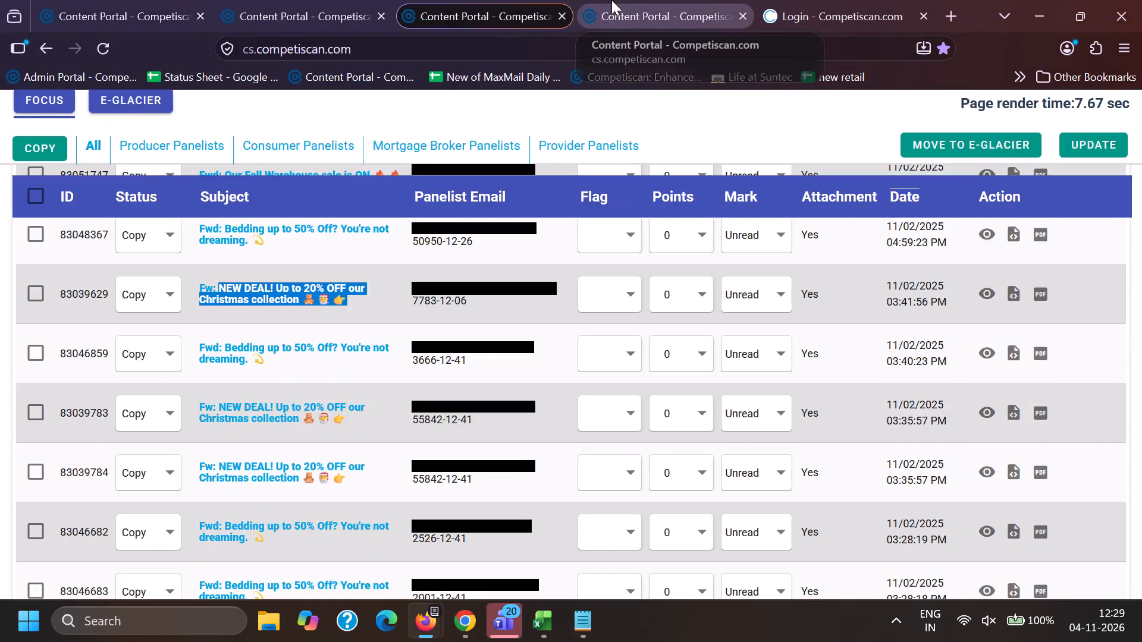
pyautogui.click(611, 0)
pyautogui.click(560, 18)
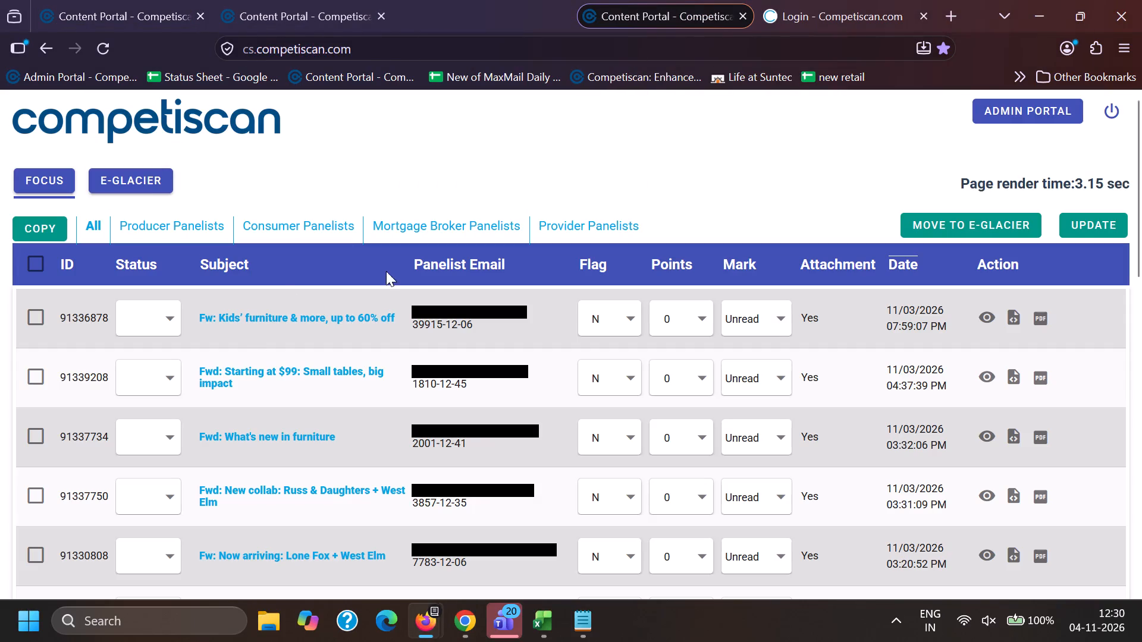
# Copy the subject "Kids' furniture & more, up to 60% off" from the Firefox list and search for that exact phrase in Chrome.
pyautogui.moveTo(220, 323); pyautogui.dragTo(326, 321)
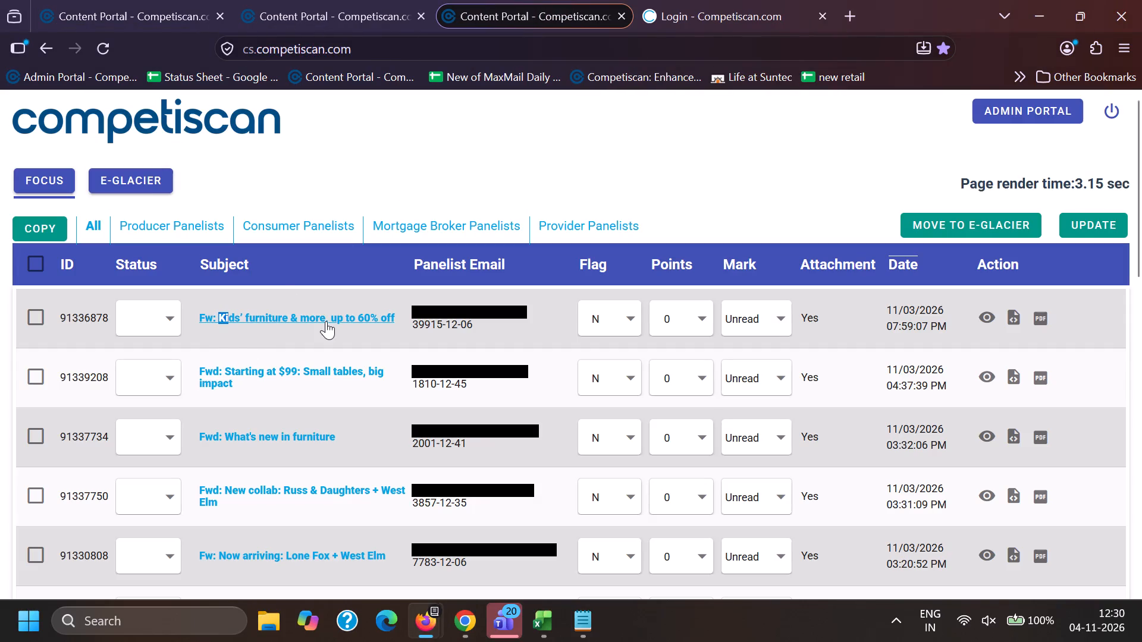
pyautogui.moveTo(326, 321); pyautogui.dragTo(405, 316)
pyautogui.hotkey('ctrl', 'c')
pyautogui.hotkey('alt', 'Tab')
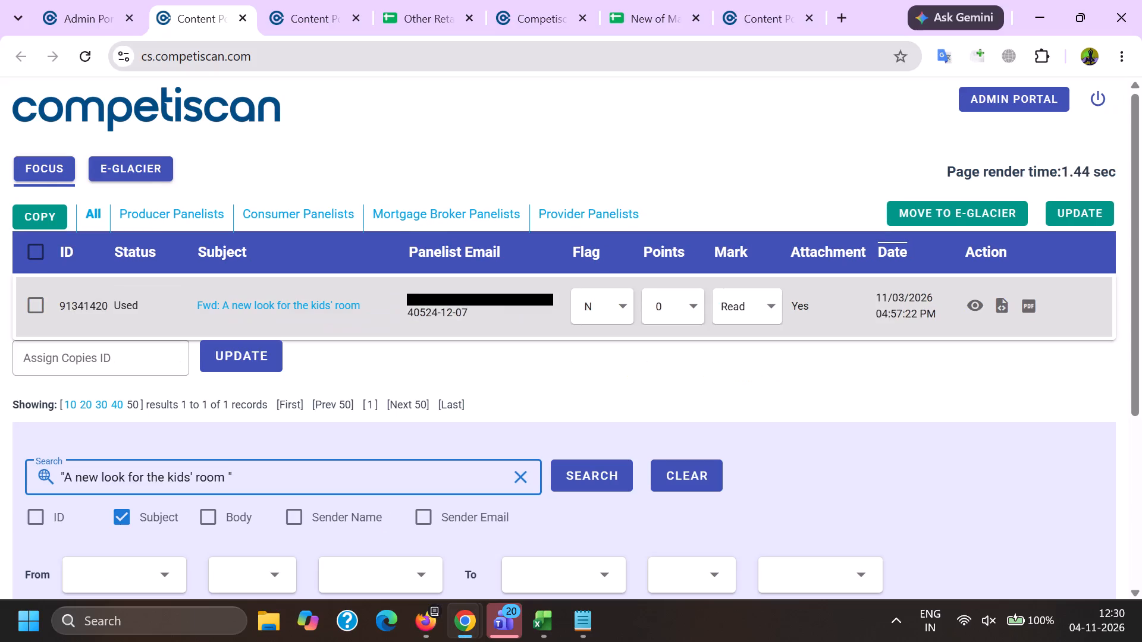
pyautogui.moveTo(371, 468); pyautogui.dragTo(5, 468)
pyautogui.press('BackSpace')
pyautogui.hotkey('shift', '"')
pyautogui.hotkey('ctrl', 'v')
pyautogui.hotkey('shift', '"')
pyautogui.press('Return')
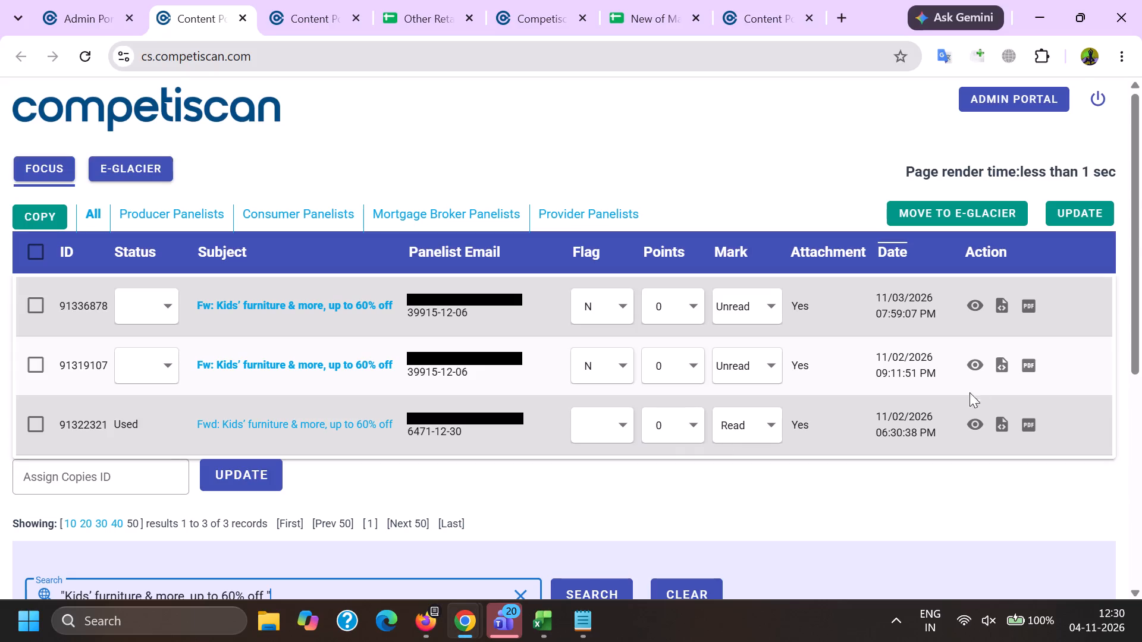
pyautogui.hotkey('alt', 'Tab')
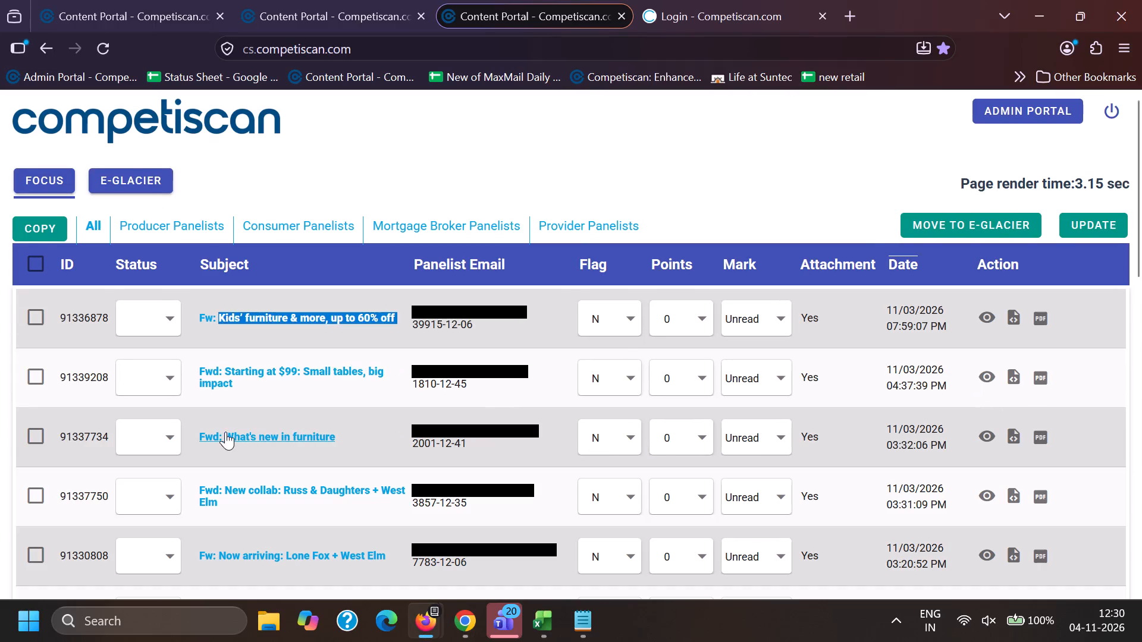
pyautogui.moveTo(225, 430); pyautogui.dragTo(374, 441)
pyautogui.hotkey('ctrl', 'c')
pyautogui.hotkey('alt', 'Tab')
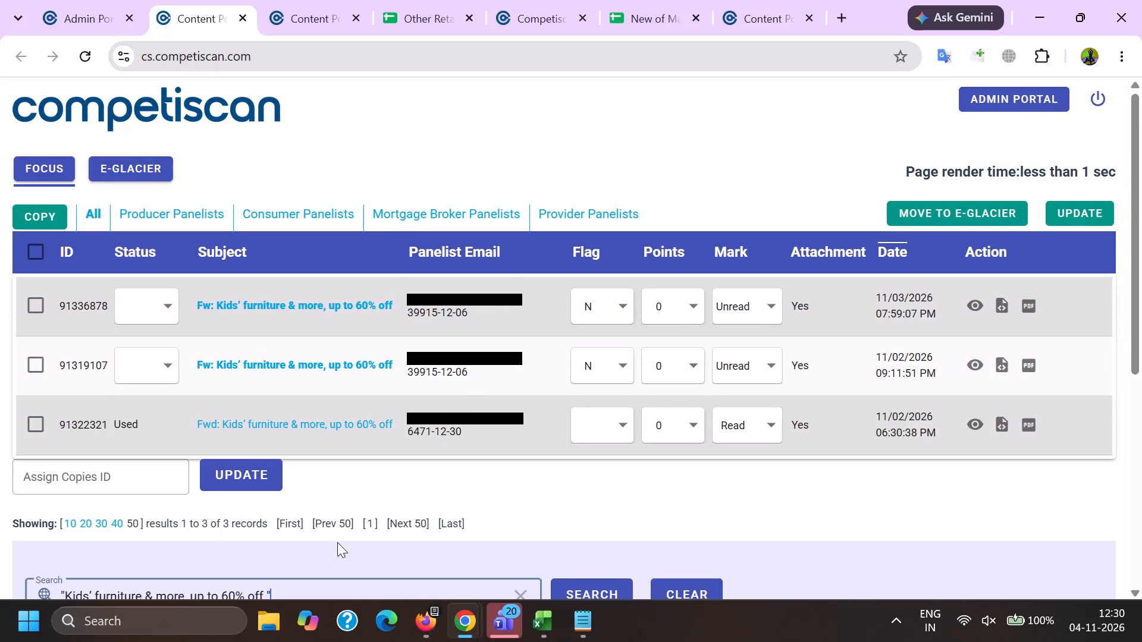
pyautogui.moveTo(407, 593); pyautogui.dragTo(0, 486)
pyautogui.press('BackSpace')
pyautogui.hotkey('shift', '"')
pyautogui.hotkey('ctrl', 'v')
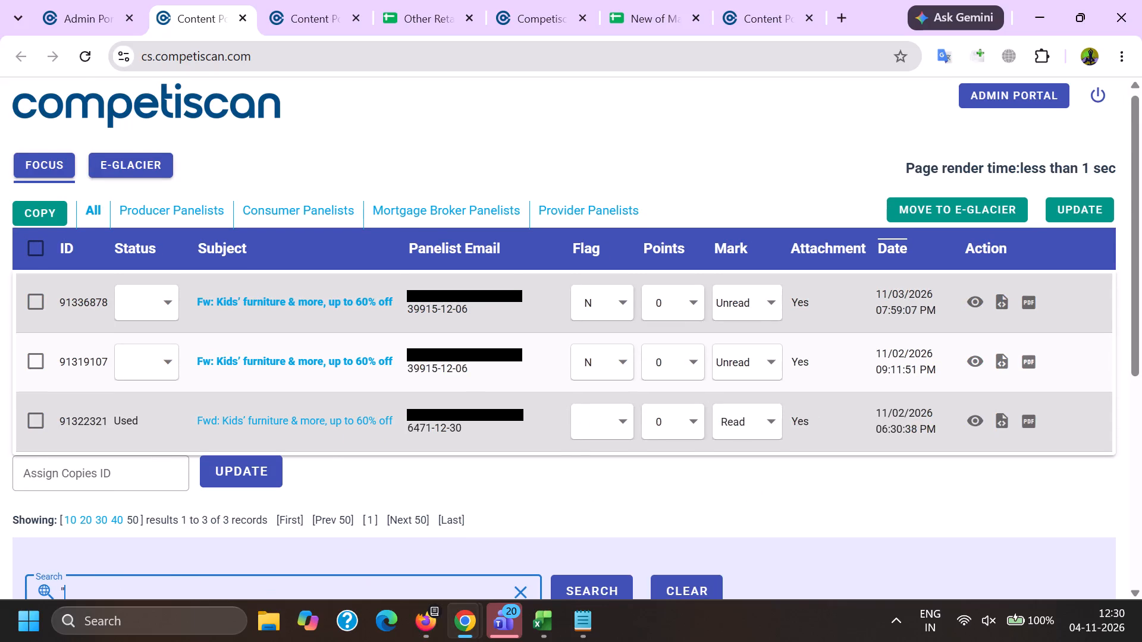
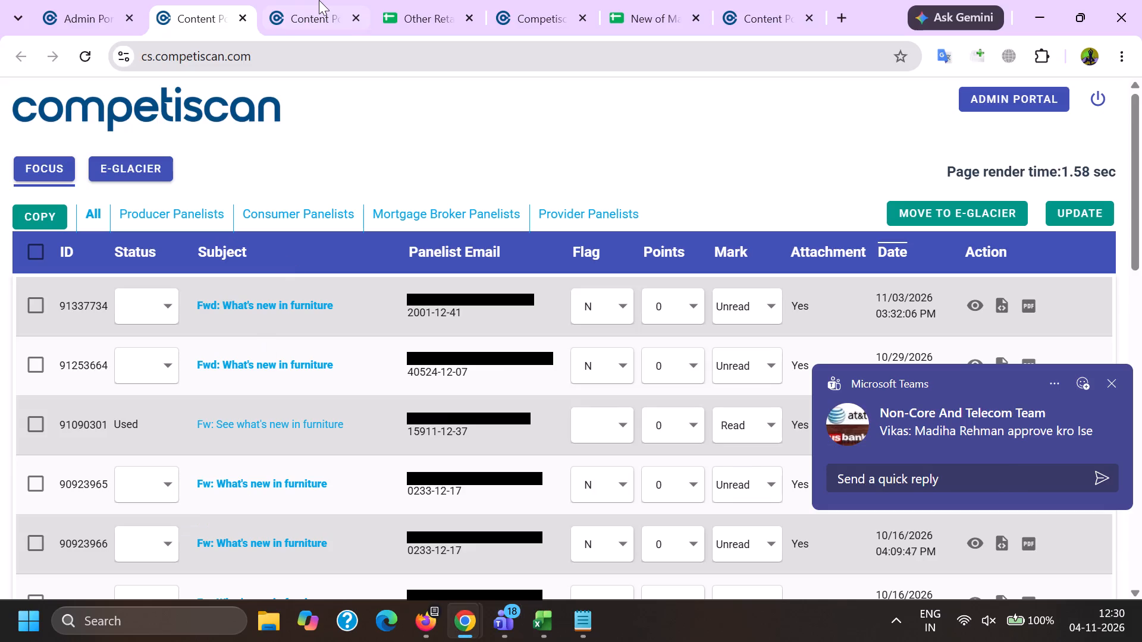
# Open the newest "Fwd: What's new in furniture" email, ID 91337734, in the email editor.
pyautogui.click(210, 0)
pyautogui.keyDown('ctrl'); pyautogui.click(250, 307); pyautogui.keyUp('ctrl')
pyautogui.click(285, 0)
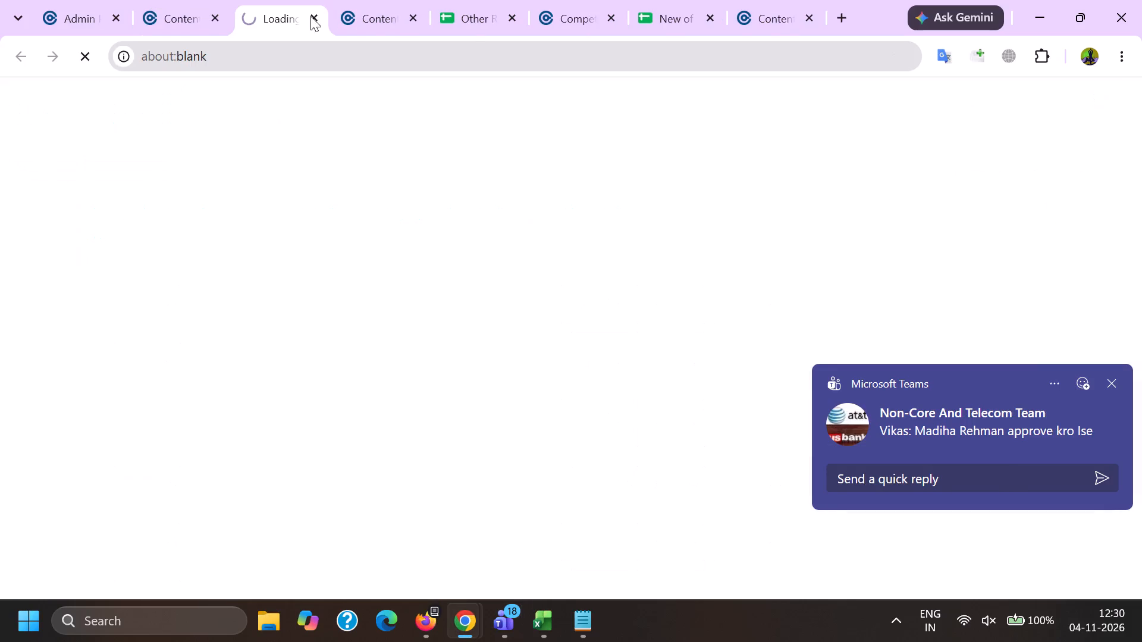
pyautogui.doubleClick(351, 55)
pyautogui.hotkey('ctrl', 'c')
pyautogui.click(553, 631)
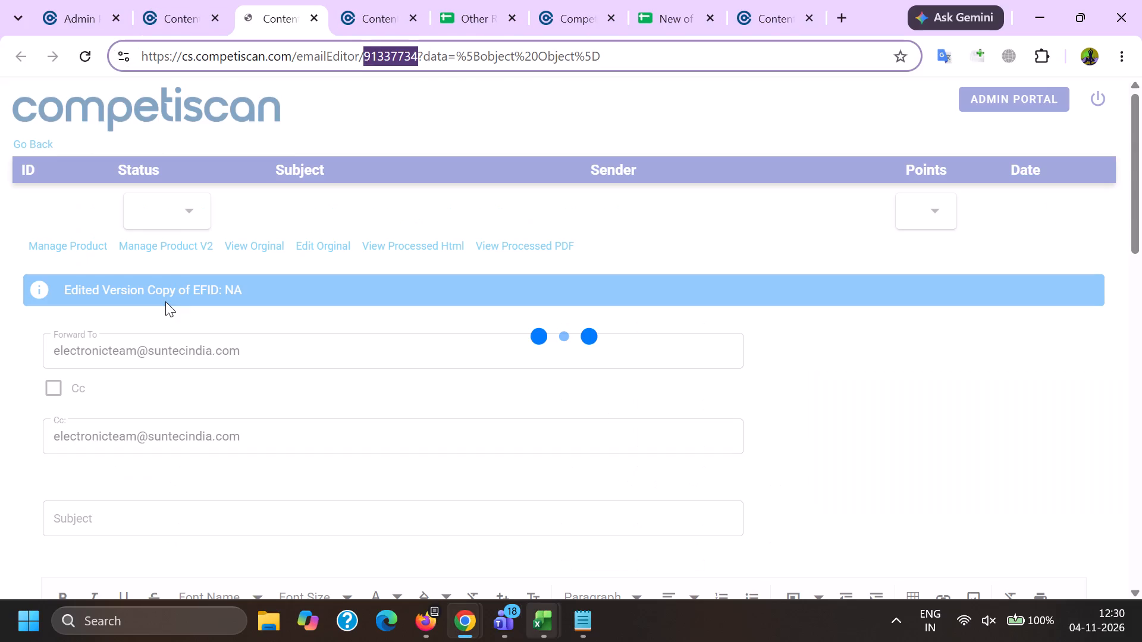
pyautogui.click(704, 545)
pyautogui.scroll(-20, 165, 301)
pyautogui.scroll(-5, 73, 460)
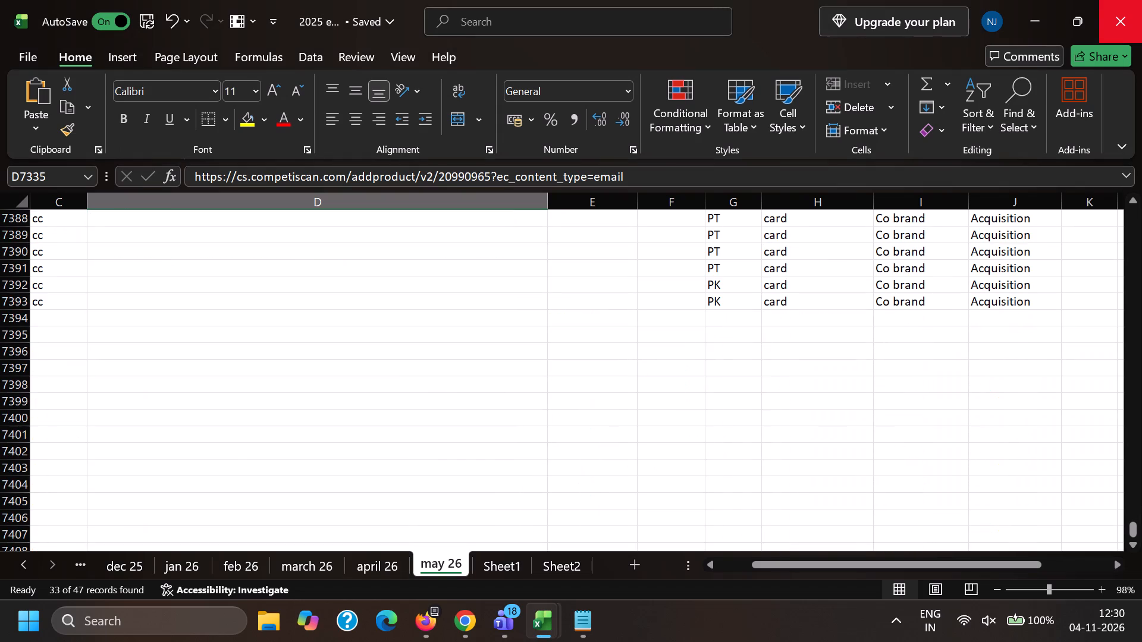
pyautogui.click(60, 326)
pyautogui.press('Left')
pyautogui.hotkey('ctrl', 'v')
pyautogui.press('Right')
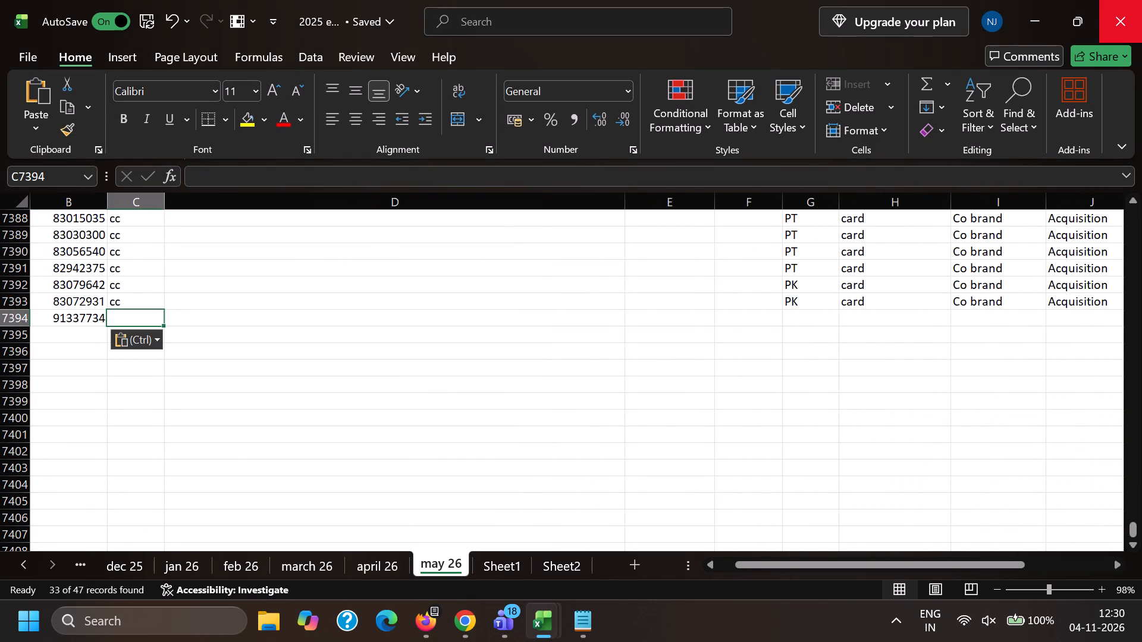
pyautogui.write('cc')
pyautogui.press('Right')
pyautogui.press('Right')
pyautogui.press('Right')
pyautogui.press('Right')
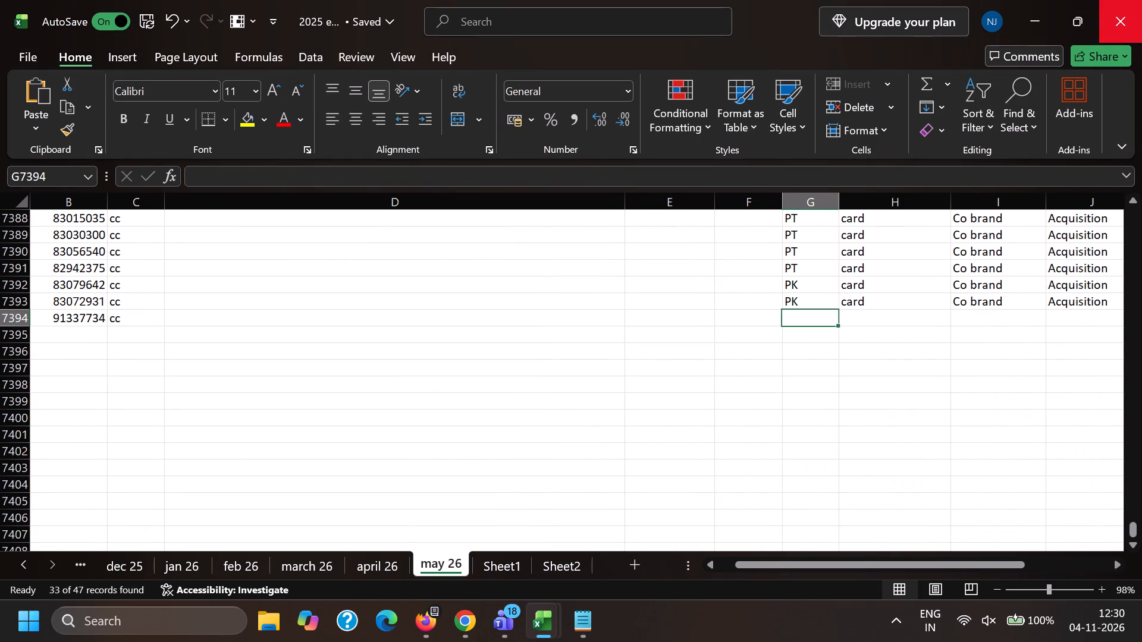
pyautogui.press('Left')
pyautogui.press('Left')
pyautogui.press('Left')
pyautogui.press('Left')
pyautogui.press('Left')
pyautogui.press('Left')
pyautogui.press('Left')
pyautogui.press('Left')
pyautogui.press('Left')
pyautogui.press('Left')
pyautogui.hotkey('alt', 'Tab')
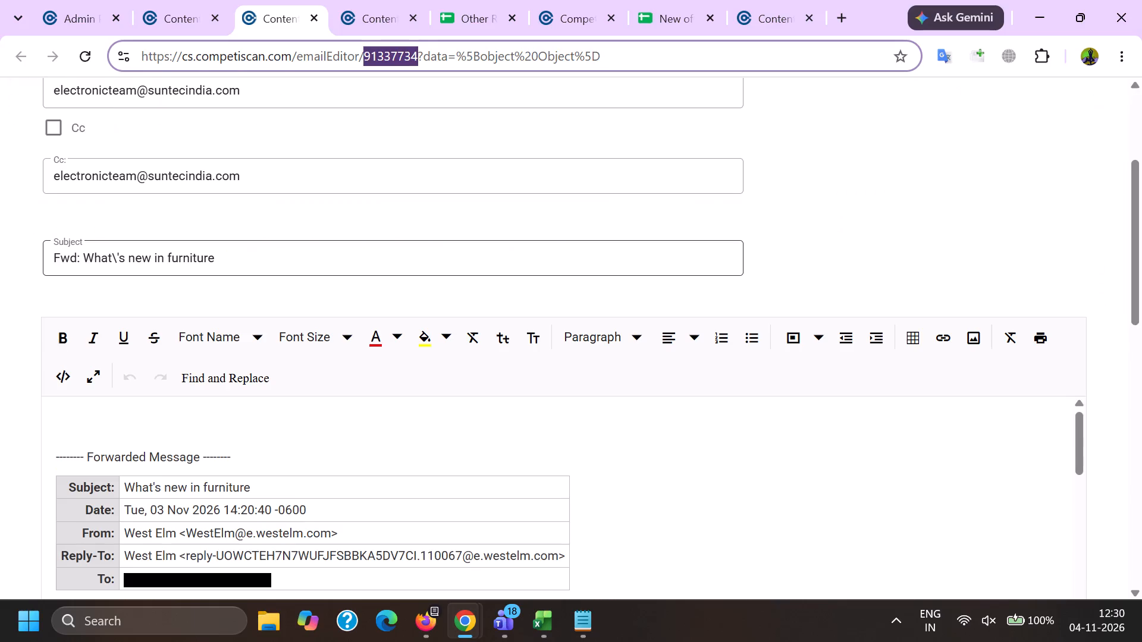
pyautogui.click(343, 0)
pyautogui.doubleClick(349, 55)
pyautogui.hotkey('ctrl', 'c')
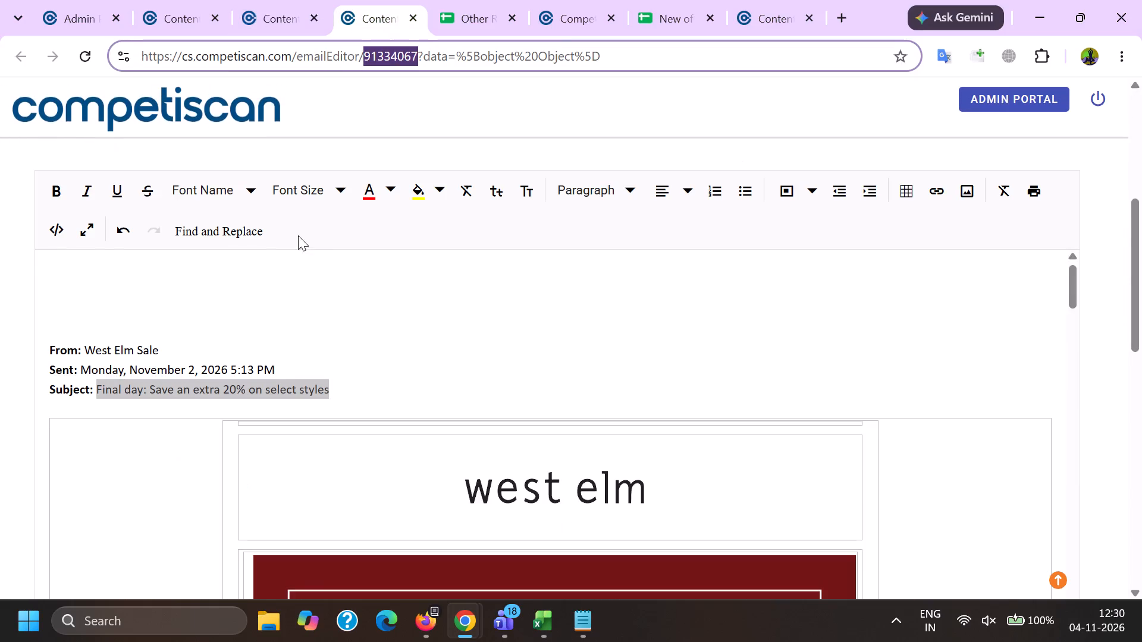
pyautogui.hotkey('ctrl', 'c')
pyautogui.hotkey('ctrl', 'c')
pyautogui.hotkey('alt', 'Tab')
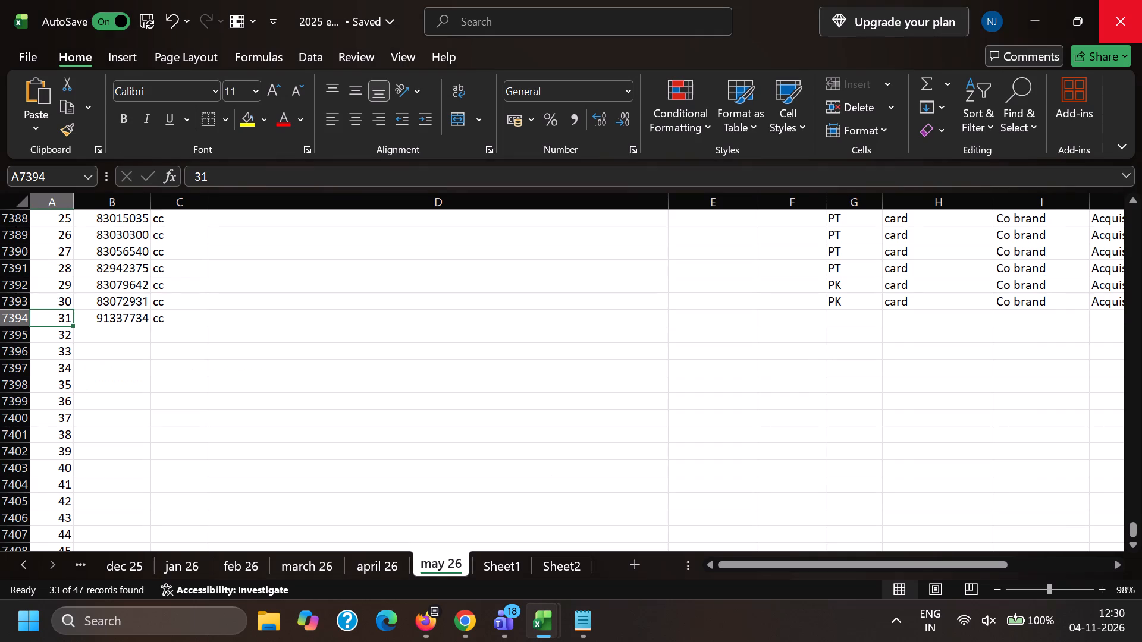
pyautogui.click(124, 323)
pyautogui.hotkey('ctrl', 'v')
pyautogui.click(78, 341)
pyautogui.click(87, 338)
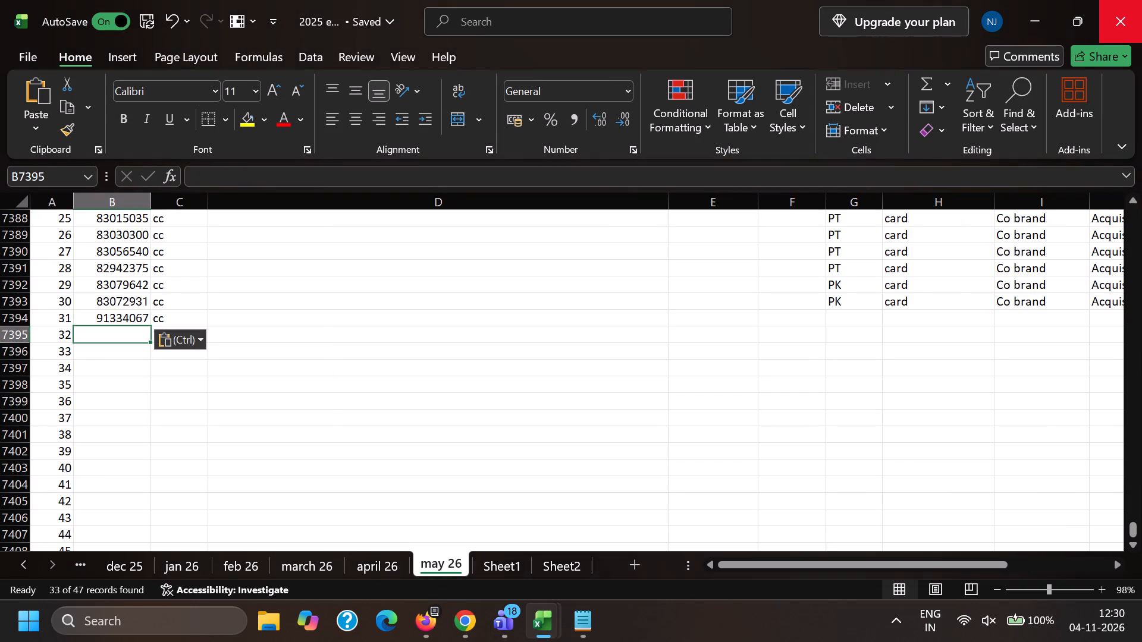
pyautogui.hotkey('alt', 'Tab')
pyautogui.click(268, 0)
pyautogui.doubleClick(394, 60)
pyautogui.hotkey('ctrl', 'c')
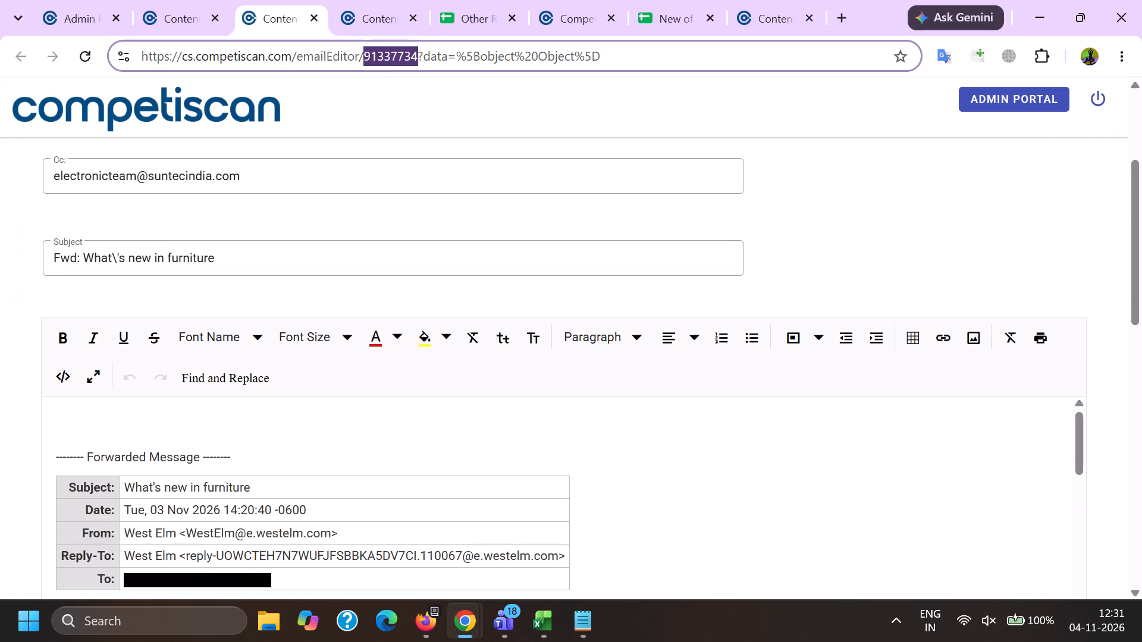
pyautogui.hotkey('alt', 'Tab')
pyautogui.hotkey('ctrl', 'v')
pyautogui.click(167, 325)
pyautogui.click(213, 341)
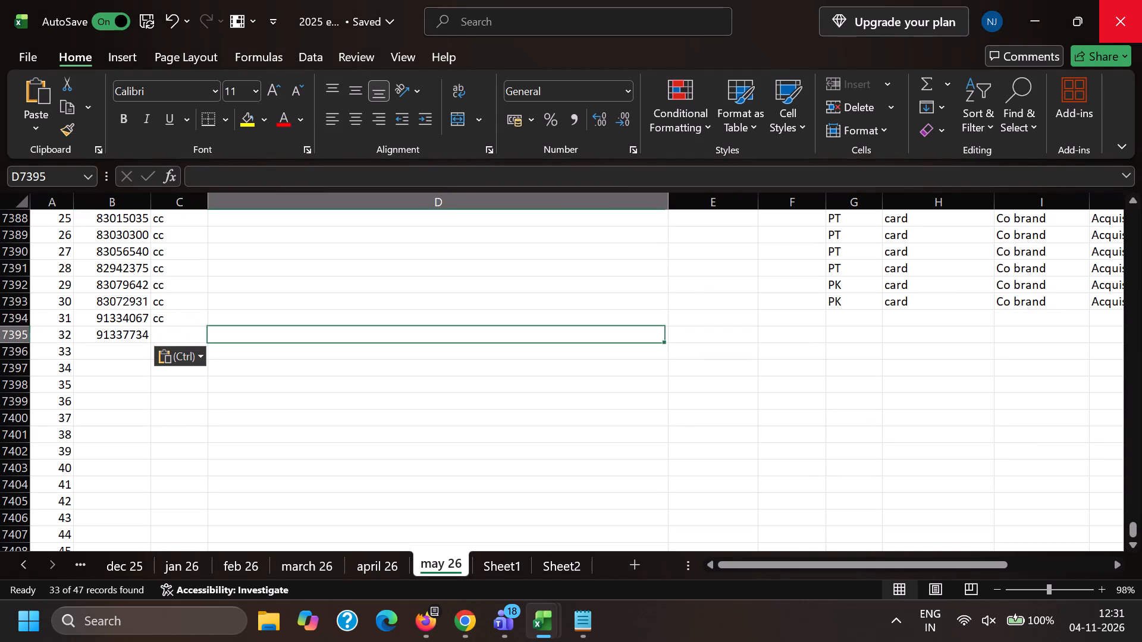
pyautogui.click(194, 331)
pyautogui.write('cc')
# Enter "wl" in column G for the rows of emails 91334067 and 91337734.
pyautogui.press('Right')
pyautogui.press('Right')
pyautogui.press('Right')
pyautogui.press('Right')
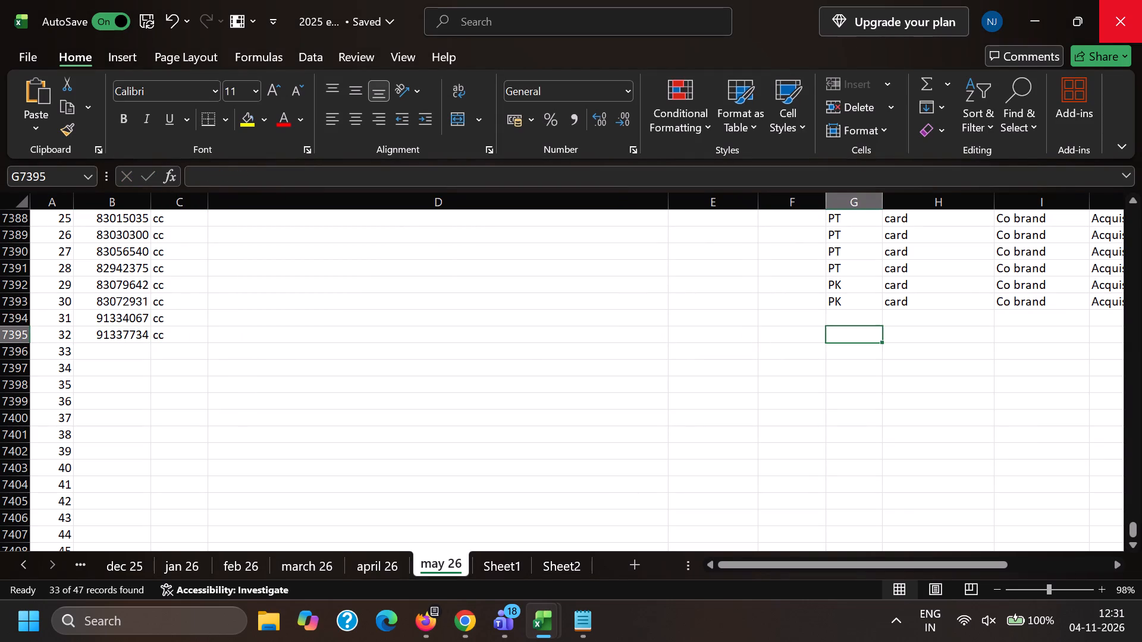
pyautogui.press('Up')
pyautogui.write('wl')
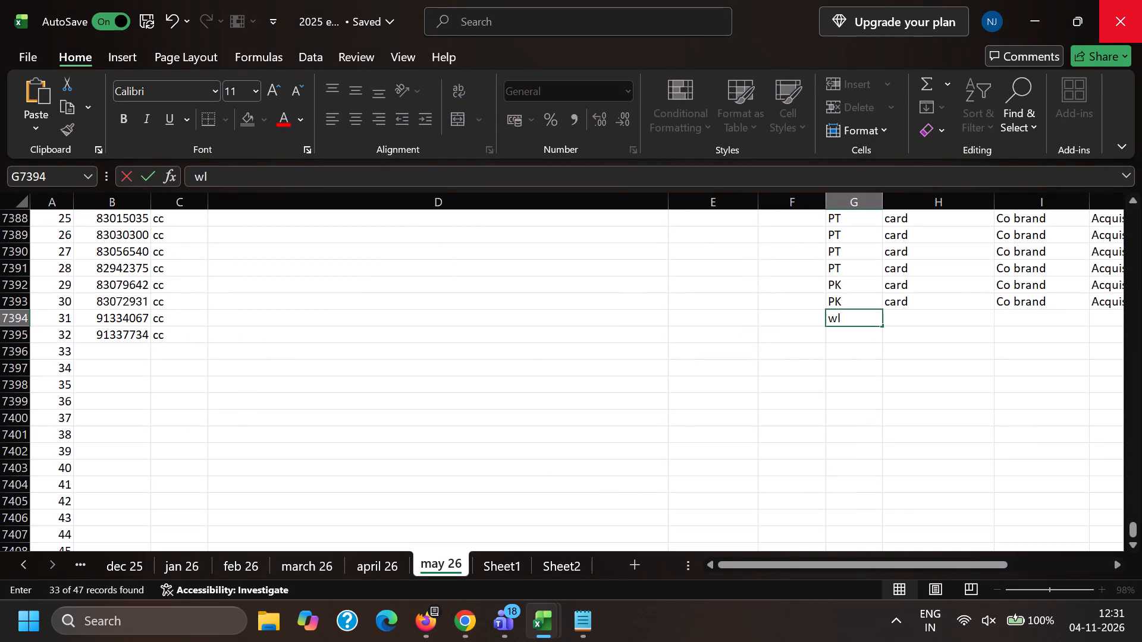
pyautogui.press('Left')
pyautogui.press('w')
pyautogui.press('BackSpace')
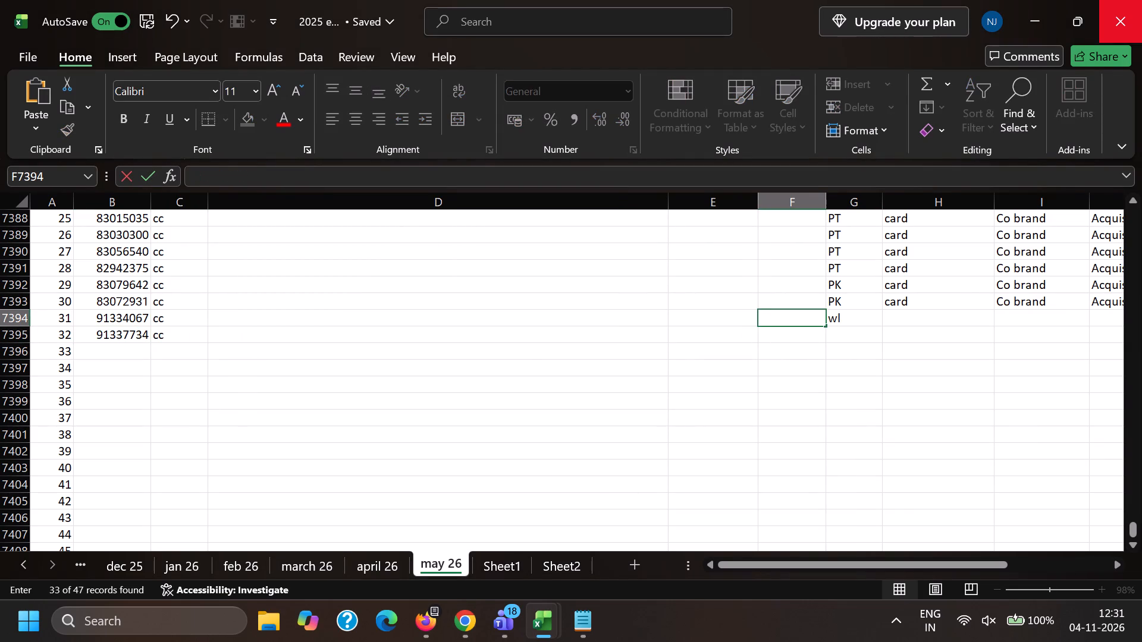
pyautogui.press('Down')
pyautogui.press('Right')
pyautogui.press('w')
pyautogui.press('Right')
# Copy "card", "Co brand" and "Acquisition" from the row above into columns H to J of both new rows.
pyautogui.press('Up')
pyautogui.press('Up')
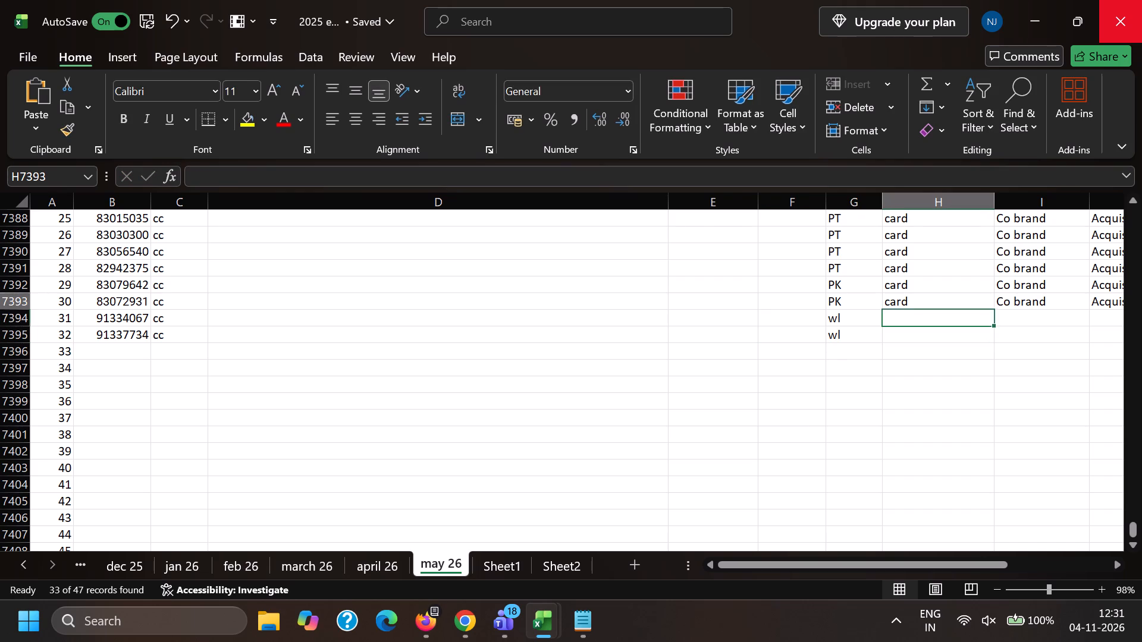
pyautogui.press('Right')
pyautogui.press('Right')
pyautogui.press('Left')
pyautogui.press('Left')
pyautogui.hotkey('shift', 'Right')
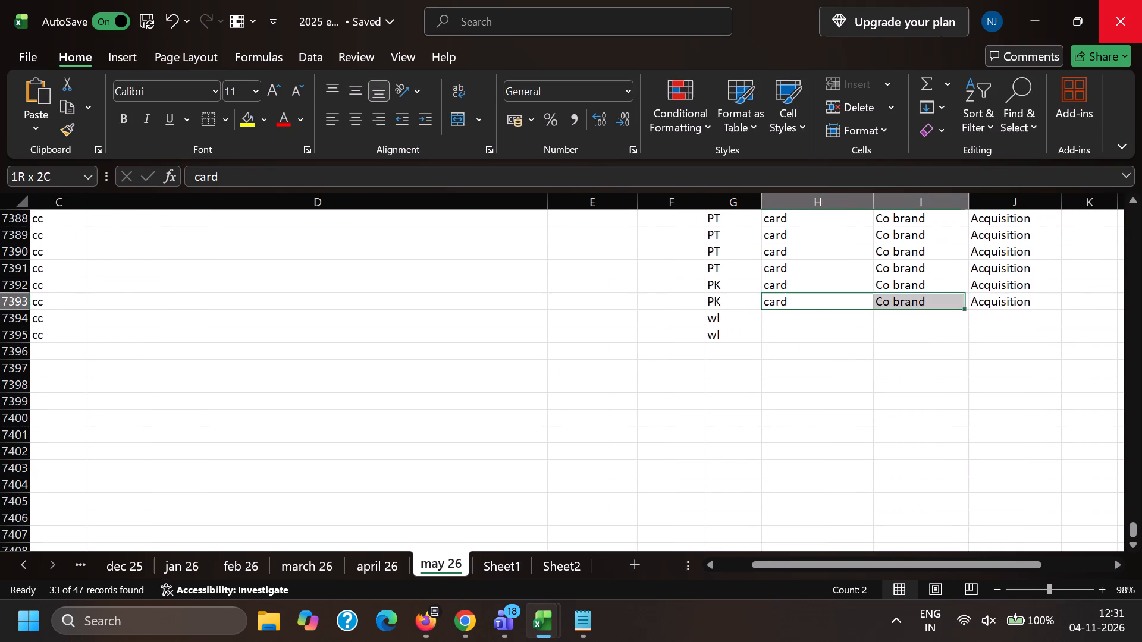
pyautogui.hotkey('shift', 'Right')
pyautogui.hotkey('ctrl', 'c')
pyautogui.press('Down')
pyautogui.hotkey('ctrl', 'v')
pyautogui.press('Down')
pyautogui.hotkey('ctrl', 'v')
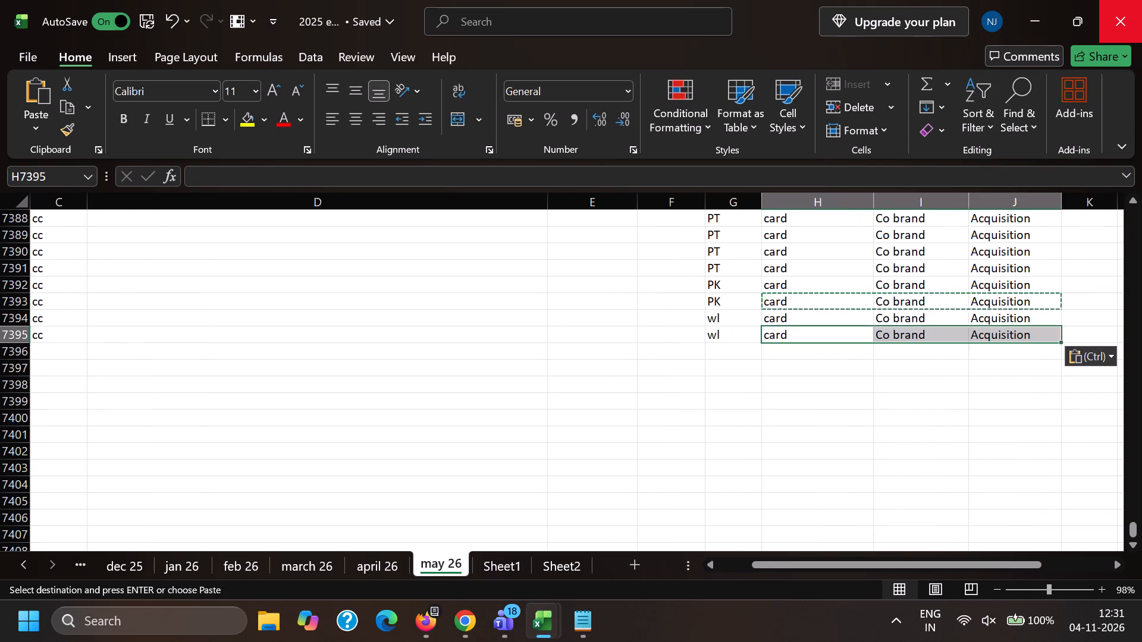
pyautogui.hotkey('ctrl', 'Left')
pyautogui.hotkey('ctrl', 'Left')
pyautogui.hotkey('ctrl', 'Left')
pyautogui.hotkey('ctrl', 'Left')
pyautogui.hotkey('ctrl', 'Left')
pyautogui.hotkey('ctrl', 'Left')
pyautogui.hotkey('ctrl', 'Left')
pyautogui.hotkey('ctrl', 'Left')
pyautogui.hotkey('ctrl', 'Left')
pyautogui.hotkey('ctrl', 'Left')
pyautogui.hotkey('ctrl', 'Left')
pyautogui.hotkey('alt', 'Tab')
pyautogui.scroll(-3, 220, 275)
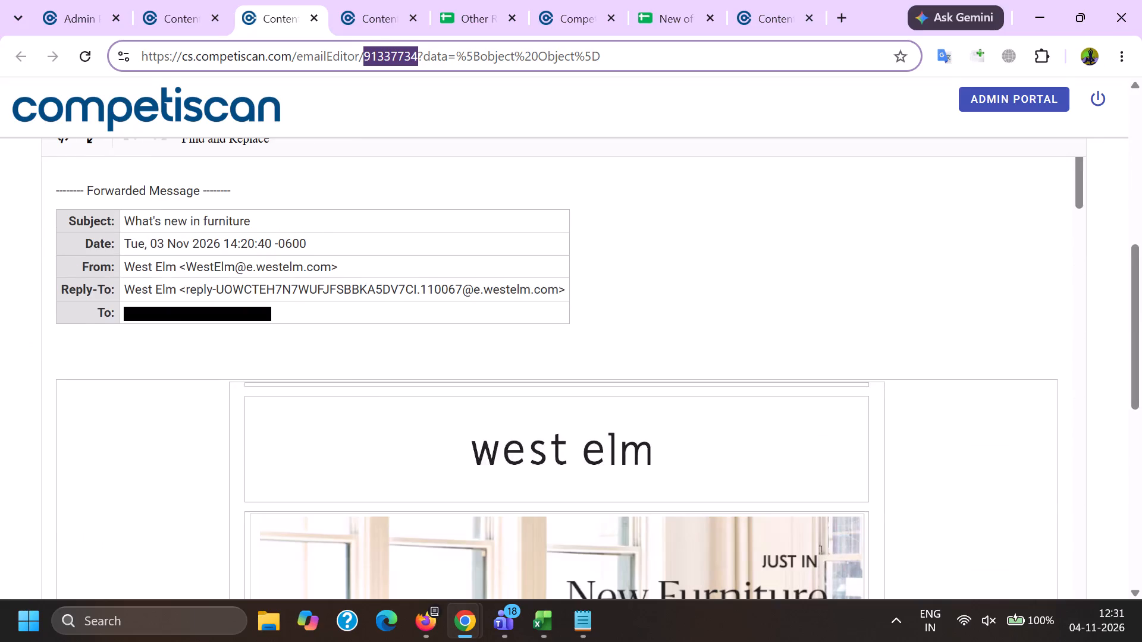
pyautogui.click(369, 0)
pyautogui.click(370, 382)
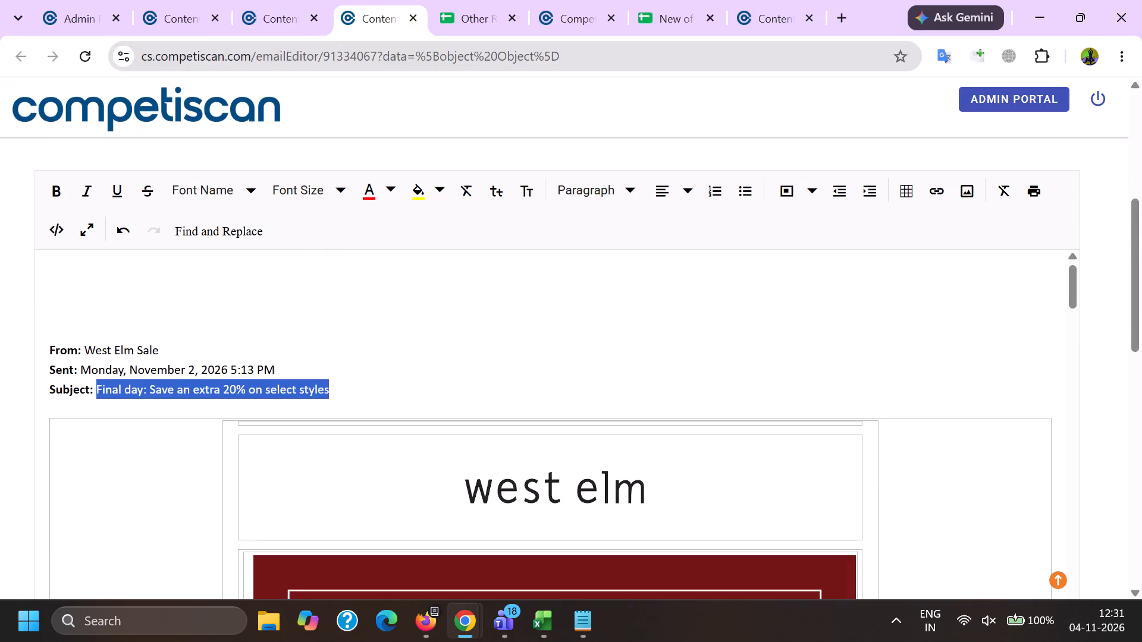
pyautogui.moveTo(397, 391); pyautogui.dragTo(9, 317)
pyautogui.moveTo(52, 350); pyautogui.dragTo(350, 388)
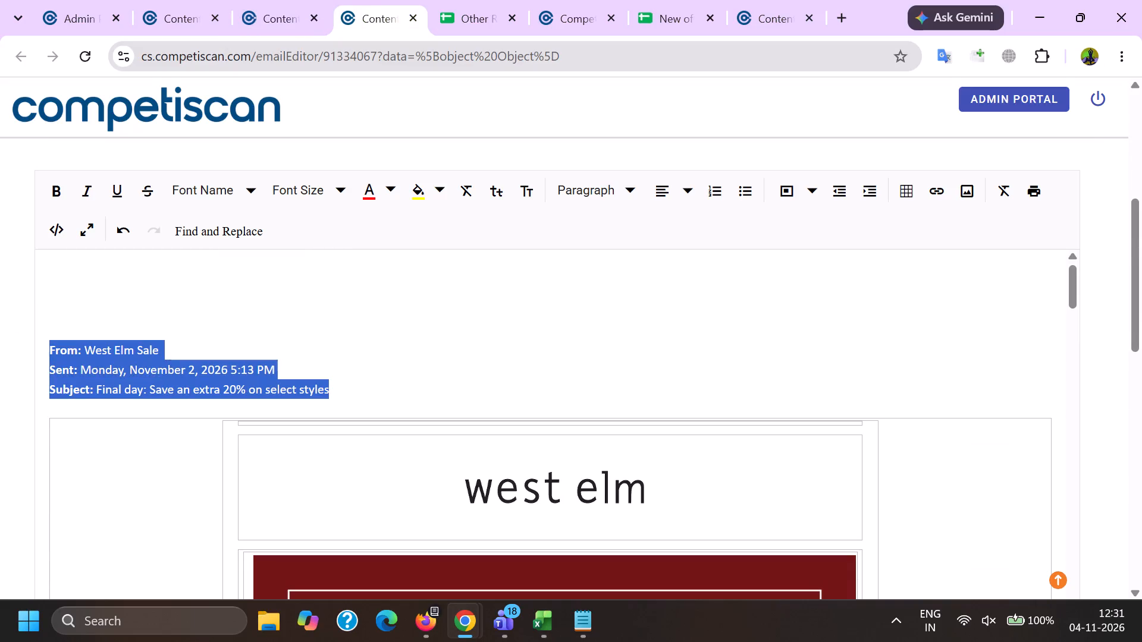
pyautogui.moveTo(350, 388); pyautogui.dragTo(351, 388)
pyautogui.hotkey('ctrl', 'c')
pyautogui.click(271, 0)
pyautogui.scroll(2, 138, 336)
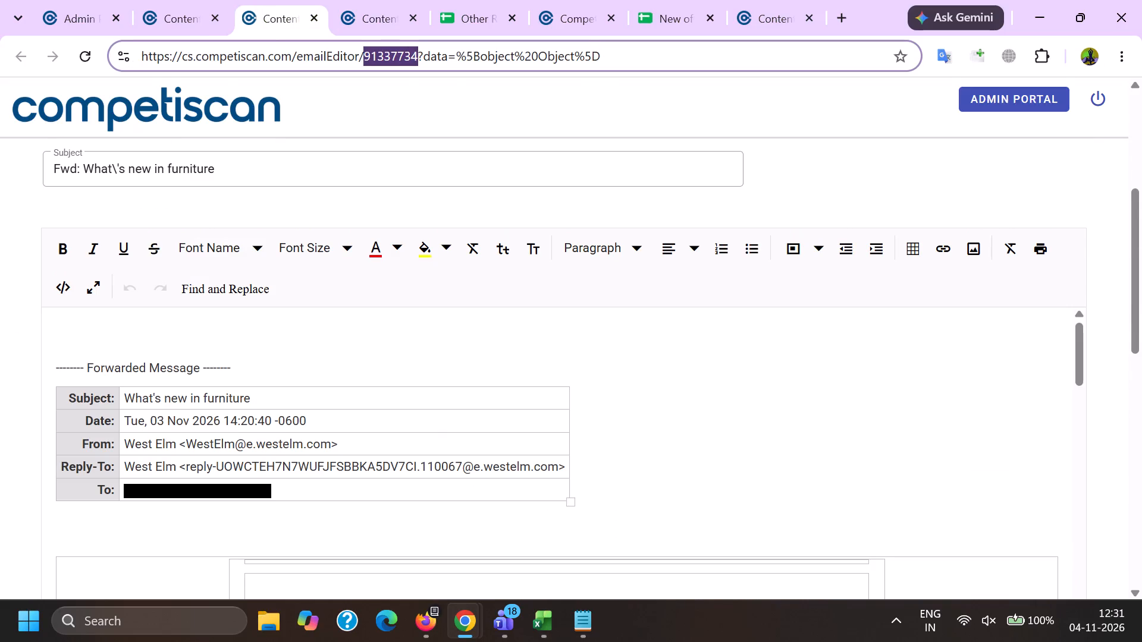
pyautogui.click(111, 344)
pyautogui.hotkey('ctrl', 'v')
# Replace the pasted header's subject with "What's new in furniture", keeping a space after the Subject label.
pyautogui.scroll(-1, 132, 242)
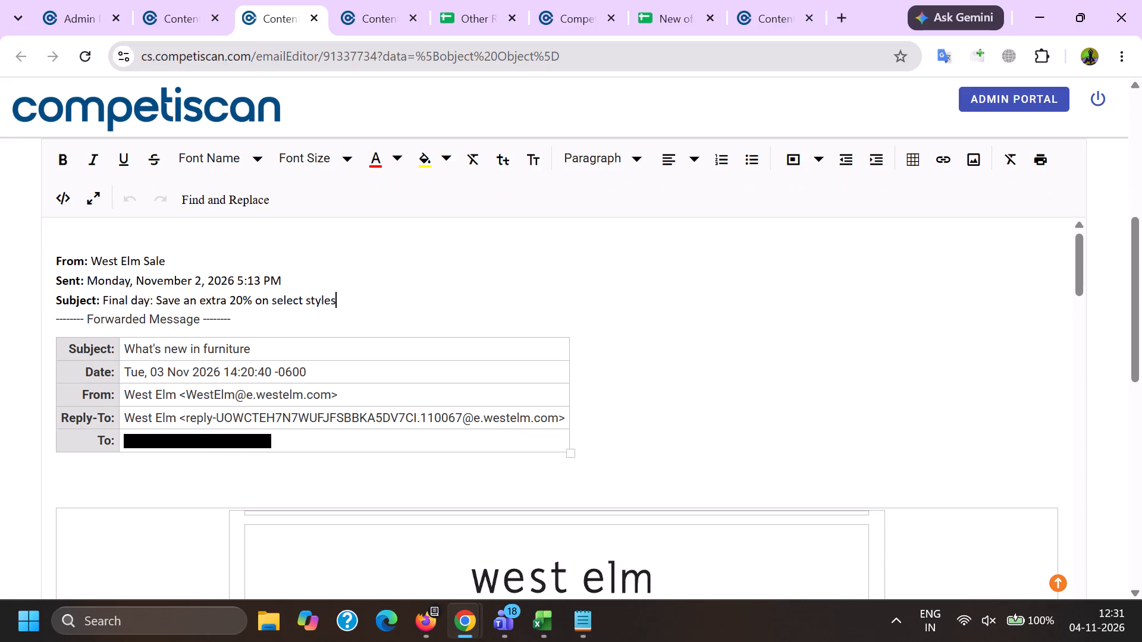
pyautogui.tripleClick(134, 351)
pyautogui.hotkey('ctrl', 'c')
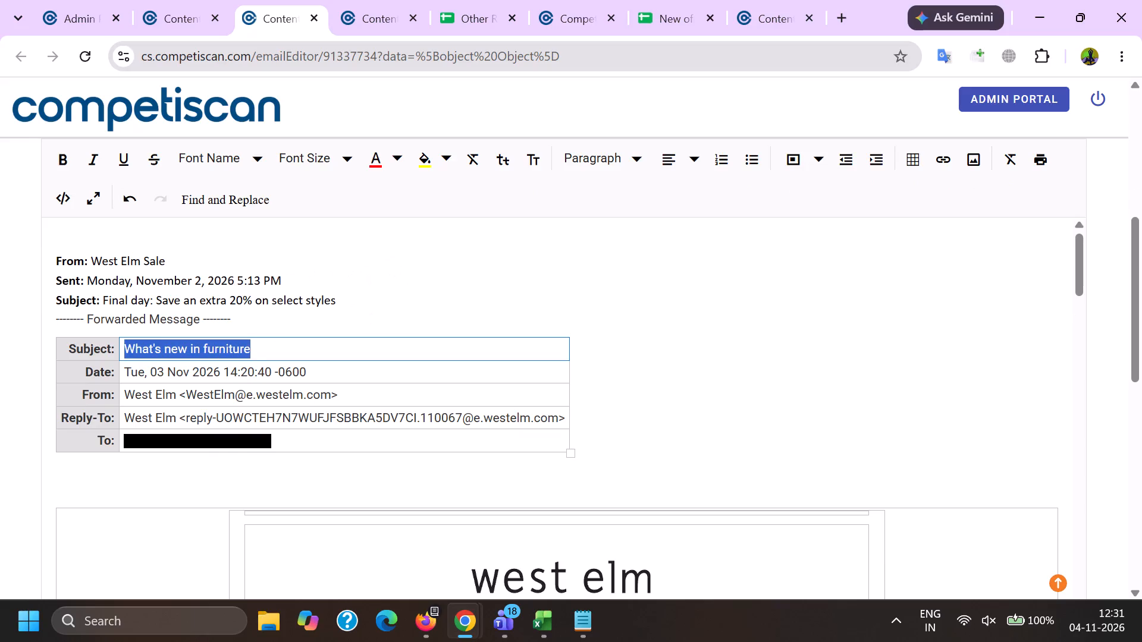
pyautogui.moveTo(103, 301); pyautogui.dragTo(366, 304)
pyautogui.hotkey('ctrl', 'v')
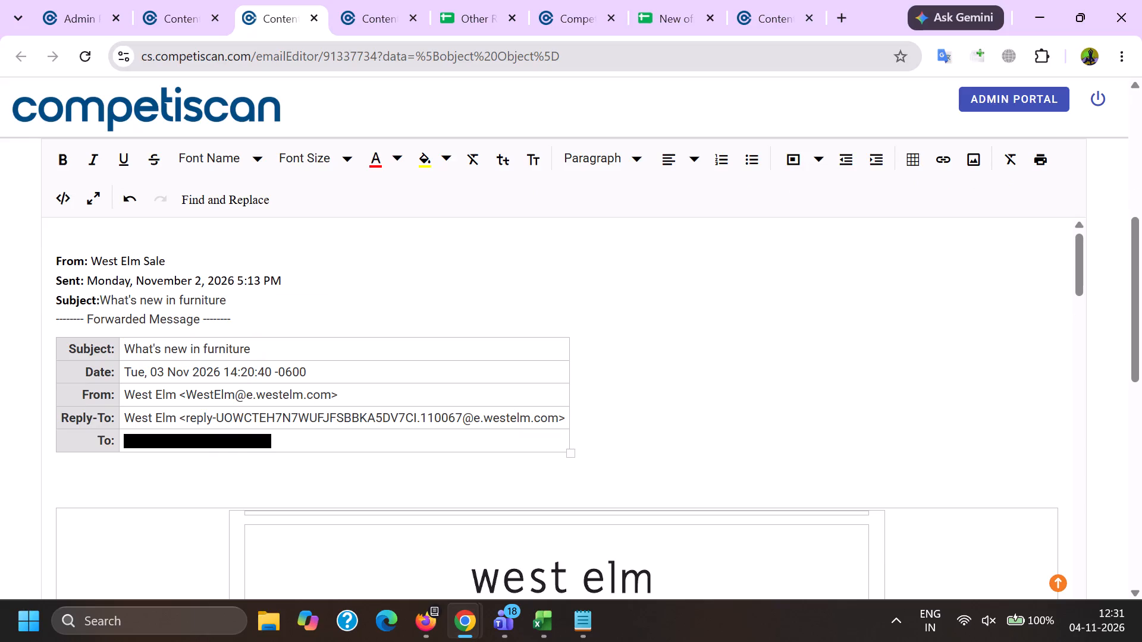
pyautogui.click(101, 294)
pyautogui.press('space')
# Replace the pasted header's Sent date with "Tue, 03 Nov 2026 14:20:40 -0600" from the forwarded message table.
pyautogui.tripleClick(134, 372)
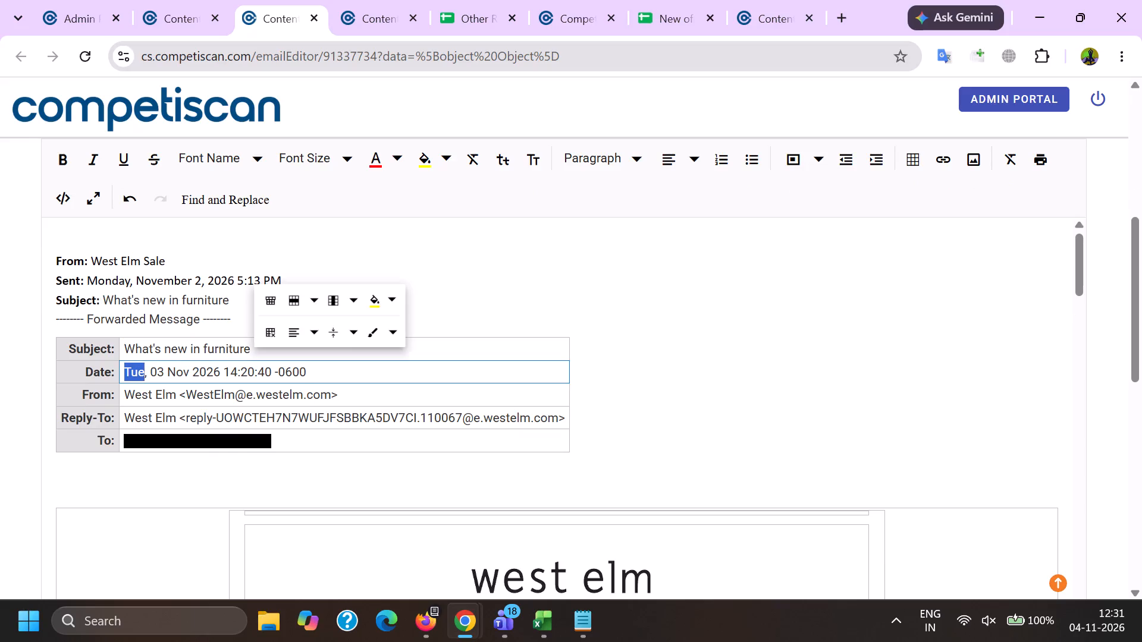
pyautogui.hotkey('ctrl', 'c')
pyautogui.moveTo(88, 289); pyautogui.dragTo(324, 284)
pyautogui.hotkey('ctrl', 'v')
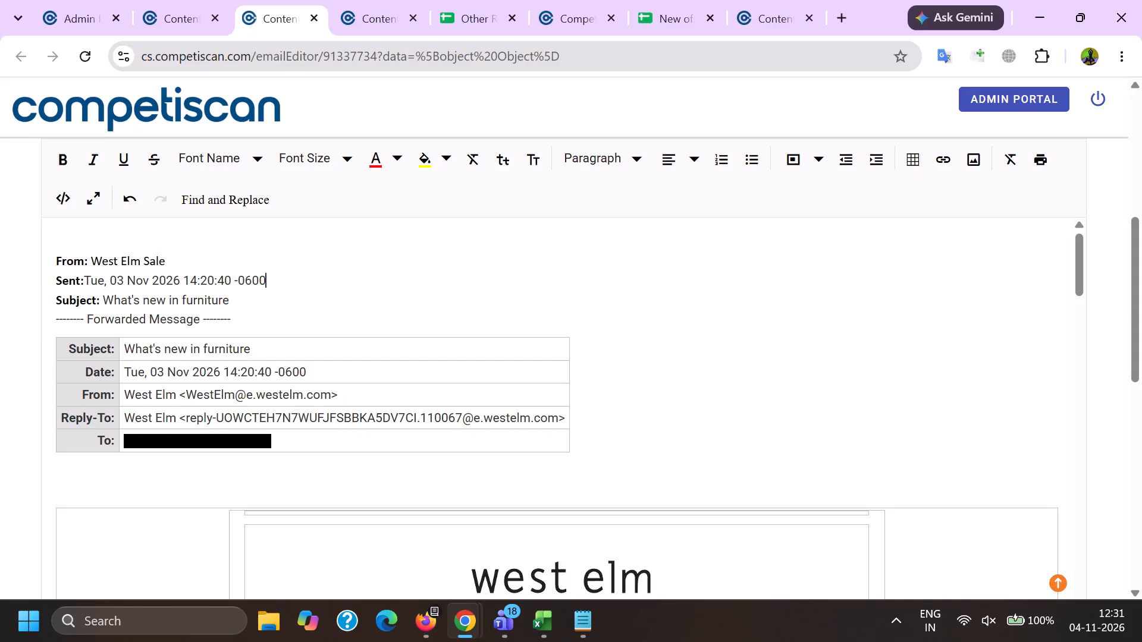
# Delete the forwarded message table and its "Forwarded Message" line, and add a space after the Sent label.
pyautogui.click(239, 339)
pyautogui.click(249, 317)
pyautogui.moveTo(250, 317); pyautogui.dragTo(58, 316)
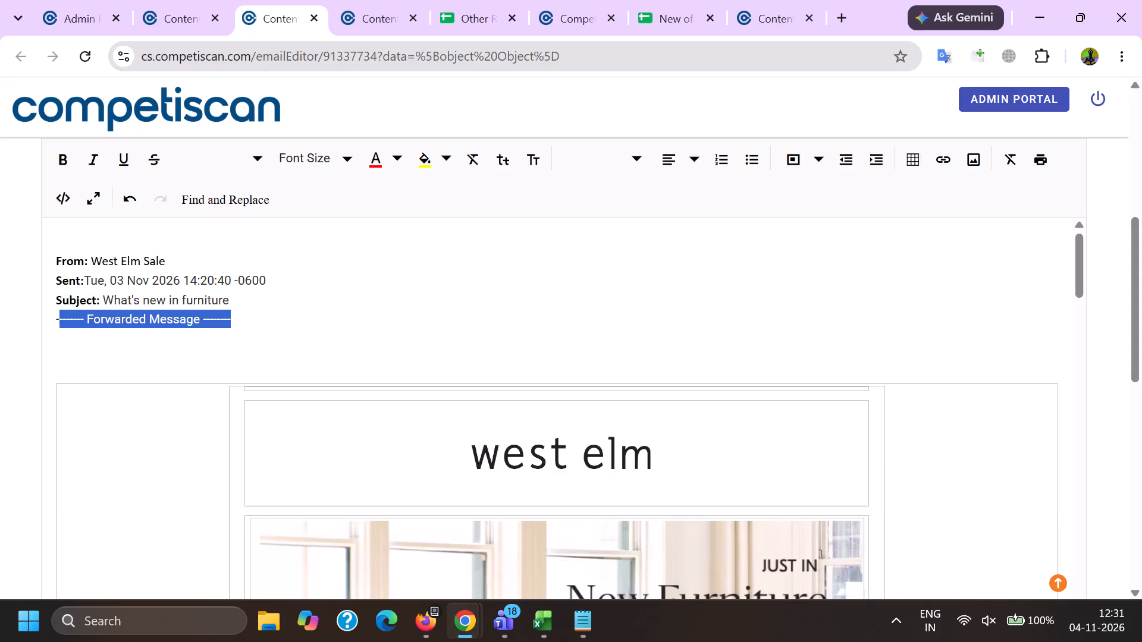
pyautogui.moveTo(58, 316); pyautogui.dragTo(47, 316)
pyautogui.press('BackSpace')
pyautogui.click(87, 279)
pyautogui.press('space')
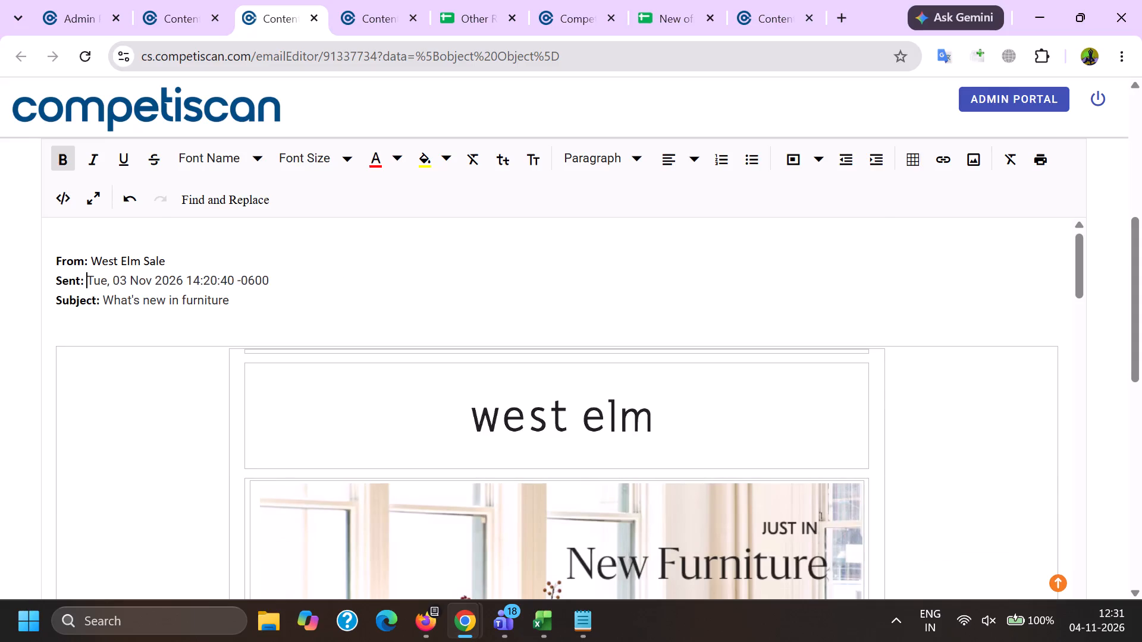
# Remove the link from the "Our app is here!" App Store image in the email body.
pyautogui.scroll(-20, 470, 388)
pyautogui.scroll(-20, 470, 388)
pyautogui.scroll(-9, 470, 388)
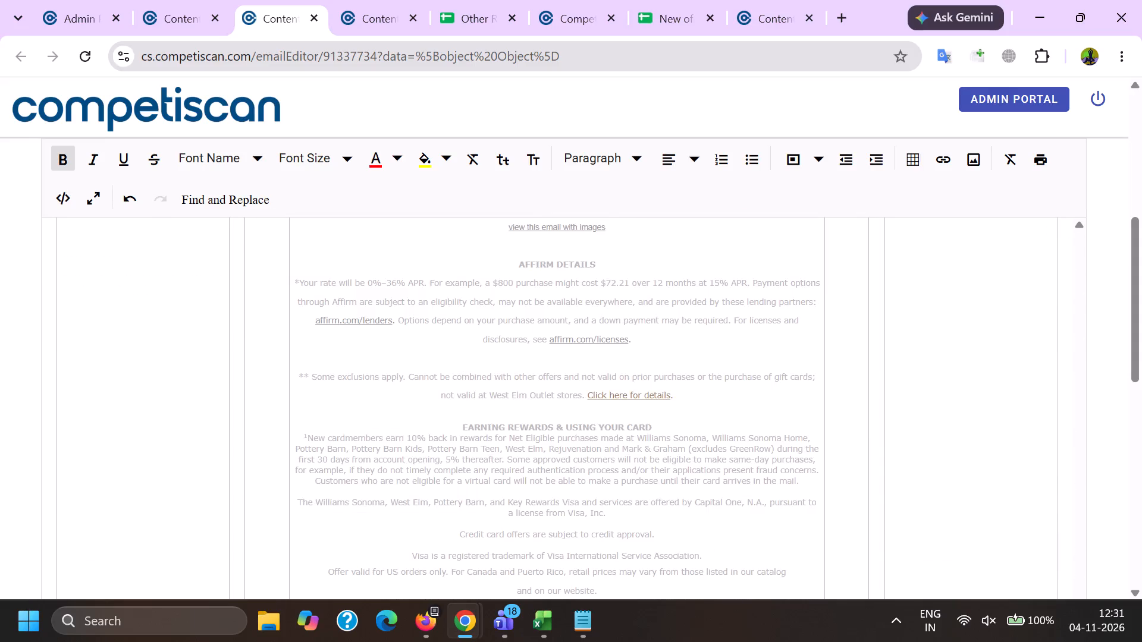
pyautogui.scroll(6, 519, 423)
pyautogui.click(415, 347)
pyautogui.click(367, 468)
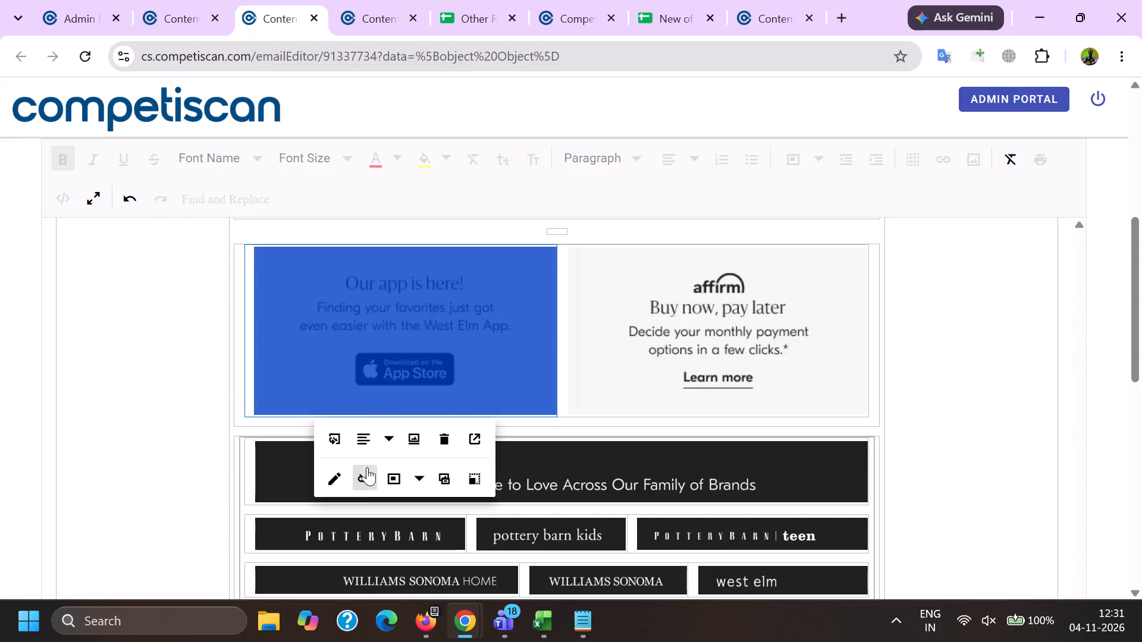
# Delete the recipient's email address after "This message was sent to" in the email footer.
pyautogui.scroll(-18, 385, 402)
pyautogui.scroll(4, 479, 498)
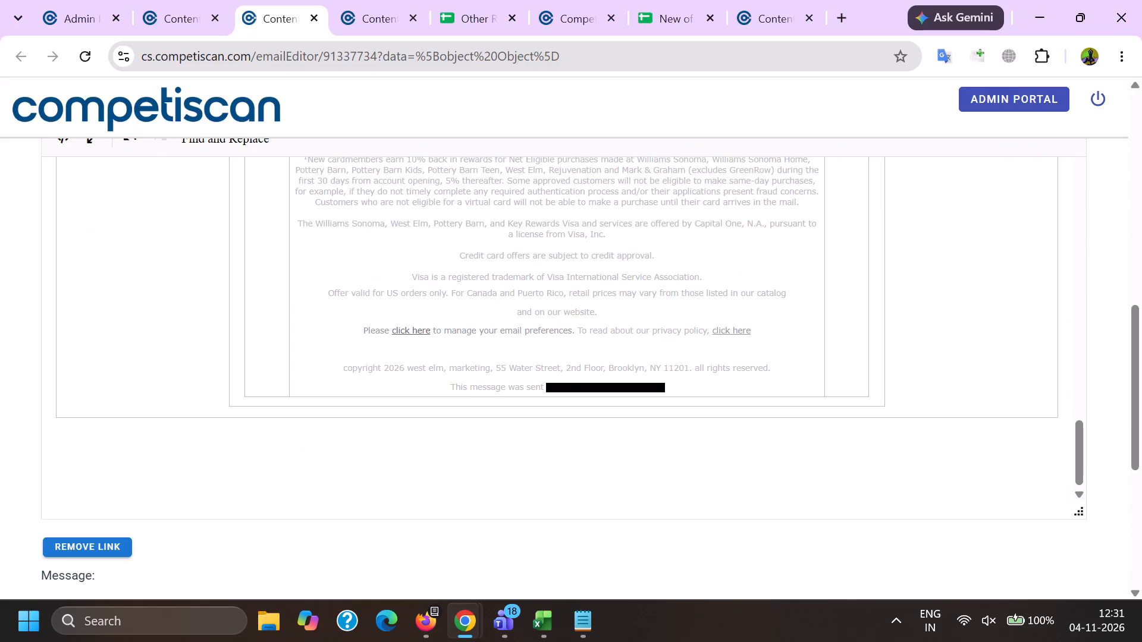
pyautogui.moveTo(555, 390); pyautogui.dragTo(651, 399)
pyautogui.keyDown('shift'); pyautogui.click(709, 376); pyautogui.keyUp('shift')
pyautogui.keyDown('shift'); pyautogui.click(681, 376); pyautogui.keyUp('shift')
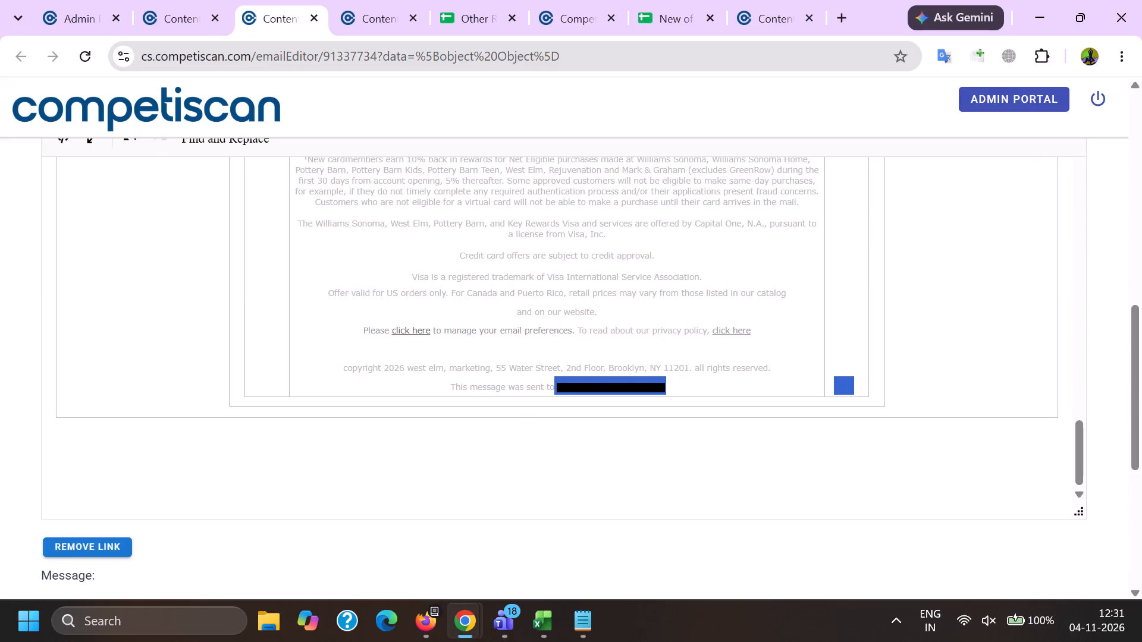
pyautogui.keyDown('shift'); pyautogui.click(650, 364); pyautogui.keyUp('shift')
pyautogui.keyDown('shift'); pyautogui.click(661, 386); pyautogui.keyUp('shift')
pyautogui.keyDown('shift'); pyautogui.click(681, 390); pyautogui.keyUp('shift')
pyautogui.click(608, 461)
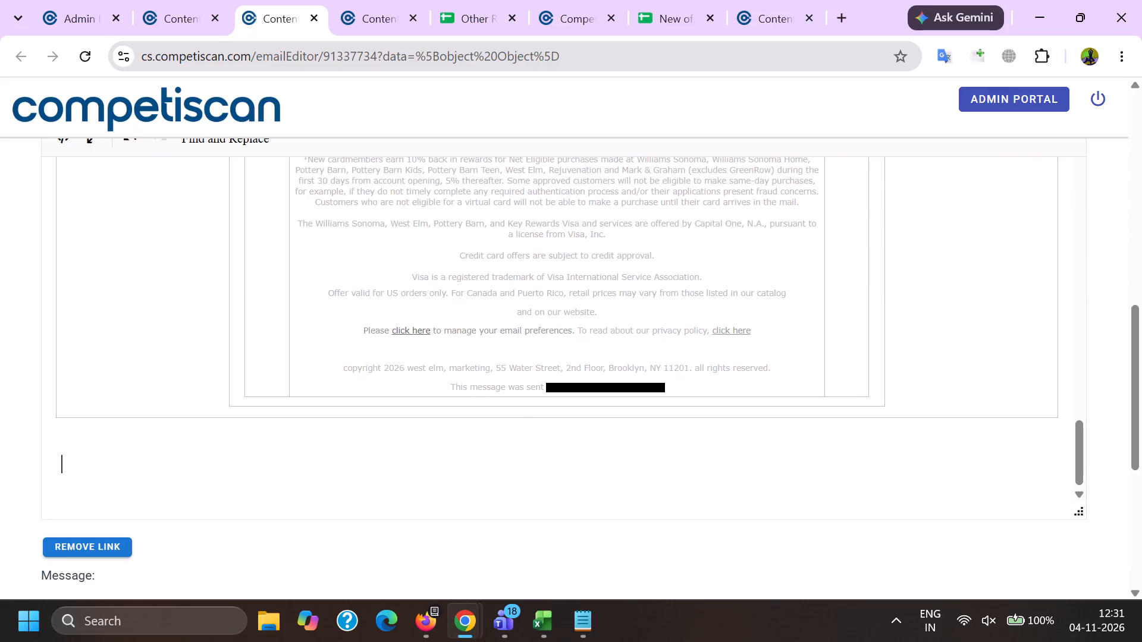
pyautogui.moveTo(558, 386); pyautogui.dragTo(667, 382)
pyautogui.press('BackSpace')
# Remove the link from "click here" in the footer line about managing email preferences.
pyautogui.scroll(2, 554, 554)
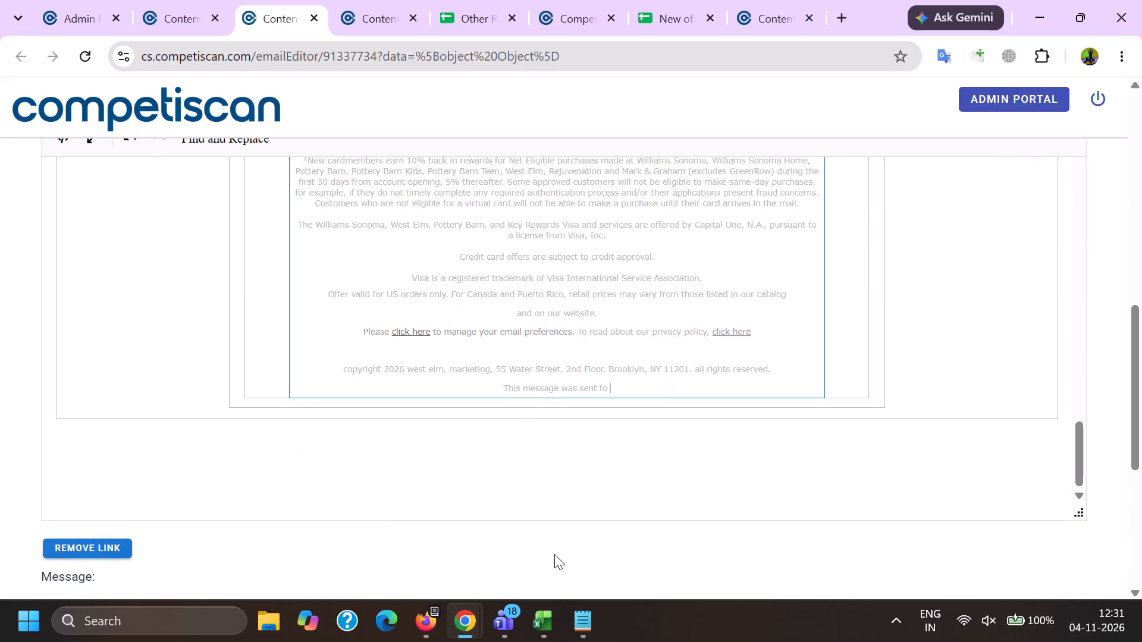
pyautogui.click(424, 506)
pyautogui.click(524, 536)
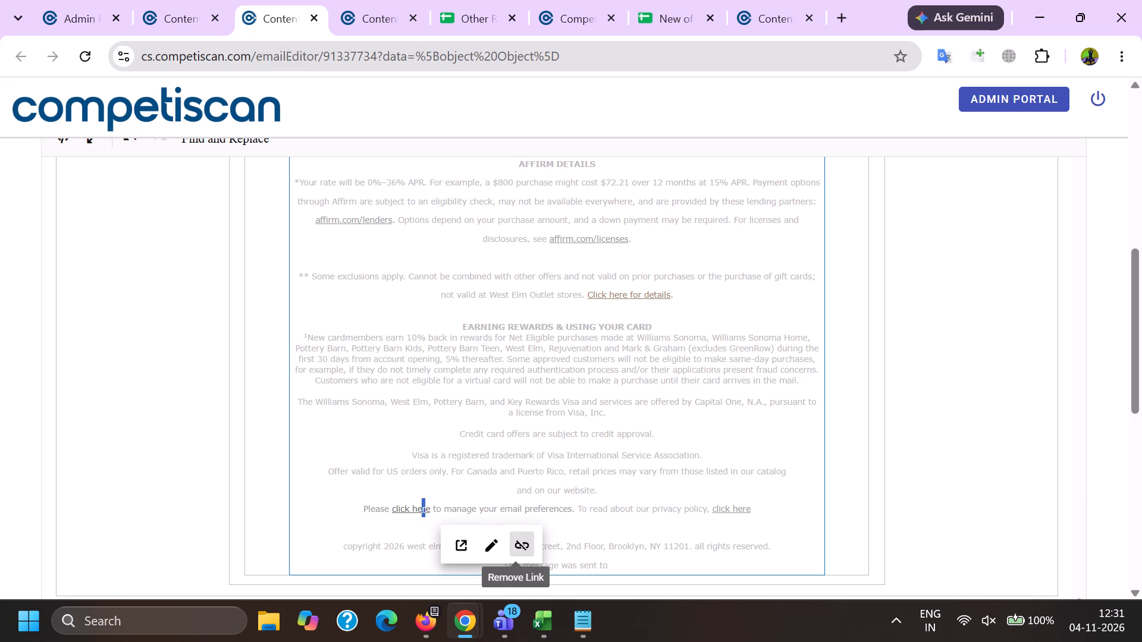
# Remove the link from "view this email with images" above the Affirm details.
pyautogui.scroll(-2, 583, 331)
pyautogui.scroll(4, 452, 357)
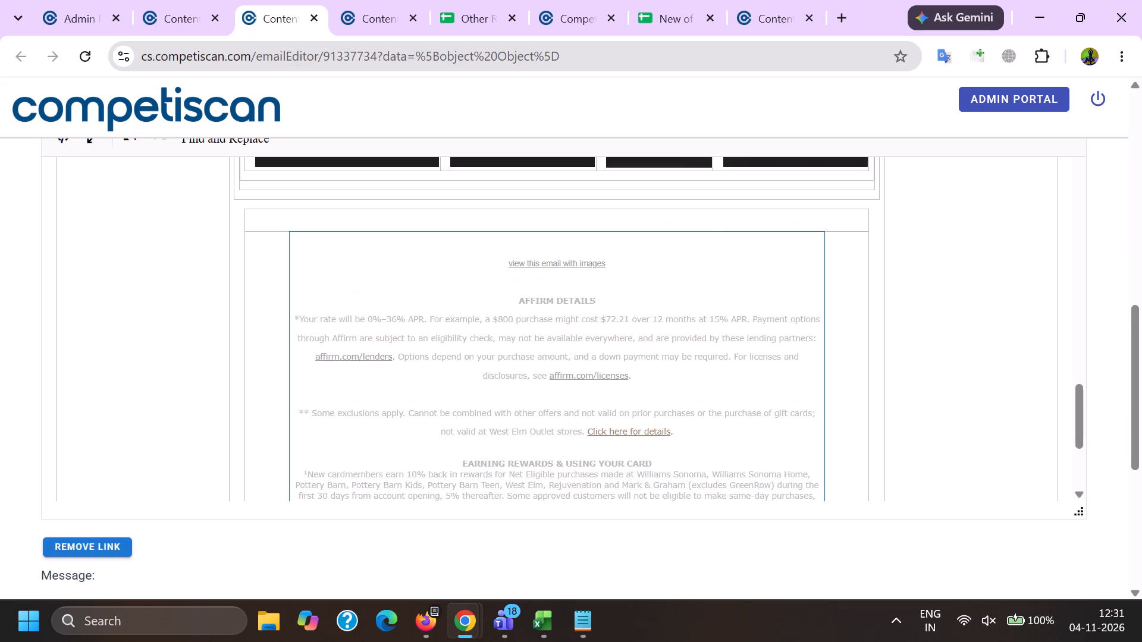
pyautogui.scroll(3, 448, 356)
pyautogui.scroll(-3, 447, 358)
pyautogui.click(550, 307)
pyautogui.click(652, 340)
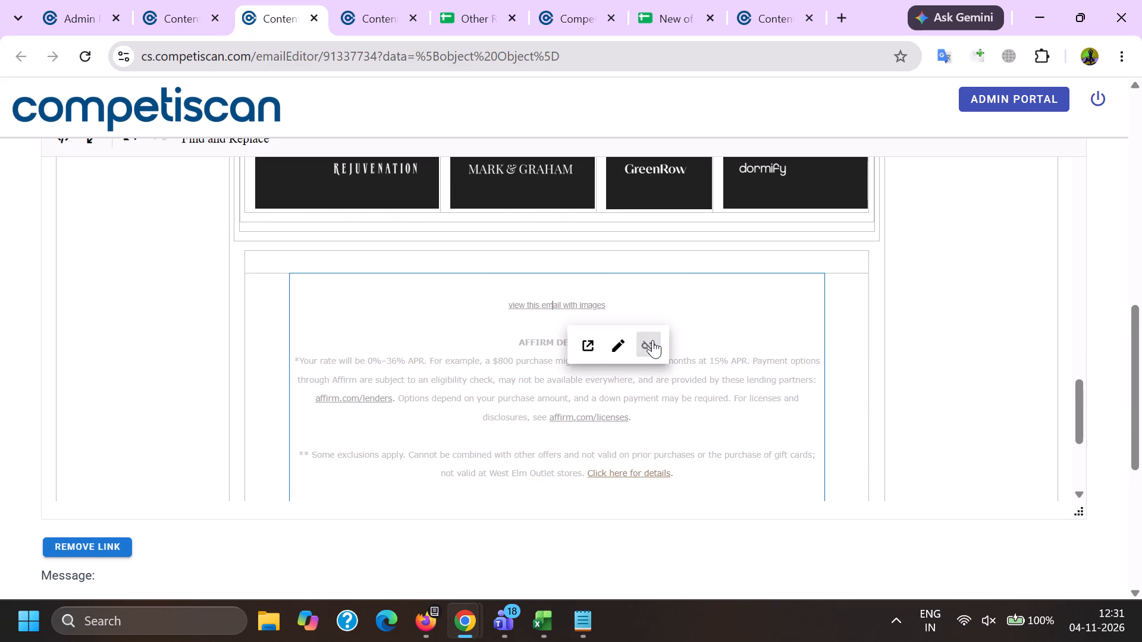
# Save the edited email with its product info.
pyautogui.scroll(-19, 525, 325)
pyautogui.click(407, 441)
pyautogui.click(614, 345)
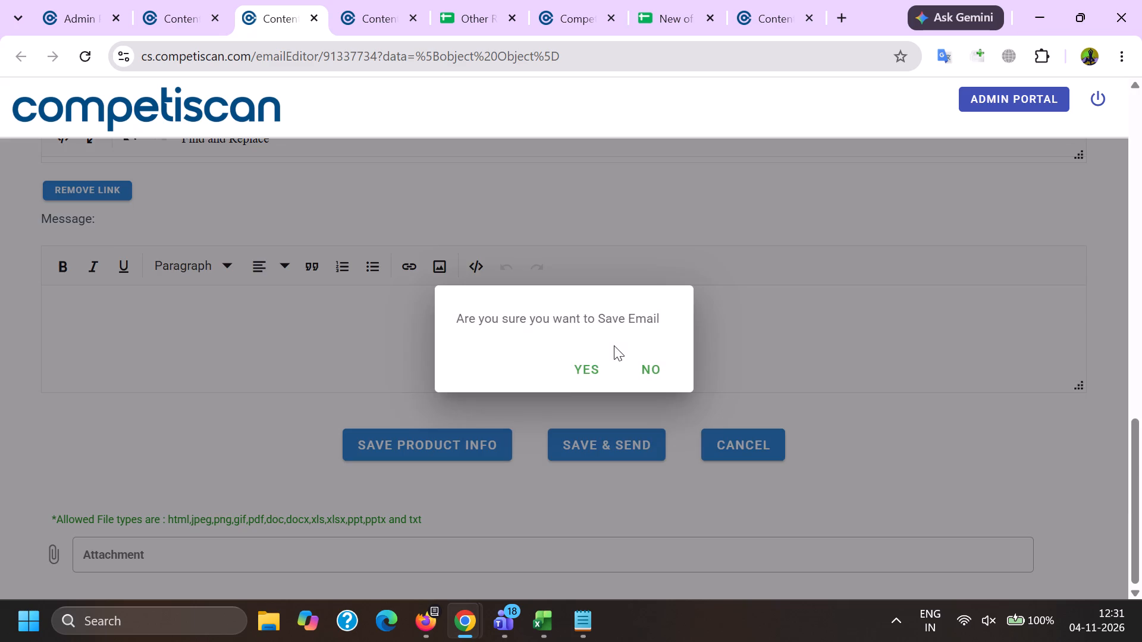
pyautogui.click(570, 376)
# Open the V2 product record of email 91337734 in its own window, and return to the email editor.
pyautogui.click(377, 0)
pyautogui.click(299, 0)
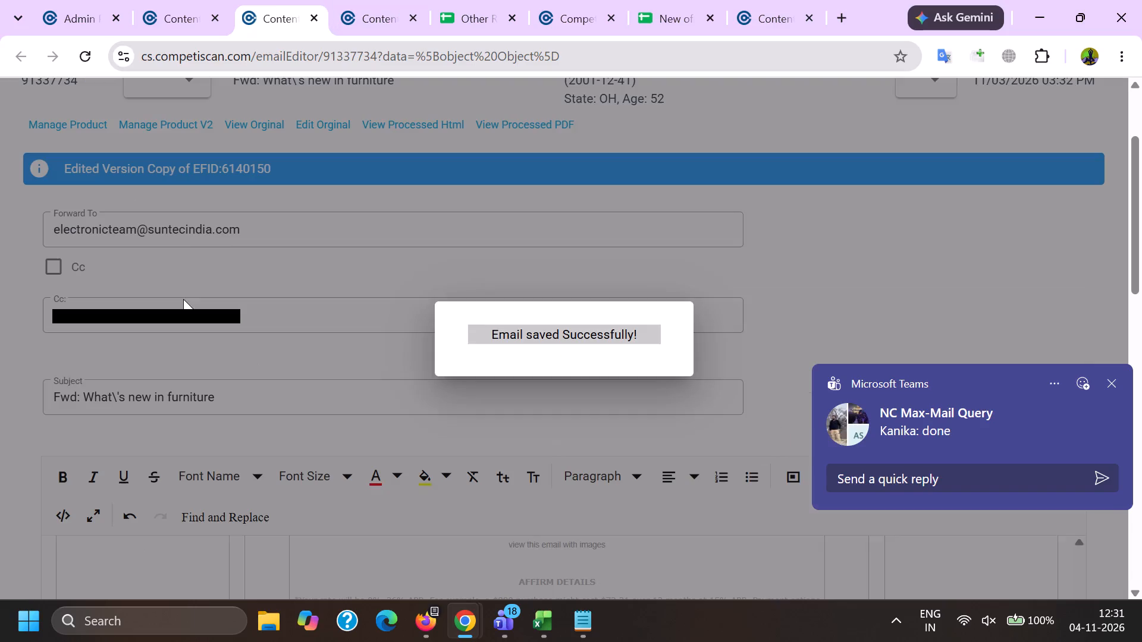
pyautogui.moveTo(0, 292); pyautogui.dragTo(6, 286)
pyautogui.click(84, 126)
pyautogui.hotkey('alt', 'Tab')
# Copy the company name "West Elm" from the From line of the email header.
pyautogui.scroll(-5, 152, 189)
pyautogui.click(176, 360)
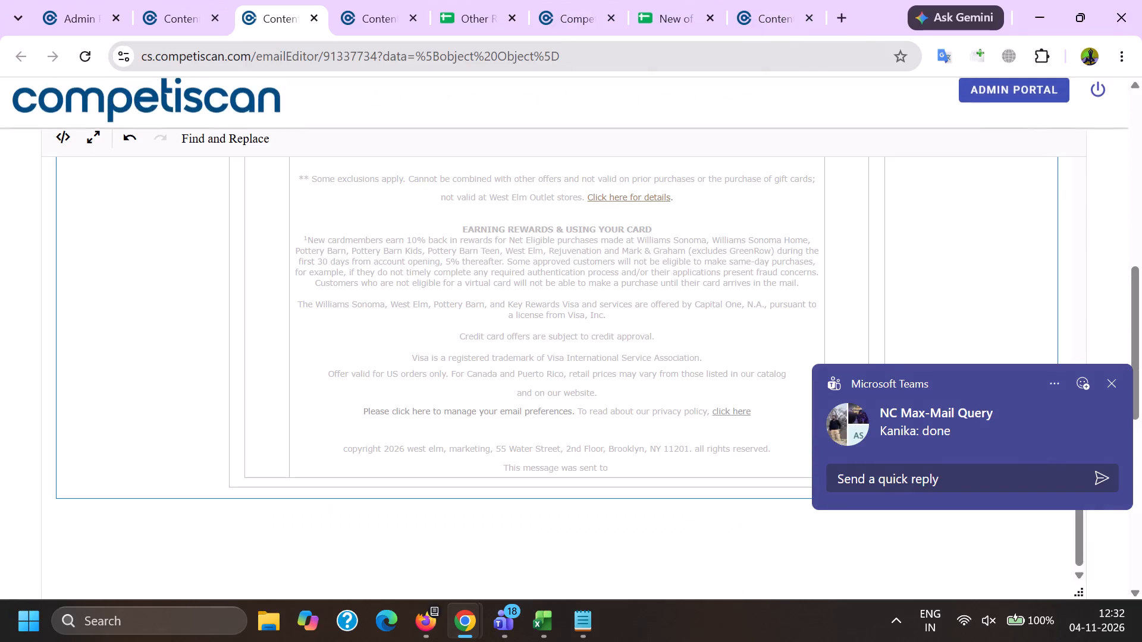
pyautogui.press('pageup')
pyautogui.press('pageup')
pyautogui.press('pageup')
pyautogui.press('pageup')
pyautogui.press('pageup')
pyautogui.press('pageup')
pyautogui.press('pageup')
pyautogui.press('pageup')
pyautogui.press('pageup')
pyautogui.press('pageup')
pyautogui.press('pageup')
pyautogui.press('pageup')
pyautogui.press('pageup')
pyautogui.press('pageup')
pyautogui.press('pageup')
pyautogui.press('pageup')
pyautogui.press('pageup')
pyautogui.press('pageup')
pyautogui.press('pageup')
pyautogui.press('pageup')
pyautogui.scroll(-5, 187, 288)
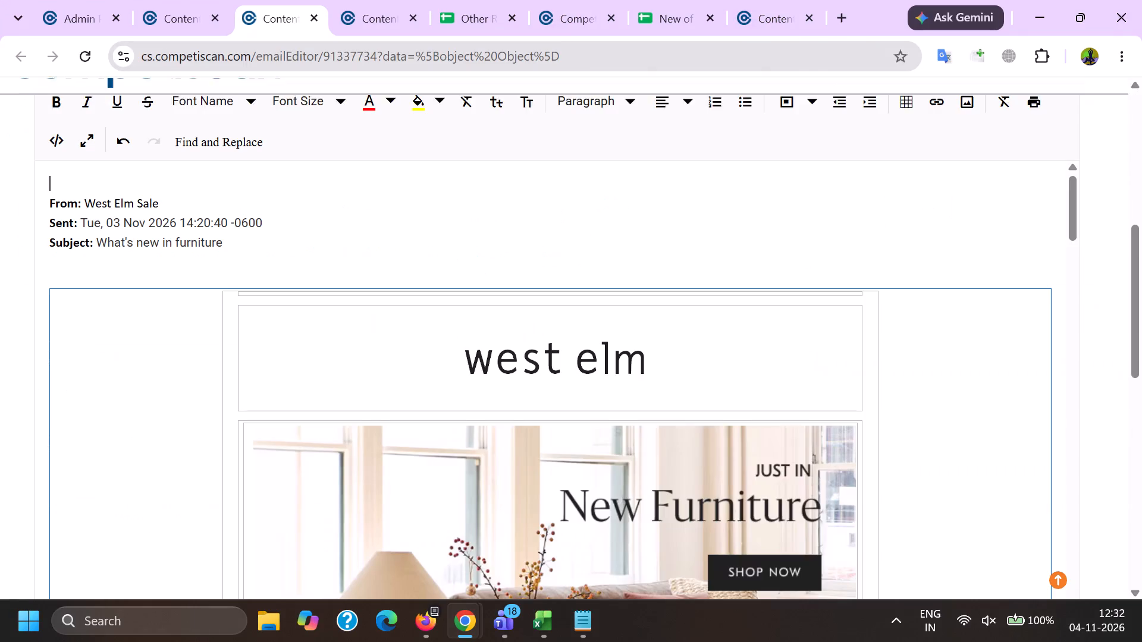
pyautogui.doubleClick(102, 203)
pyautogui.keyDown('shift'); pyautogui.click(126, 202); pyautogui.keyUp('shift')
pyautogui.hotkey('ctrl', 'c')
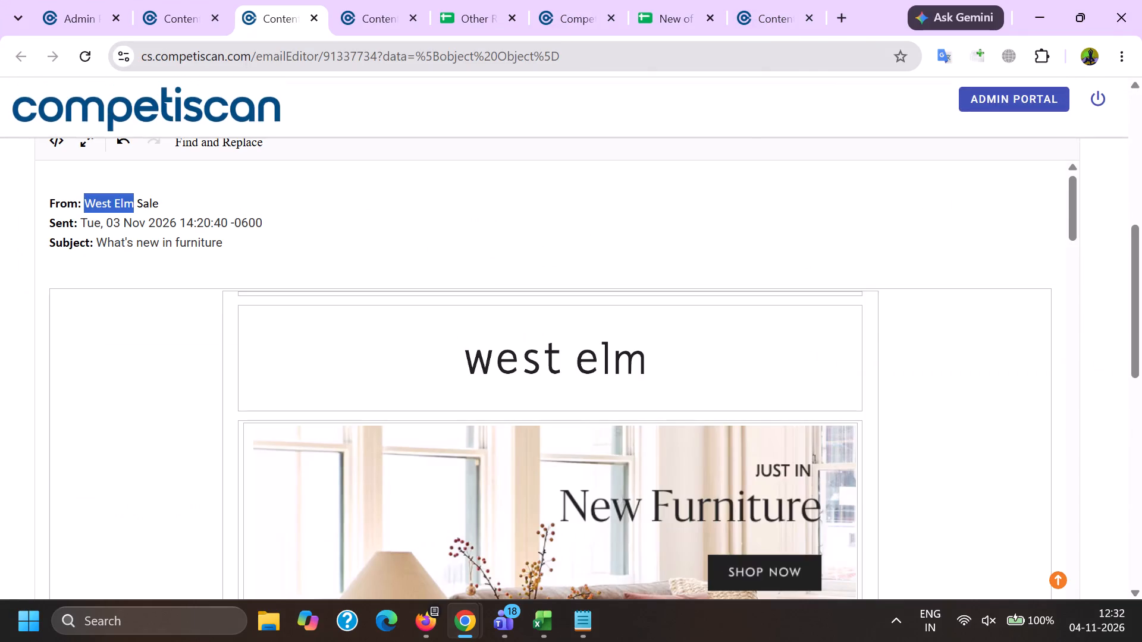
# Switch to the product record window of email 91337734 and go to its Company section.
pyautogui.hotkey('alt', 'Tab')
pyautogui.scroll(-5, 280, 203)
pyautogui.click(307, 288)
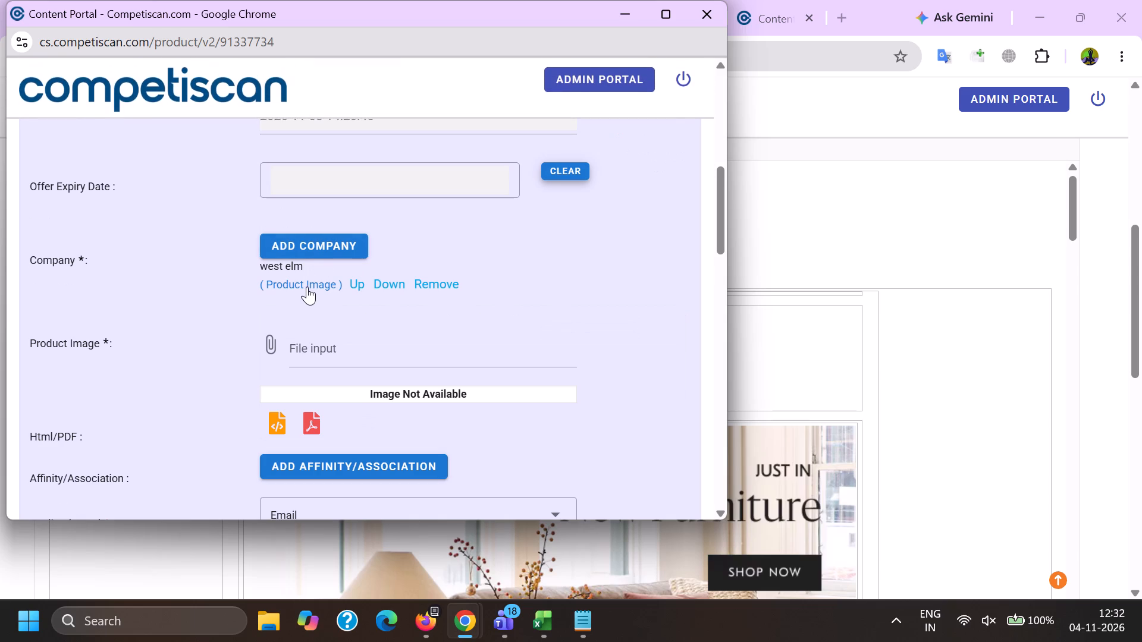
pyautogui.click(305, 251)
pyautogui.press('c')
pyautogui.write('apit')
pyautogui.press('a')
pyautogui.press('l')
pyautogui.press('space')
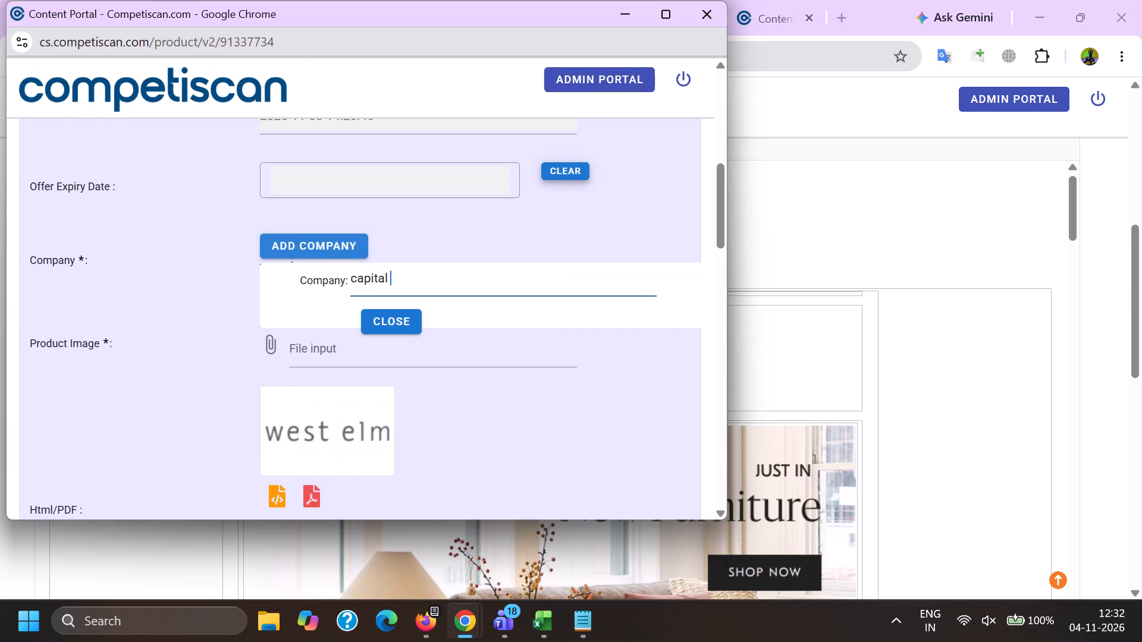
pyautogui.write('one')
pyautogui.scroll(-3, 328, 248)
pyautogui.click(375, 270)
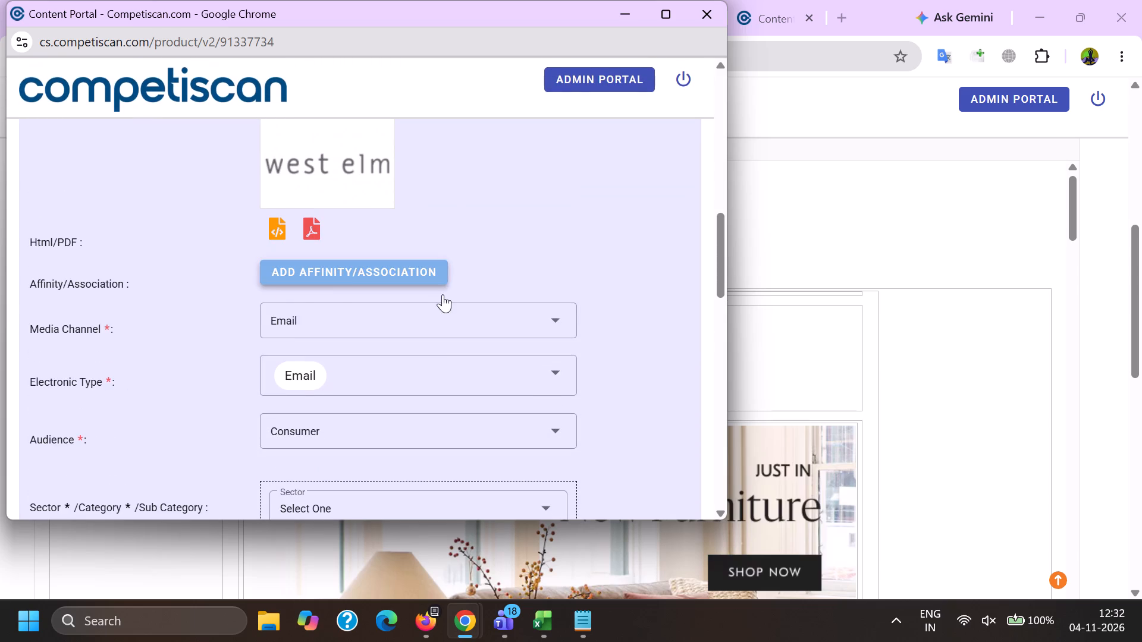
pyautogui.click(443, 294)
pyautogui.hotkey('ctrl', 'v')
pyautogui.scroll(3, 443, 293)
pyautogui.click(403, 307)
pyautogui.click(403, 318)
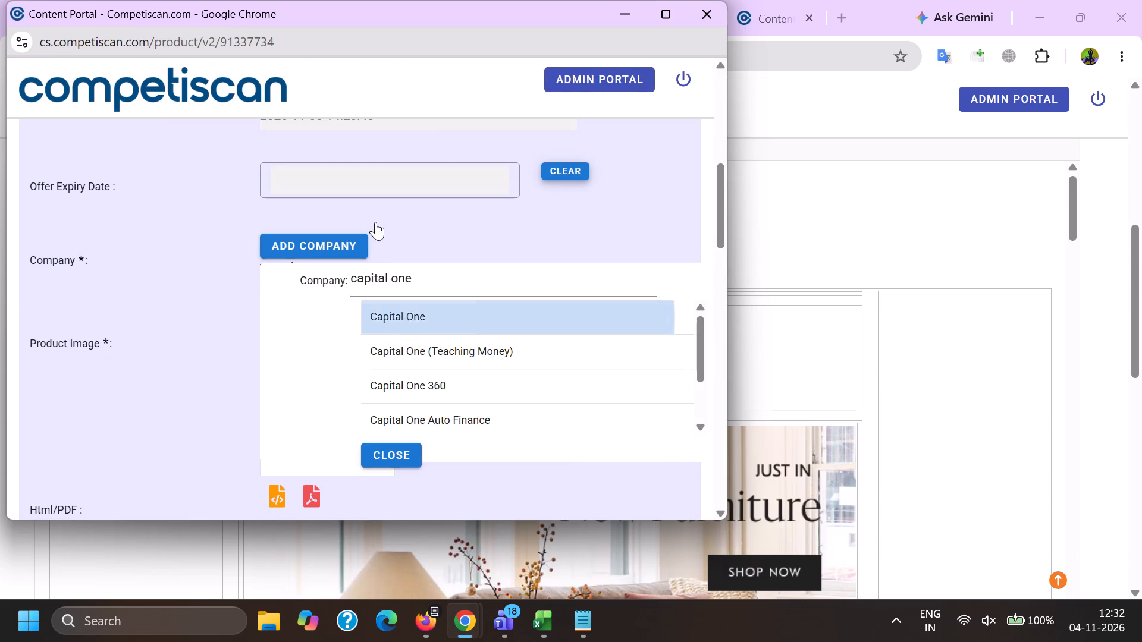
pyautogui.scroll(-2, 374, 219)
pyautogui.scroll(-3, 389, 315)
pyautogui.click(391, 227)
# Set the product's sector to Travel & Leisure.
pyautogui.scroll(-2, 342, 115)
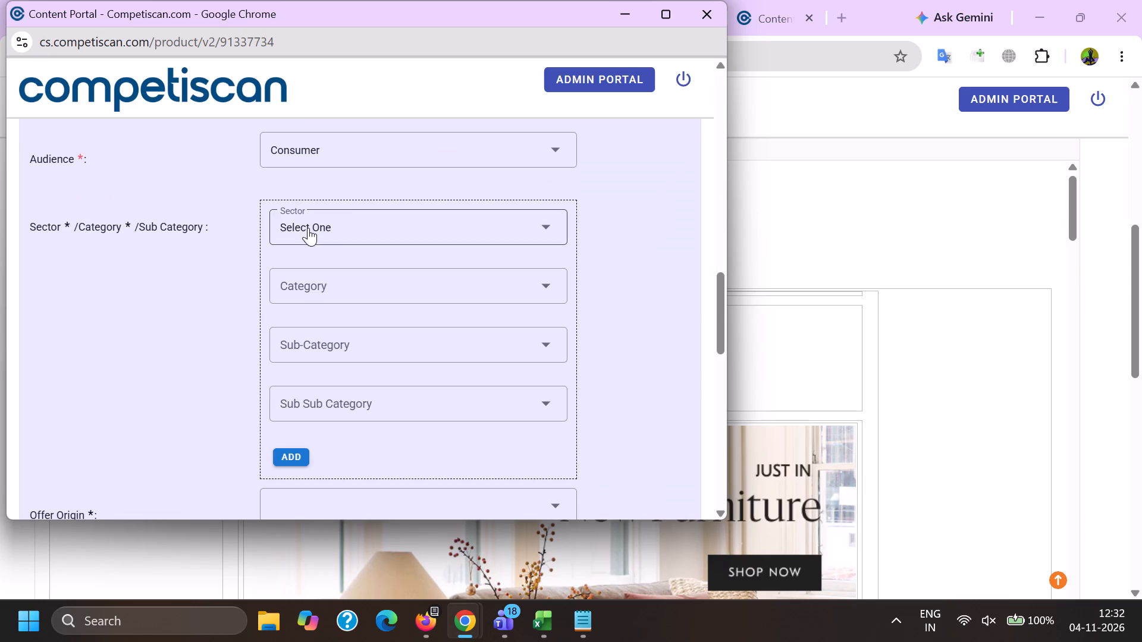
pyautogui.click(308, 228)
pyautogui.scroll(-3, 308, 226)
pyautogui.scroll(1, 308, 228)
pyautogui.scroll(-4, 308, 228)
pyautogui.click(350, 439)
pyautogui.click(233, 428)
# Change the product's sector to Retail, set the category to Home and subcategory to Furniture, and add this classification.
pyautogui.click(328, 232)
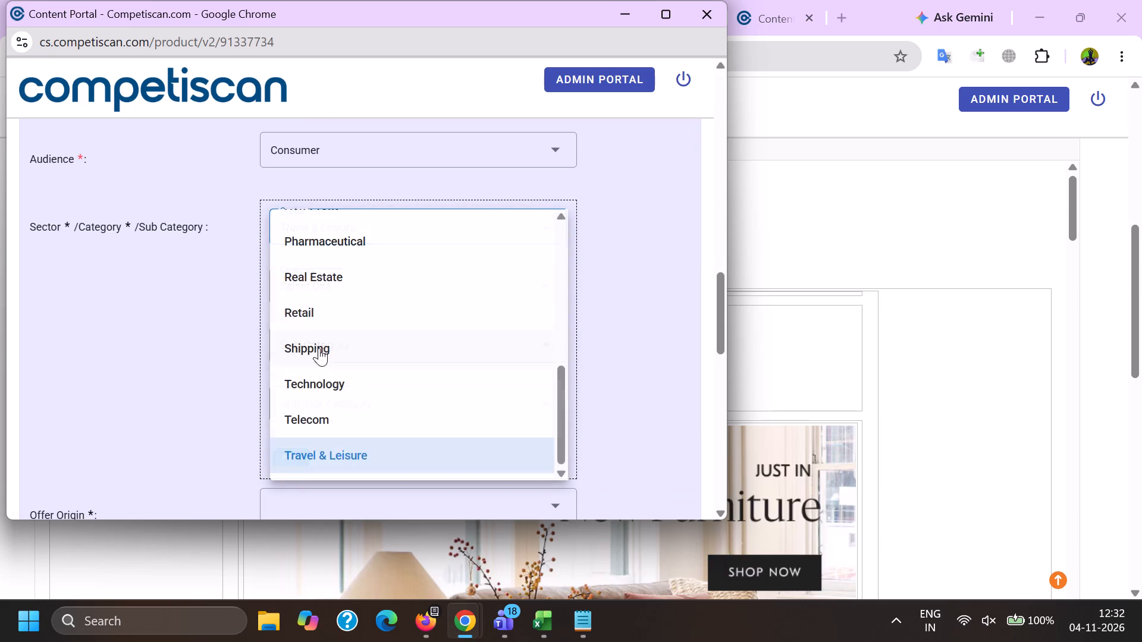
pyautogui.click(312, 311)
pyautogui.moveTo(216, 316); pyautogui.dragTo(221, 315)
pyautogui.click(350, 286)
pyautogui.scroll(-7, 315, 166)
pyautogui.moveTo(309, 184); pyautogui.dragTo(306, 194)
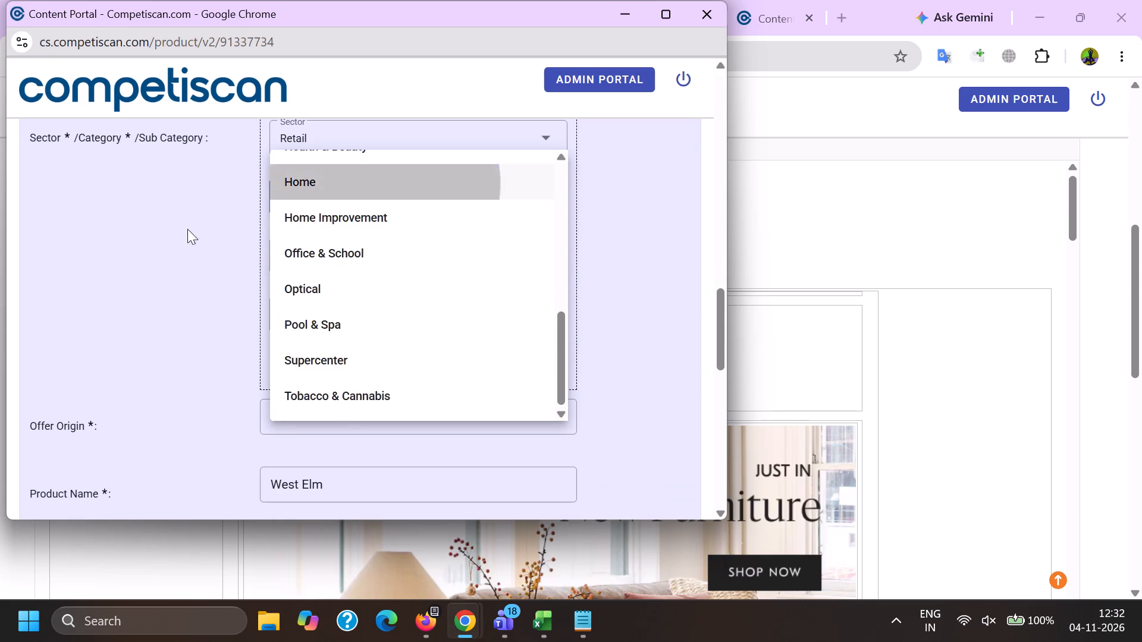
pyautogui.moveTo(187, 229); pyautogui.dragTo(209, 235)
pyautogui.click(306, 265)
pyautogui.scroll(-1, 315, 168)
pyautogui.click(328, 394)
pyautogui.moveTo(197, 365); pyautogui.dragTo(209, 362)
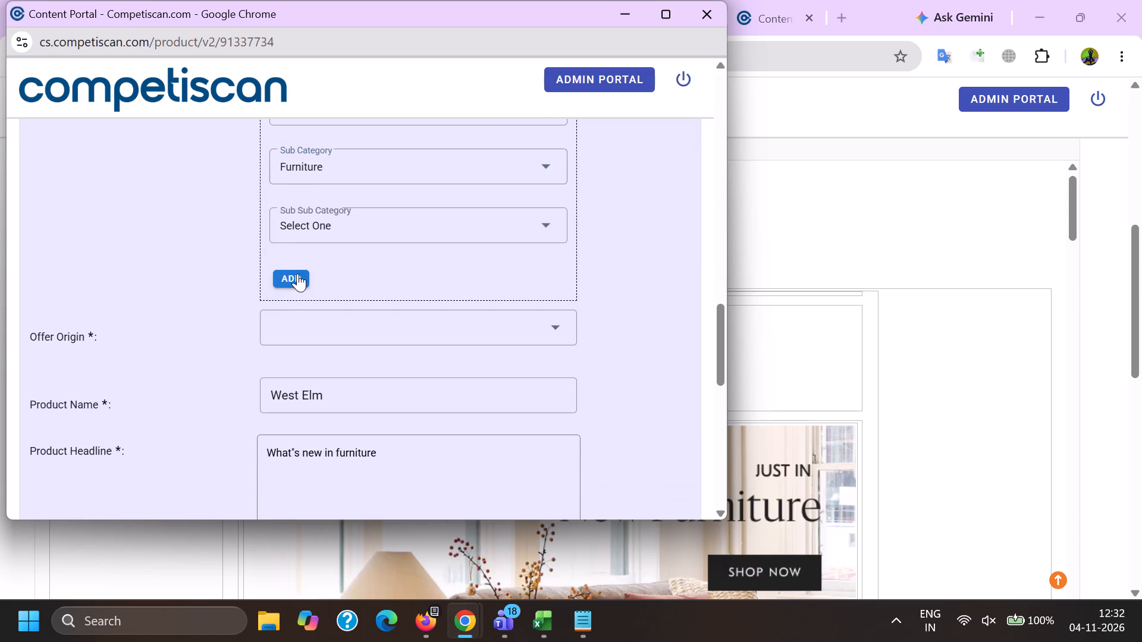
pyautogui.click(297, 273)
# Add the classification Credit Cards / Payment Cards / Credit Cards and reorder it above Retail / Home / Furniture.
pyautogui.scroll(3, 319, 368)
pyautogui.click(315, 343)
pyautogui.scroll(6, 324, 451)
pyautogui.click(324, 396)
pyautogui.click(230, 392)
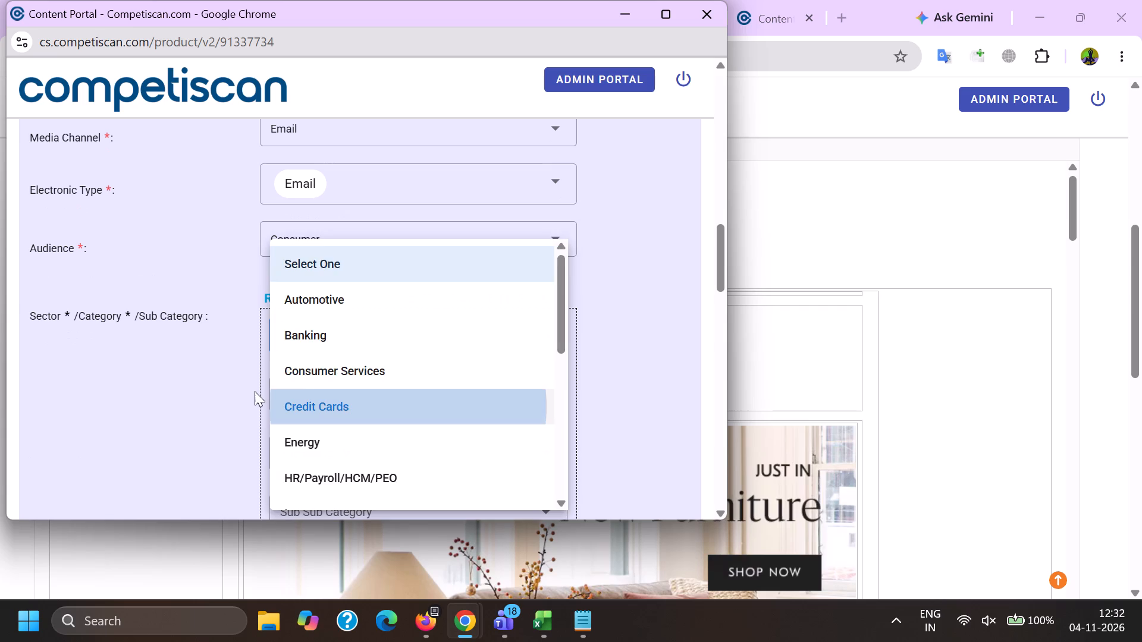
pyautogui.click(322, 394)
pyautogui.scroll(-3, 297, 232)
pyautogui.click(325, 210)
pyautogui.click(310, 188)
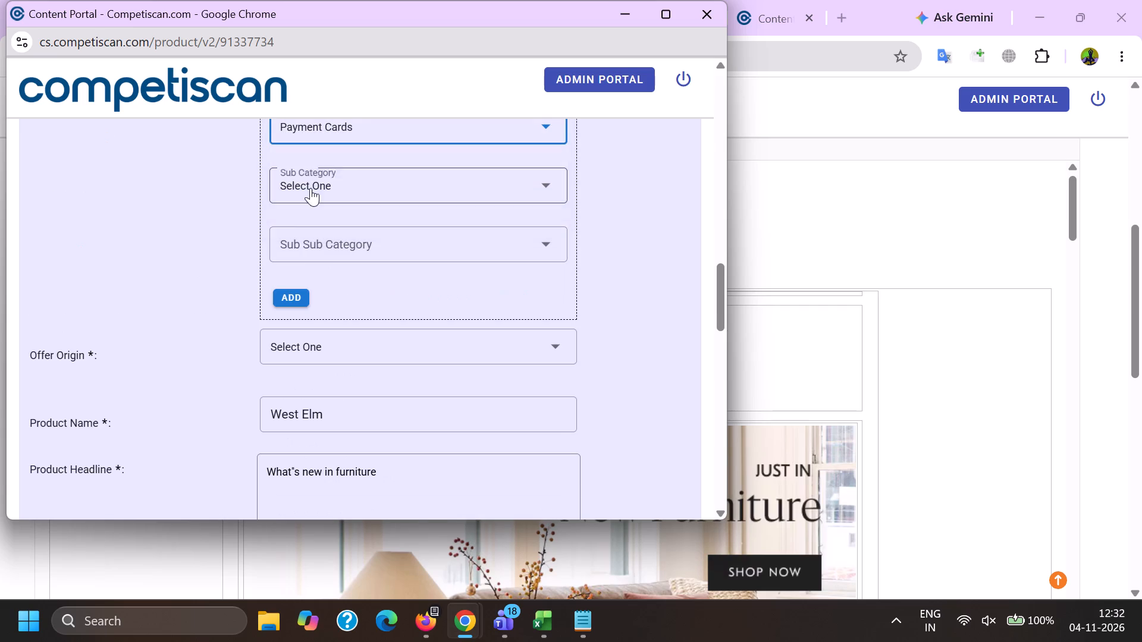
pyautogui.click(362, 382)
pyautogui.moveTo(186, 369); pyautogui.dragTo(203, 369)
pyautogui.click(293, 297)
pyautogui.scroll(3, 310, 379)
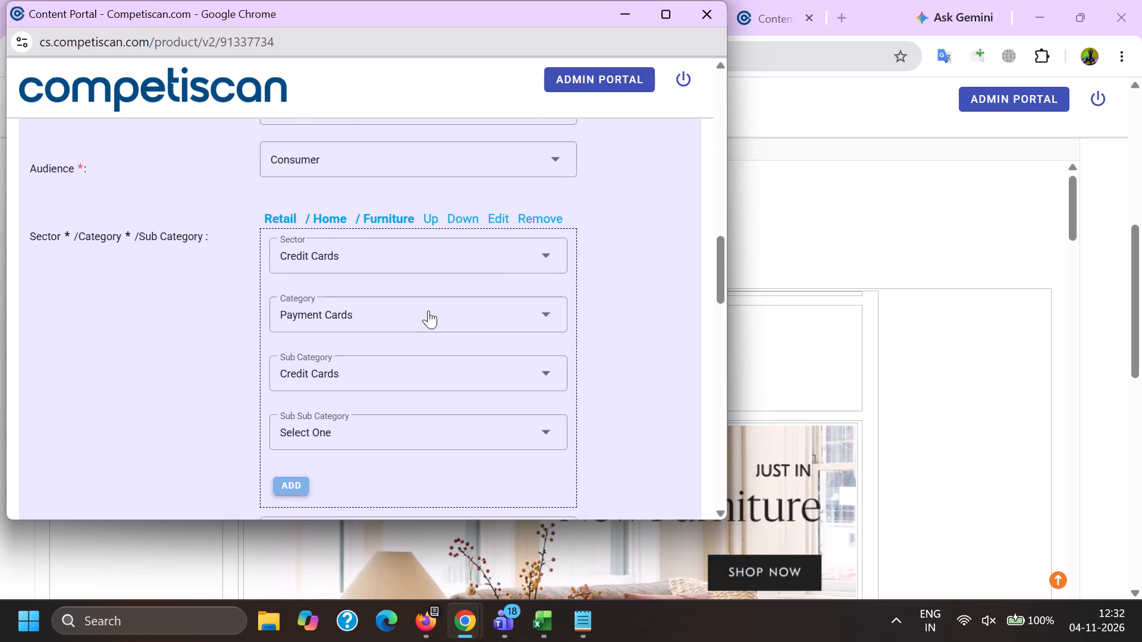
pyautogui.click(477, 298)
# Set the offer origin to Provider/Bank and paste the copied text for the product name.
pyautogui.scroll(1, 344, 306)
pyautogui.scroll(-4, 344, 305)
pyautogui.click(310, 384)
pyautogui.doubleClick(309, 465)
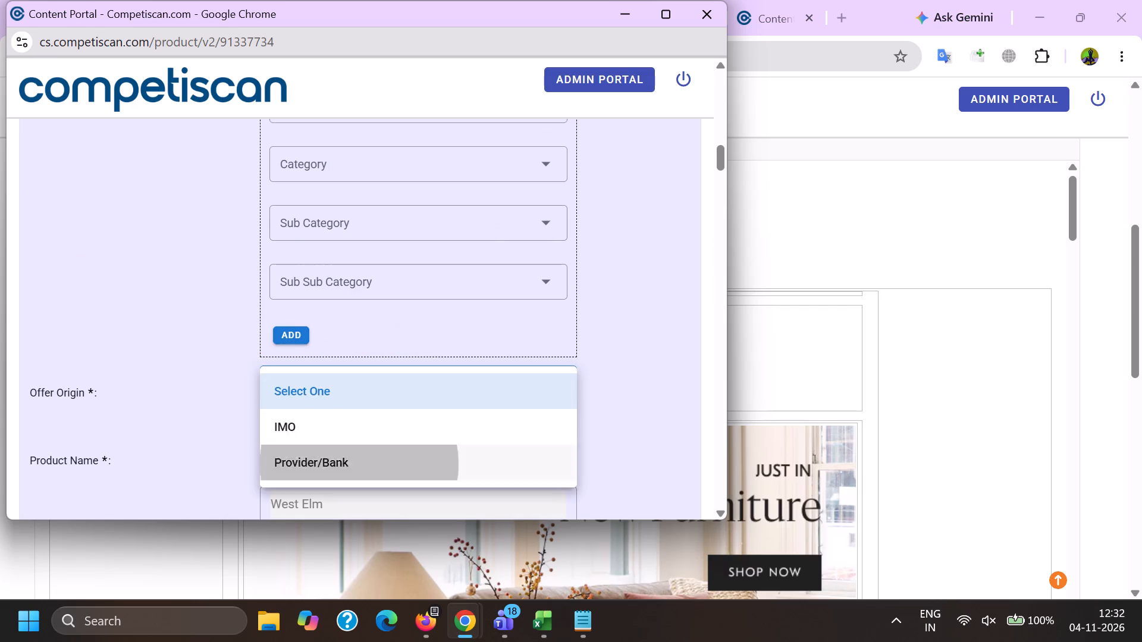
pyautogui.hotkey('ctrl', 'v')
pyautogui.scroll(-2, 297, 267)
pyautogui.click(338, 361)
pyautogui.scroll(4, 349, 354)
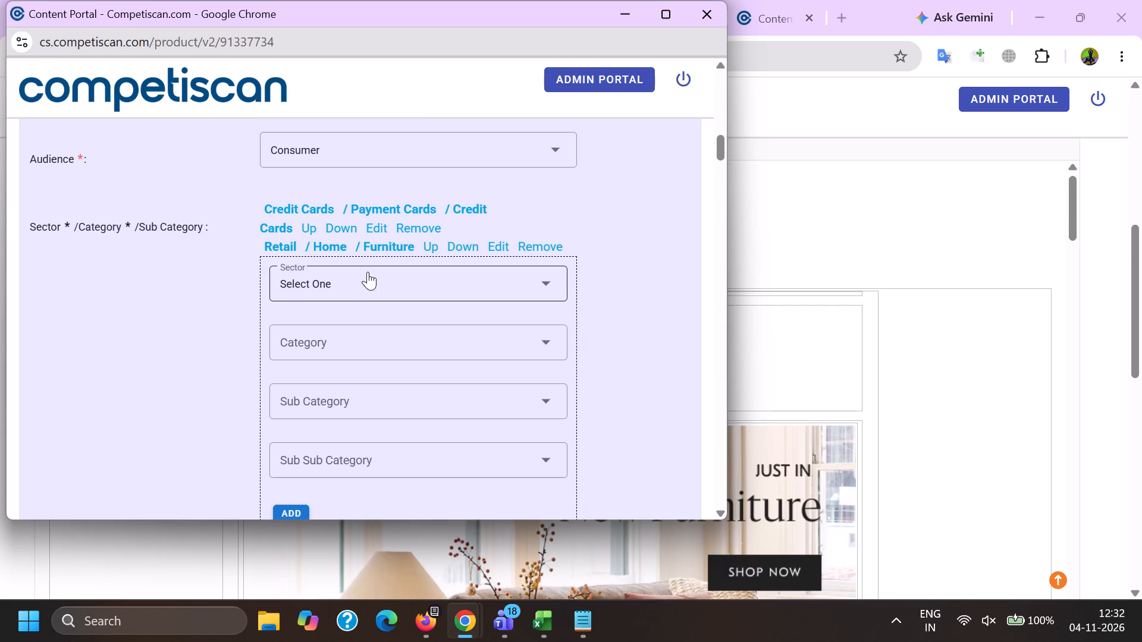
pyautogui.click(346, 233)
# Replace the product headline with the subject copied from the email header, ending it as "What's new in furniture.".
pyautogui.scroll(-6, 347, 224)
pyautogui.moveTo(494, 165); pyautogui.dragTo(180, 140)
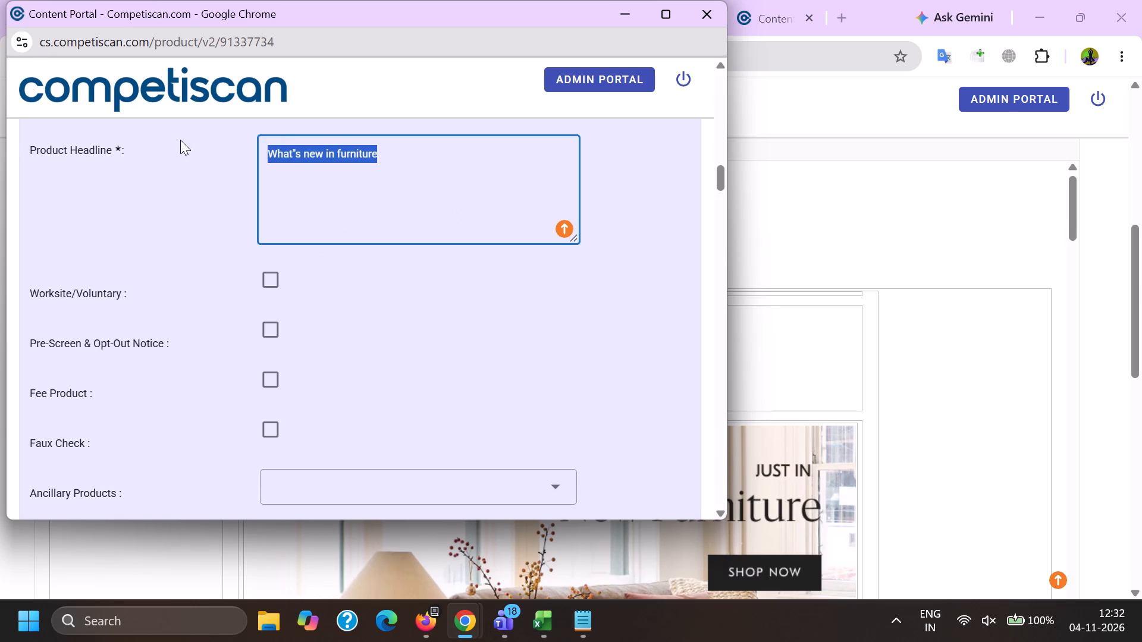
pyautogui.press('BackSpace')
pyautogui.hotkey('alt', 'Tab')
pyautogui.doubleClick(122, 240)
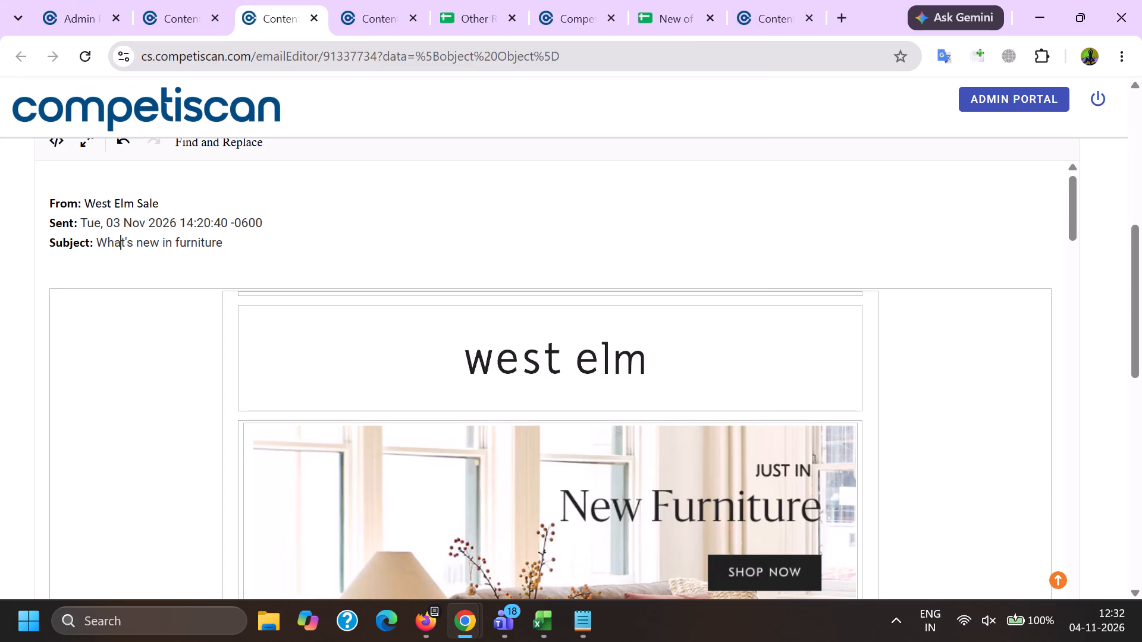
pyautogui.keyDown('shift'); pyautogui.click(243, 244); pyautogui.keyUp('shift')
pyautogui.hotkey('ctrl', 'c')
pyautogui.hotkey('alt', 'Tab')
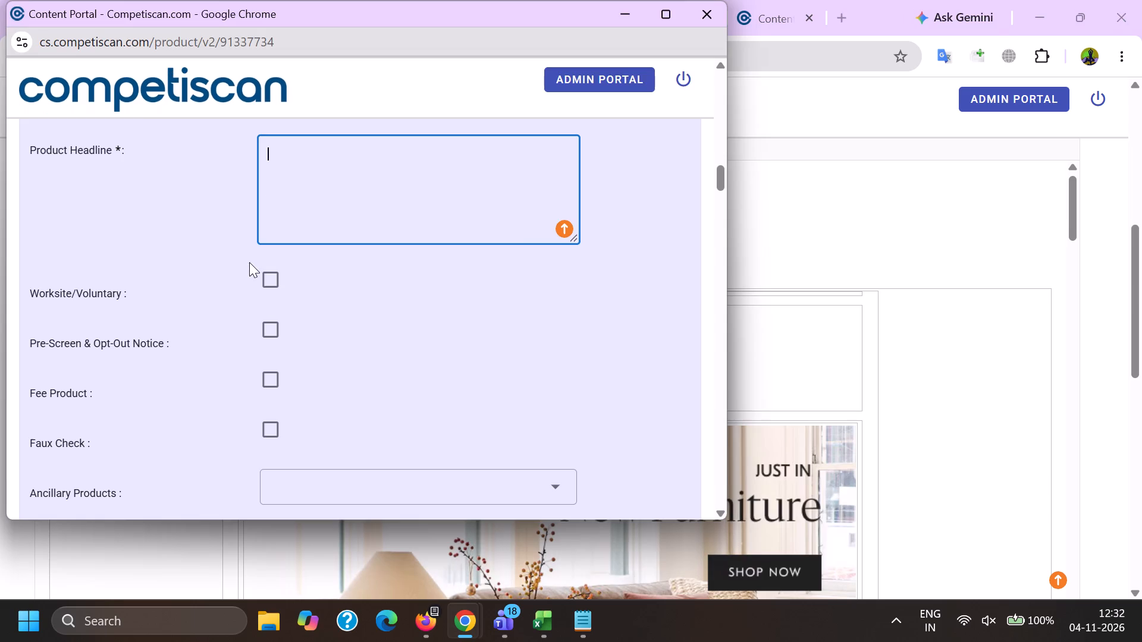
pyautogui.hotkey('ctrl', 'v')
pyautogui.press('BackSpace')
pyautogui.press('BackSpace')
pyautogui.press('.')
pyautogui.press('space')
# Append "Earn 10% Back in Rewards" to the headline, copied from the other West Elm product entry.
pyautogui.hotkey('alt', 'Tab')
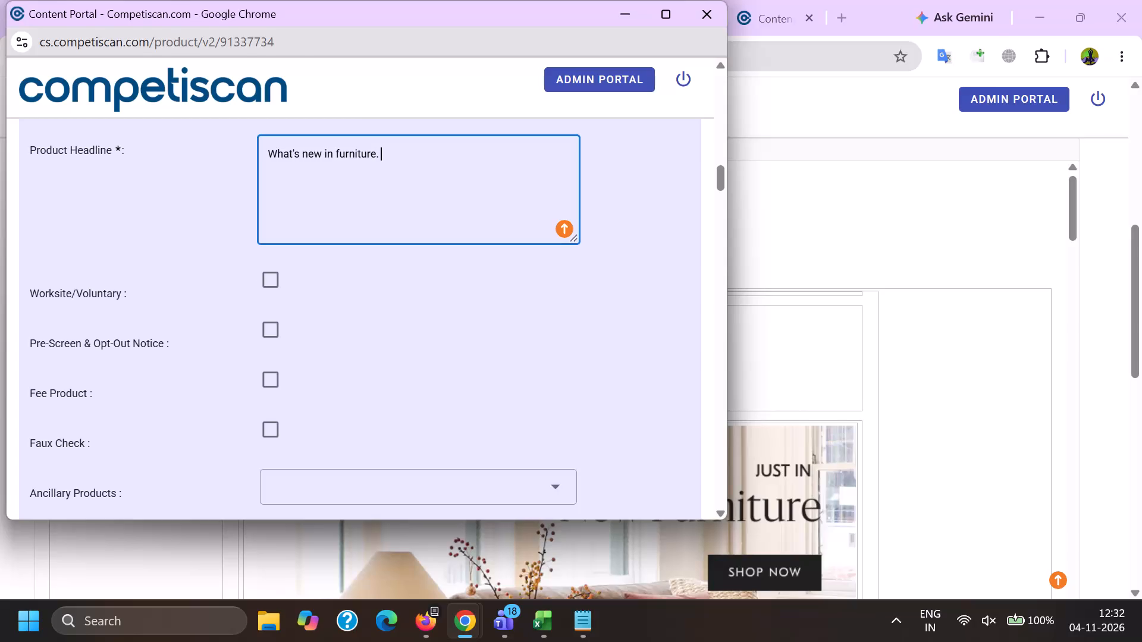
pyautogui.click(771, 0)
pyautogui.hotkey('ctrl', 'c')
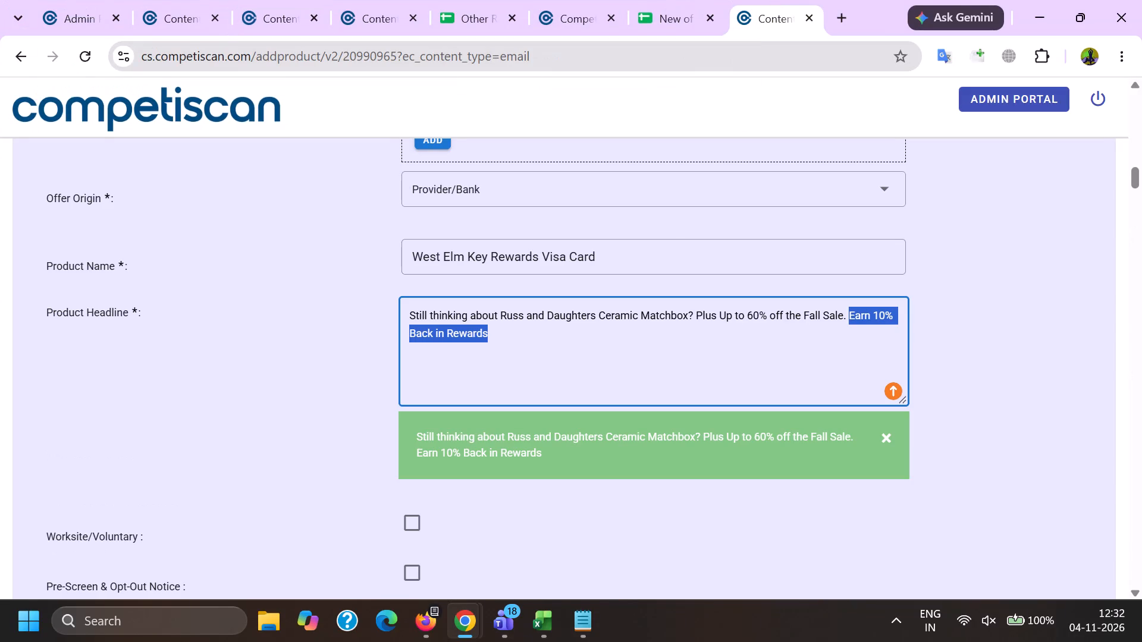
pyautogui.hotkey('alt', 'Tab')
pyautogui.hotkey('ctrl', 'v')
# Choose the response mechanism and set the mailing type to Acquisition.
pyautogui.scroll(-4, 308, 213)
pyautogui.click(315, 206)
pyautogui.scroll(-3, 330, 112)
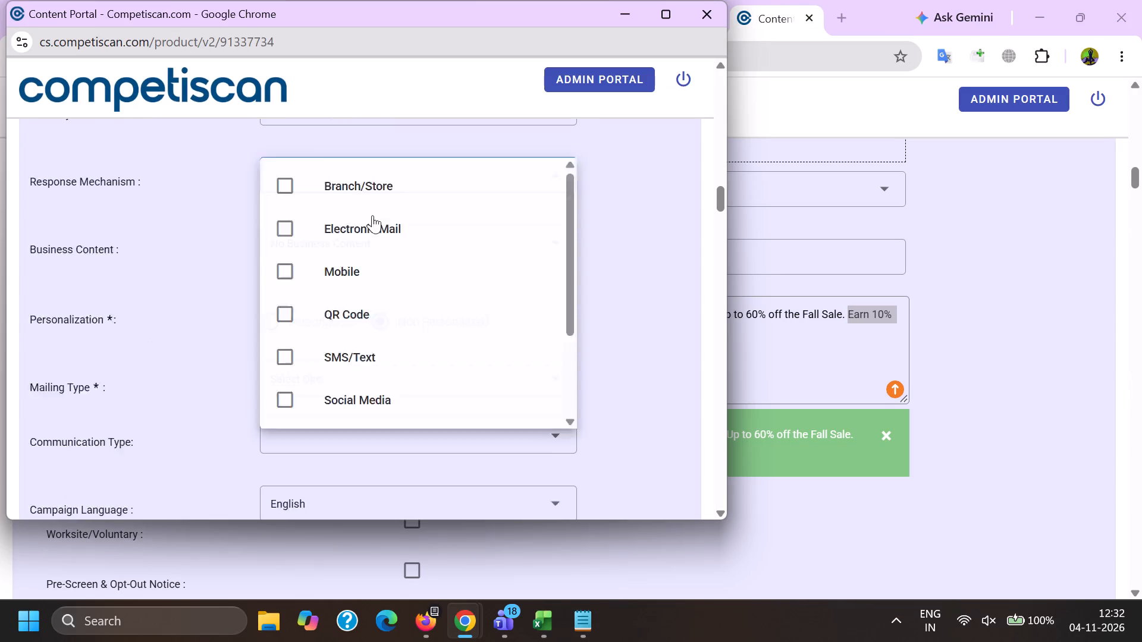
pyautogui.scroll(-4, 372, 215)
pyautogui.click(349, 341)
pyautogui.click(198, 328)
pyautogui.click(272, 332)
pyautogui.click(313, 317)
pyautogui.click(196, 324)
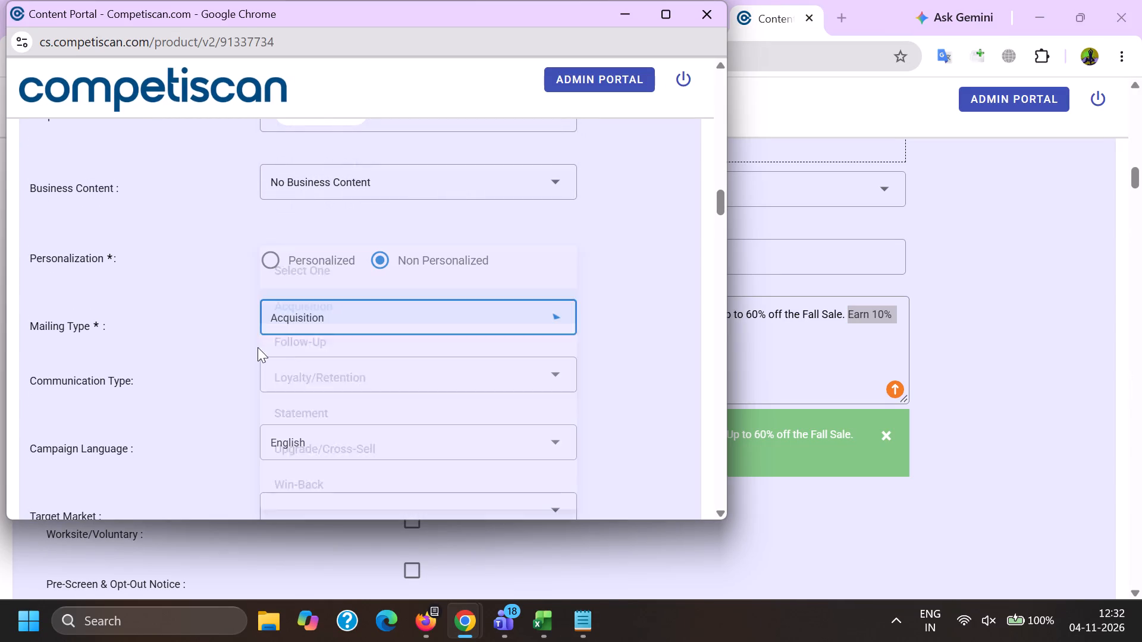
# Select Co-Brand and Mobile Application as the communication types.
pyautogui.click(293, 362)
pyautogui.scroll(-2, 313, 270)
pyautogui.scroll(-4, 356, 355)
pyautogui.click(350, 325)
pyautogui.scroll(-6, 351, 325)
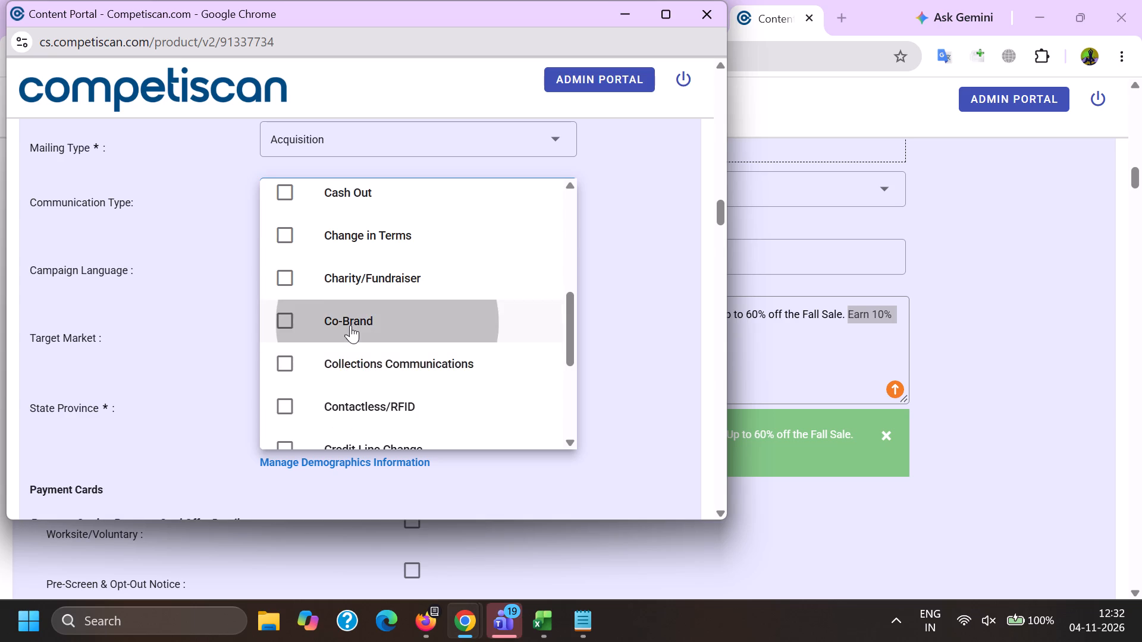
pyautogui.scroll(-5, 350, 325)
pyautogui.click(370, 307)
pyautogui.click(85, 295)
# In the payment card offer details, set the application type to Invitation to Apply and the card network to Visa.
pyautogui.scroll(-4, 313, 255)
pyautogui.scroll(-4, 329, 309)
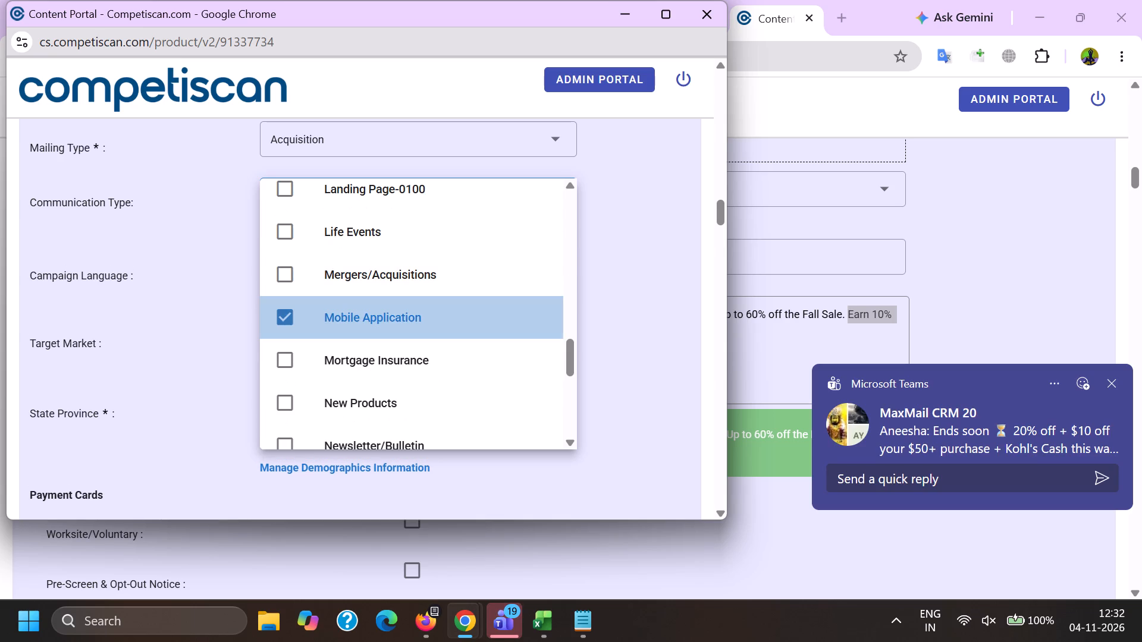
pyautogui.scroll(4, 302, 319)
pyautogui.click(299, 199)
pyautogui.click(331, 274)
pyautogui.moveTo(180, 272); pyautogui.dragTo(185, 272)
pyautogui.click(315, 264)
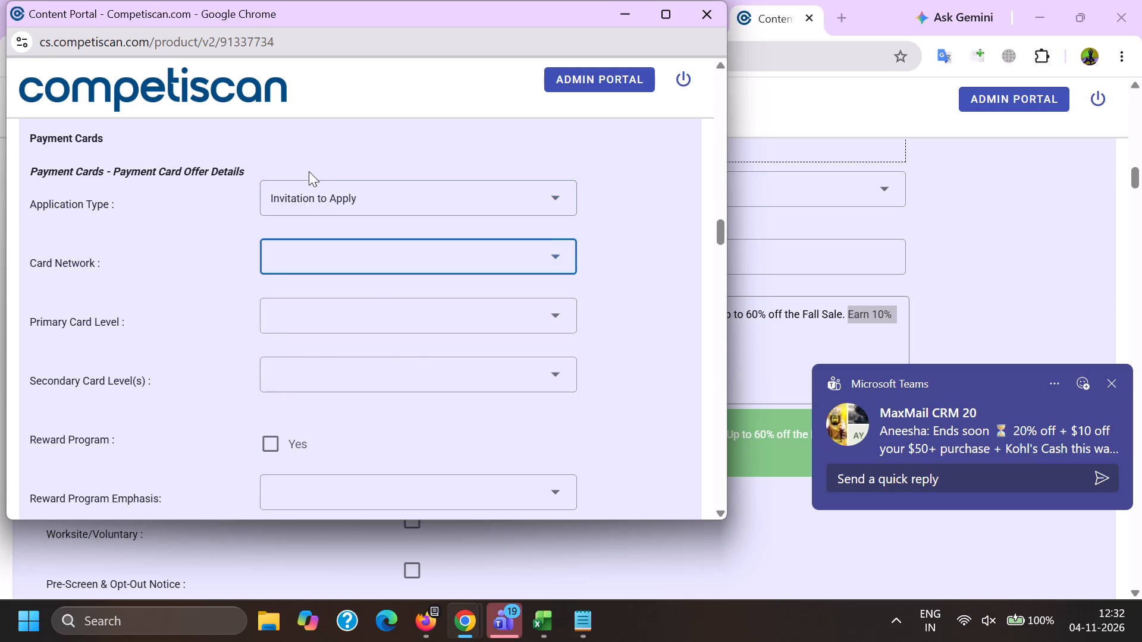
pyautogui.scroll(-1, 309, 177)
pyautogui.click(337, 345)
pyautogui.click(179, 325)
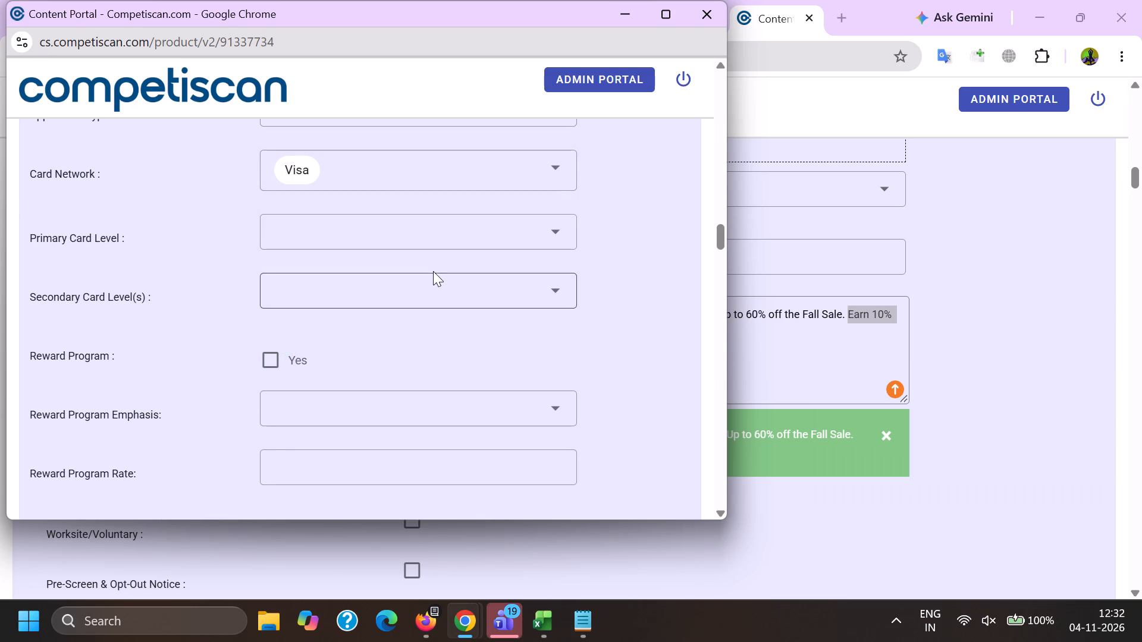
# Set the primary card level to Visa Signature and mark the reward program as Yes.
pyautogui.click(351, 229)
pyautogui.scroll(-5, 351, 408)
pyautogui.click(361, 408)
pyautogui.click(208, 394)
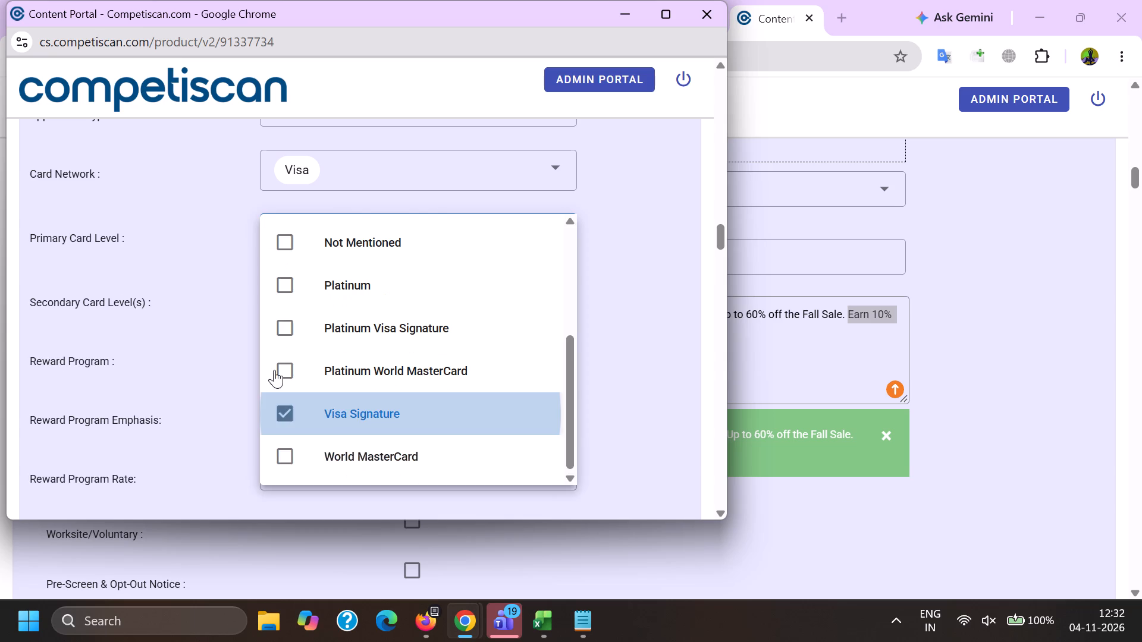
pyautogui.click(274, 366)
pyautogui.click(302, 412)
pyautogui.click(156, 471)
pyautogui.click(157, 467)
# Mark Credit Card Mentioned in the retail credit section and submit the product entry.
pyautogui.press('End')
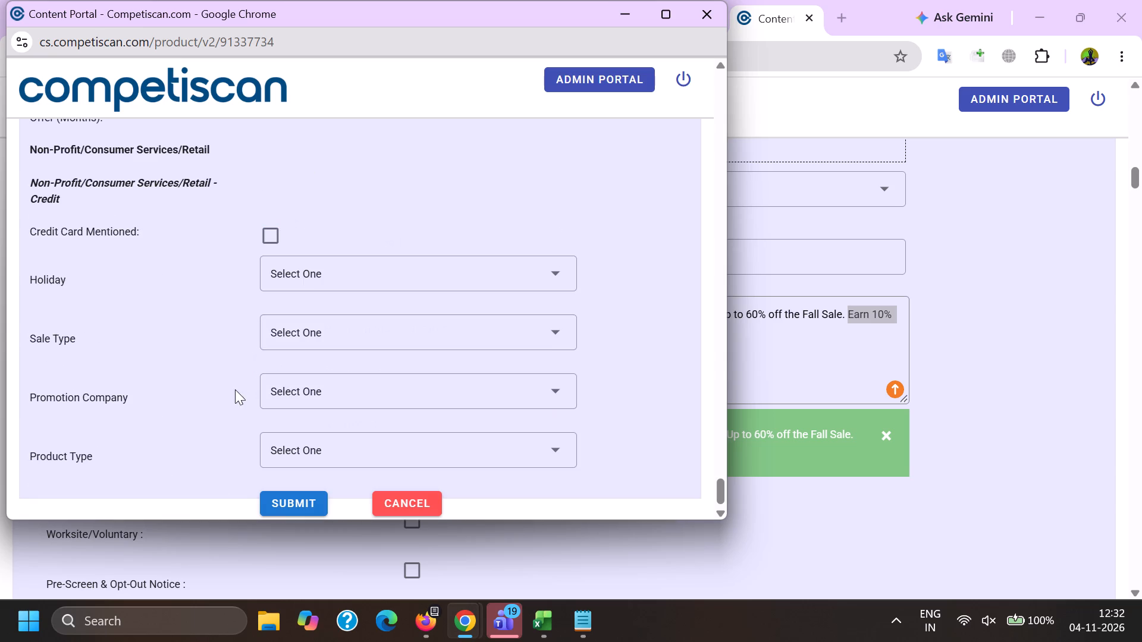
pyautogui.scroll(-4, 234, 389)
pyautogui.click(269, 246)
pyautogui.click(289, 503)
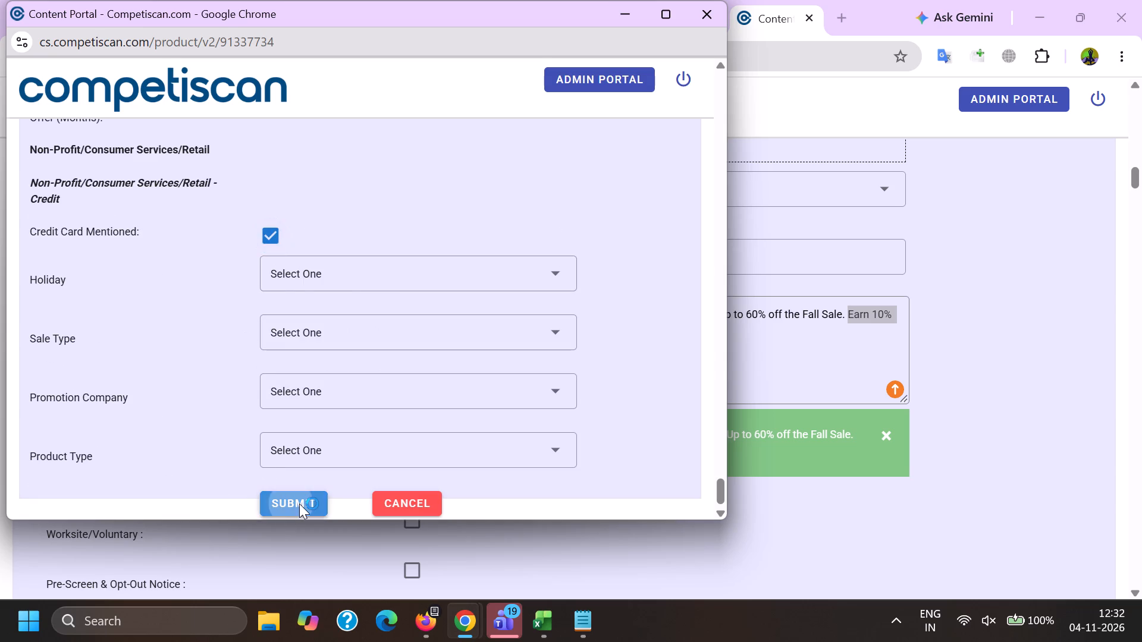
# Switch to Firefox and copy the subject "New collab: Russ & Daughters + West Elm" of email 91337750 for use in Chrome.
pyautogui.click(417, 616)
pyautogui.click(237, 568)
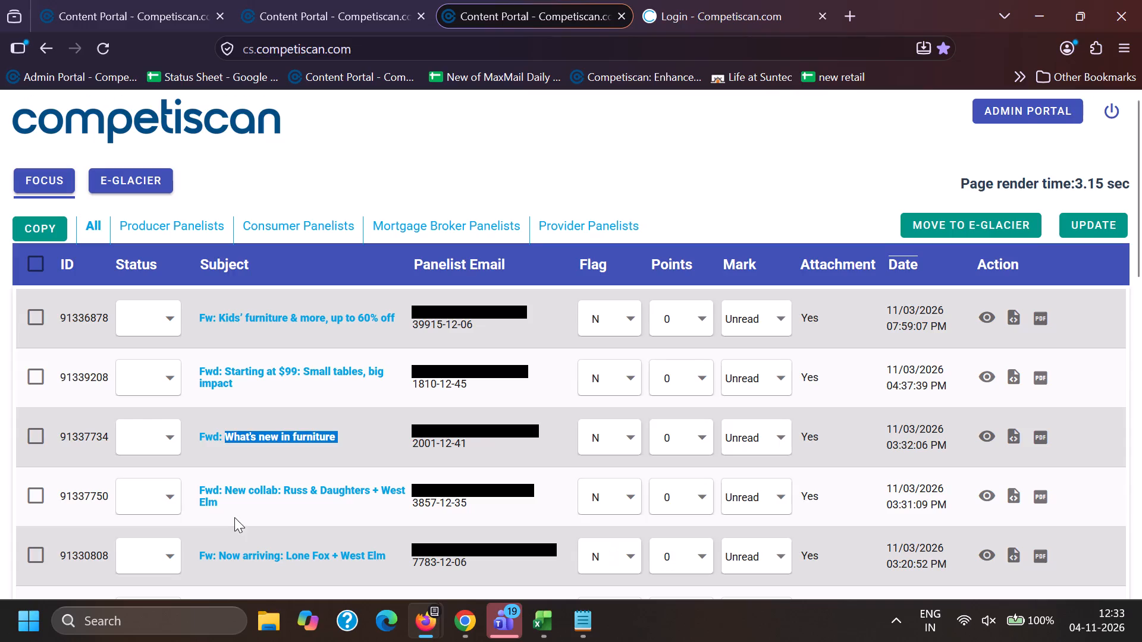
pyautogui.moveTo(224, 490); pyautogui.dragTo(247, 506)
pyautogui.hotkey('ctrl', 'c')
pyautogui.hotkey('ctrl', 'c')
pyautogui.click(454, 618)
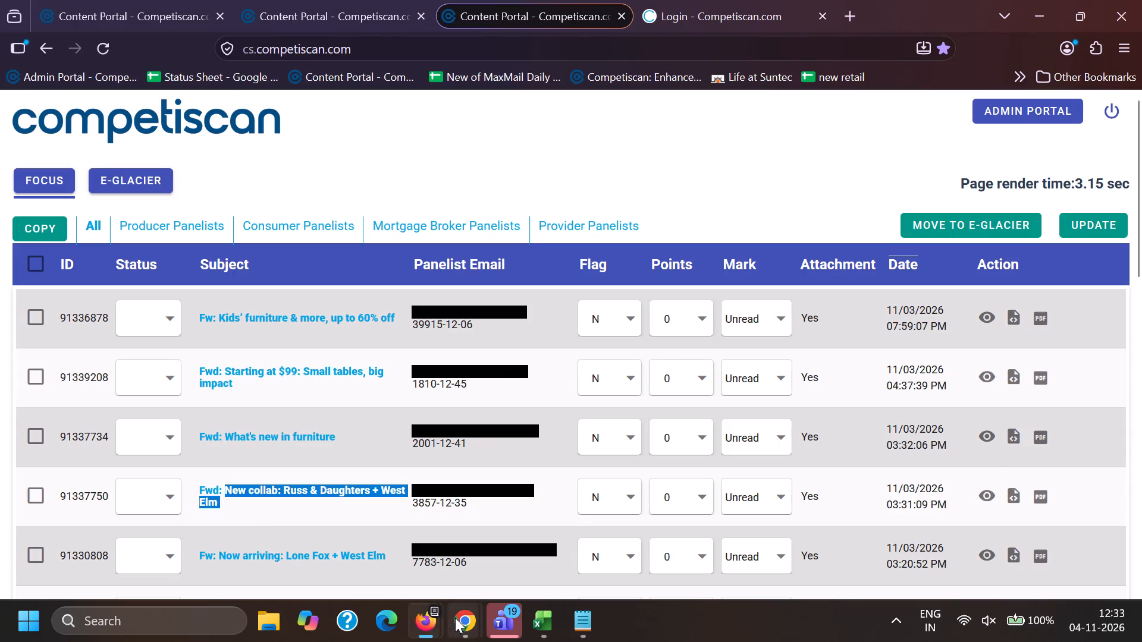
# Switch to Chrome and search the email subjects for the copied phrase "New collab: Russ & Daughters + West Elm" in quotation marks.
pyautogui.click(158, 531)
pyautogui.click(189, 0)
pyautogui.scroll(-12, 292, 353)
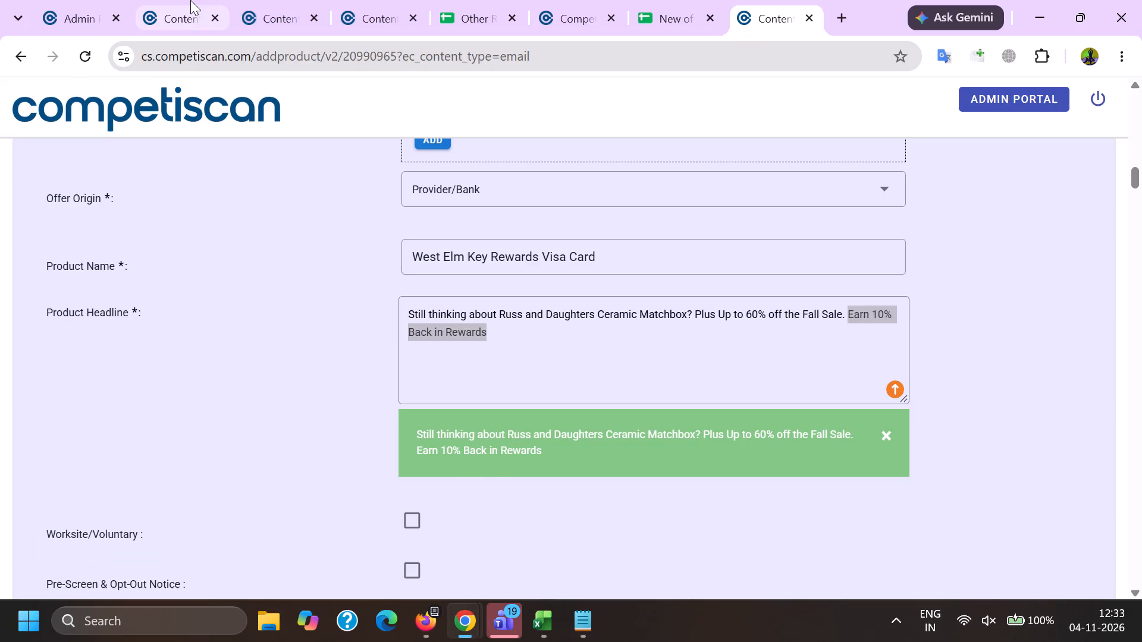
pyautogui.scroll(2, 319, 432)
pyautogui.moveTo(322, 384); pyautogui.dragTo(2, 356)
pyautogui.press('BackSpace')
pyautogui.hotkey('shift', '"')
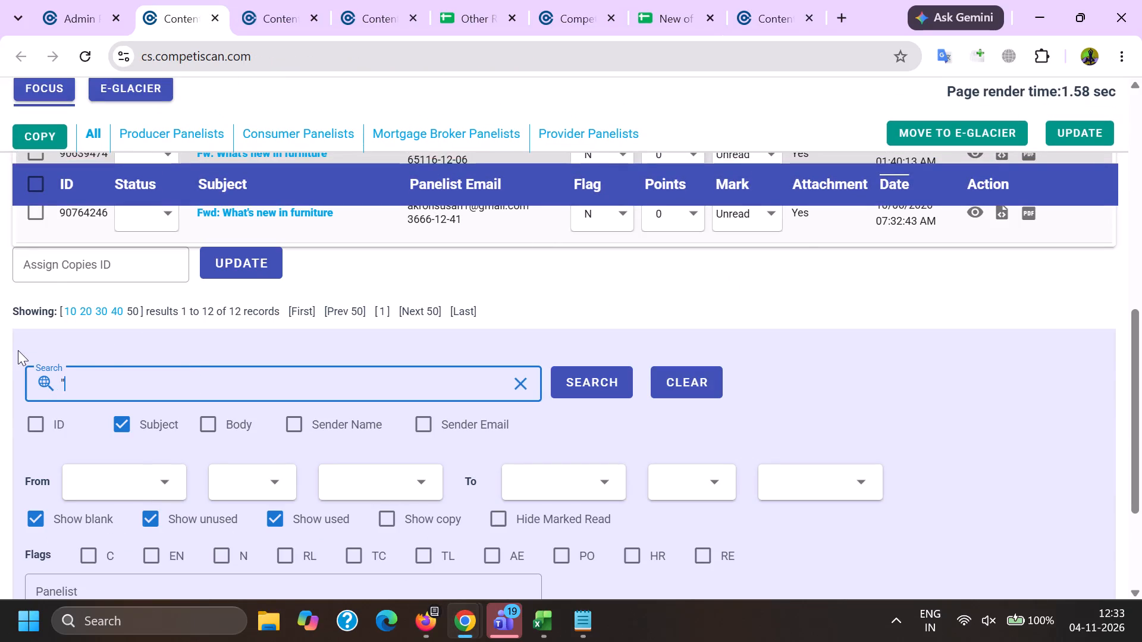
pyautogui.hotkey('ctrl', 'v')
pyautogui.hotkey('shift', '"')
pyautogui.press('Return')
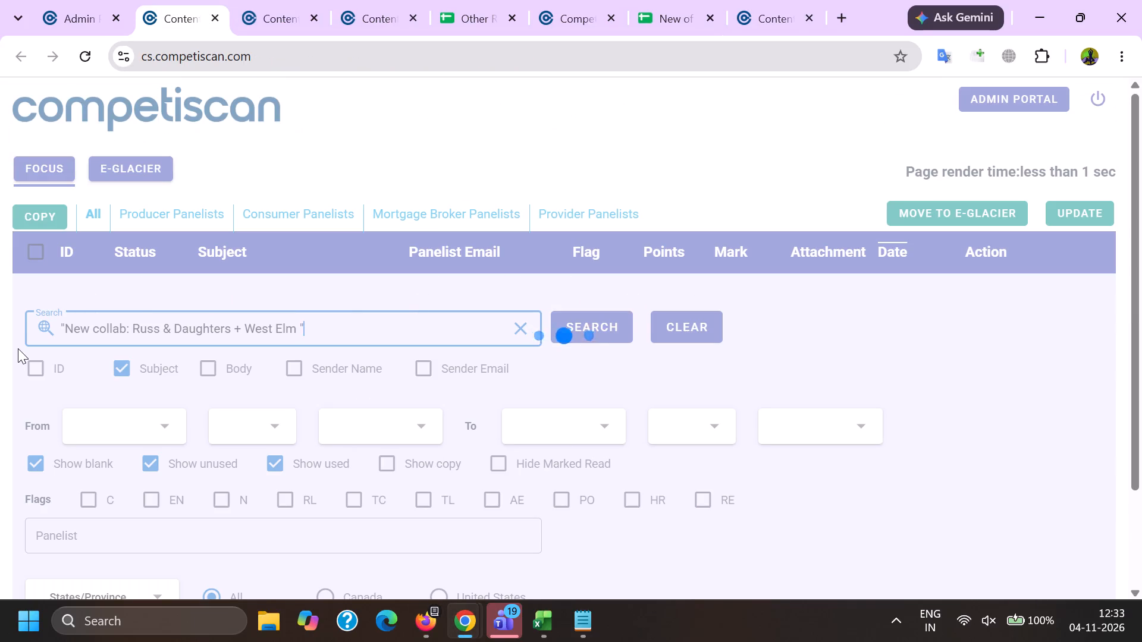
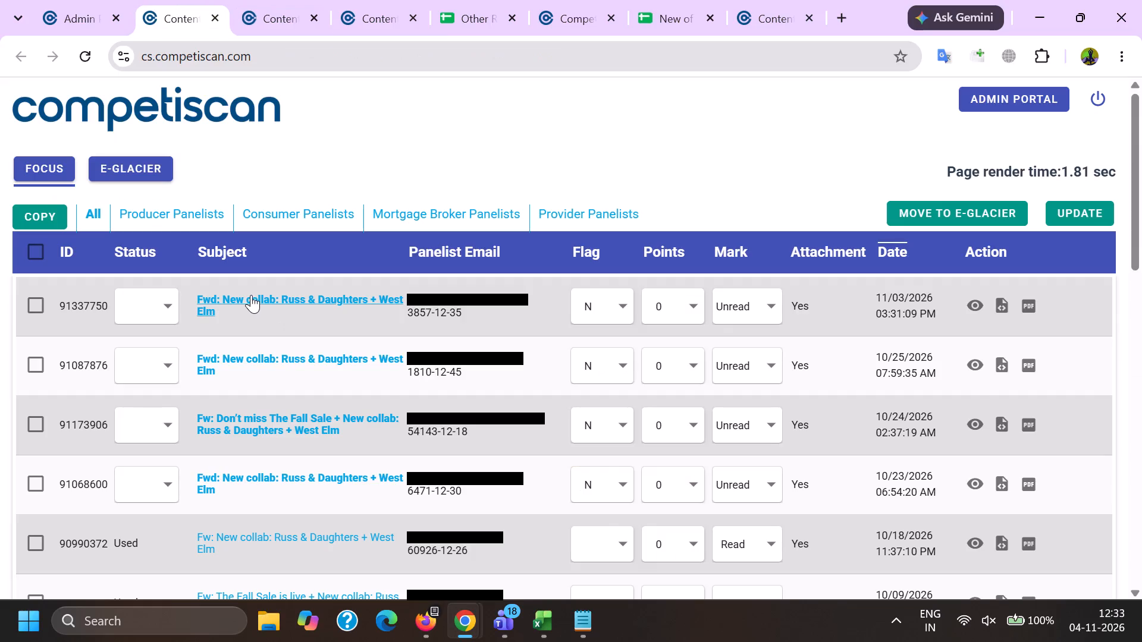
# Open West Elm email 91337750 in the email editor and copy its ID into entry 33 of the Excel tracker's may 26 sheet.
pyautogui.keyDown('ctrl'); pyautogui.click(251, 295); pyautogui.keyUp('ctrl')
pyautogui.click(309, 0)
pyautogui.click(248, 0)
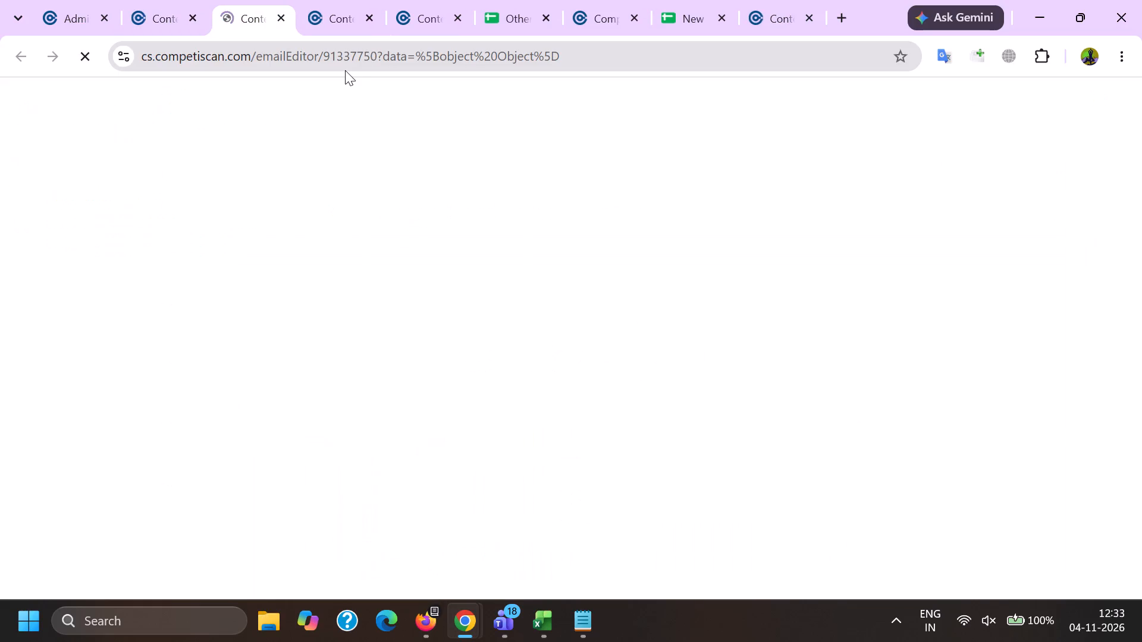
pyautogui.doubleClick(347, 58)
pyautogui.hotkey('ctrl', 'c')
pyautogui.click(543, 628)
pyautogui.click(738, 549)
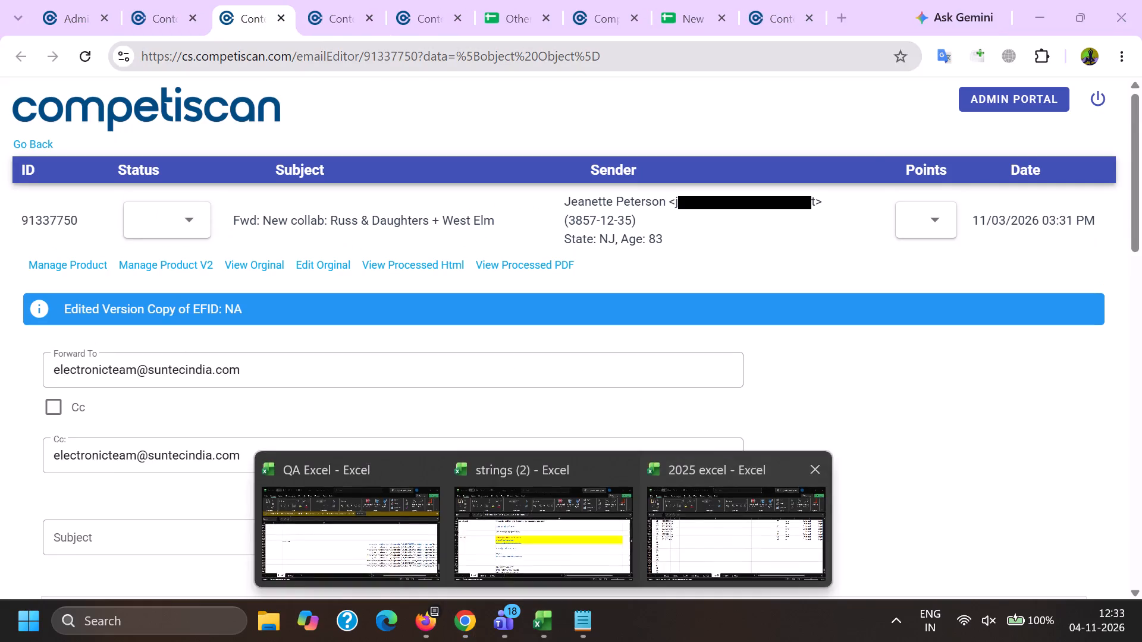
pyautogui.click(105, 348)
pyautogui.hotkey('ctrl', 'v')
# Complete tracker entry 33 with cc, wl, card, Co brand and the acquisition value used in the rows above, then return to Chrome.
pyautogui.click(193, 353)
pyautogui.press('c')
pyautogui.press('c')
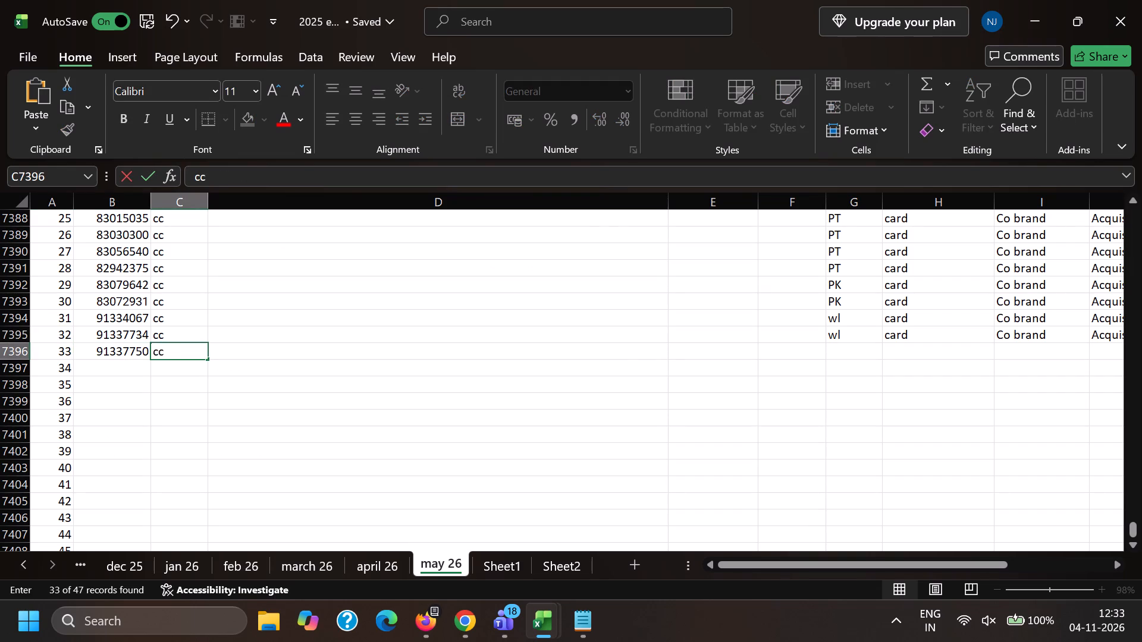
pyautogui.press('Right')
pyautogui.press('Right')
pyautogui.press('Right')
pyautogui.press('Right')
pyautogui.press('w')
pyautogui.press('Right')
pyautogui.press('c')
pyautogui.press('Right')
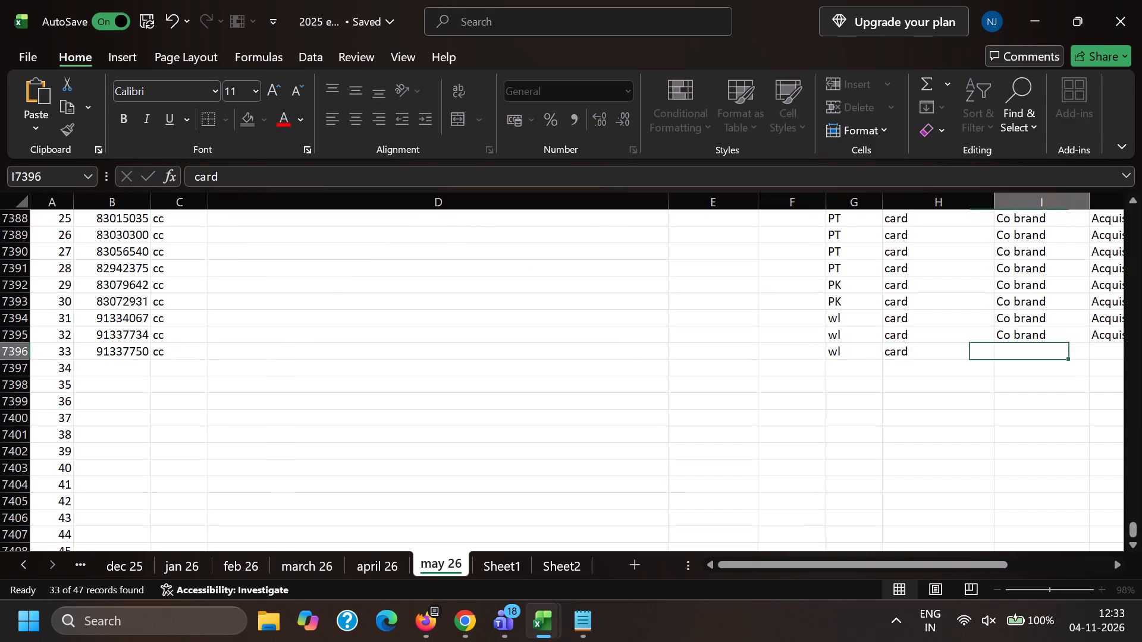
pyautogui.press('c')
pyautogui.press('Right')
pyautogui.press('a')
pyautogui.press('Left')
pyautogui.press('Left')
pyautogui.press('Left')
pyautogui.press('Left')
pyautogui.press('Left')
pyautogui.press('Left')
pyautogui.press('Left')
pyautogui.press('Left')
pyautogui.press('Left')
pyautogui.press('Left')
pyautogui.press('Left')
pyautogui.press('Left')
pyautogui.press('Left')
pyautogui.hotkey('alt', 'Tab')
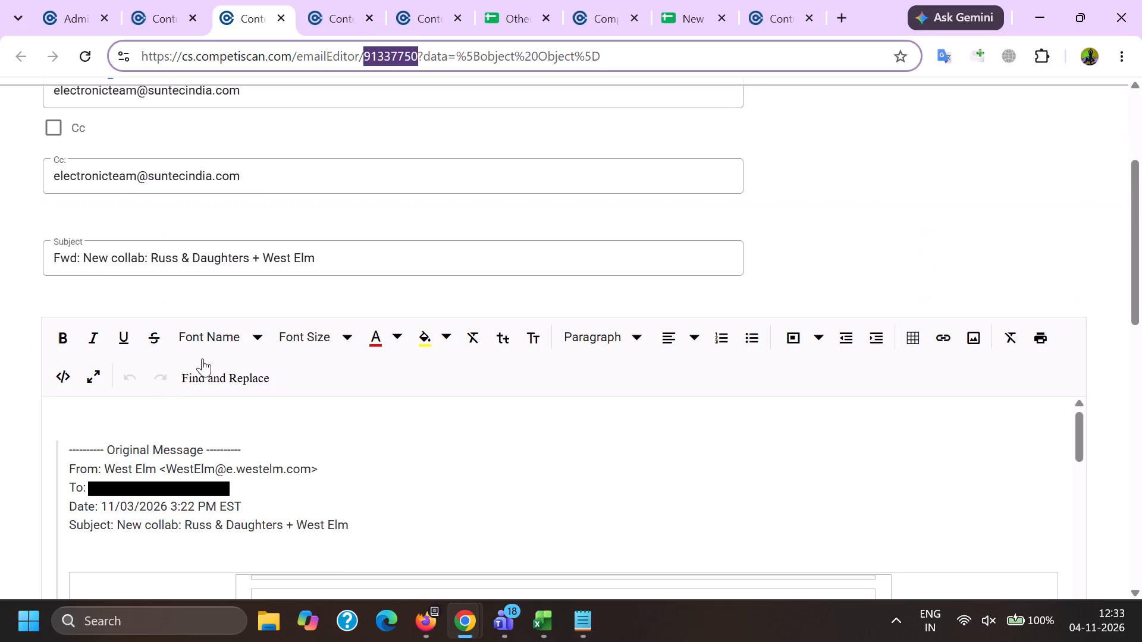
# Delete the "Original Message" line above the forwarded header and remove the quote indentation from the email body.
pyautogui.scroll(-2, 200, 212)
pyautogui.moveTo(252, 276); pyautogui.dragTo(58, 263)
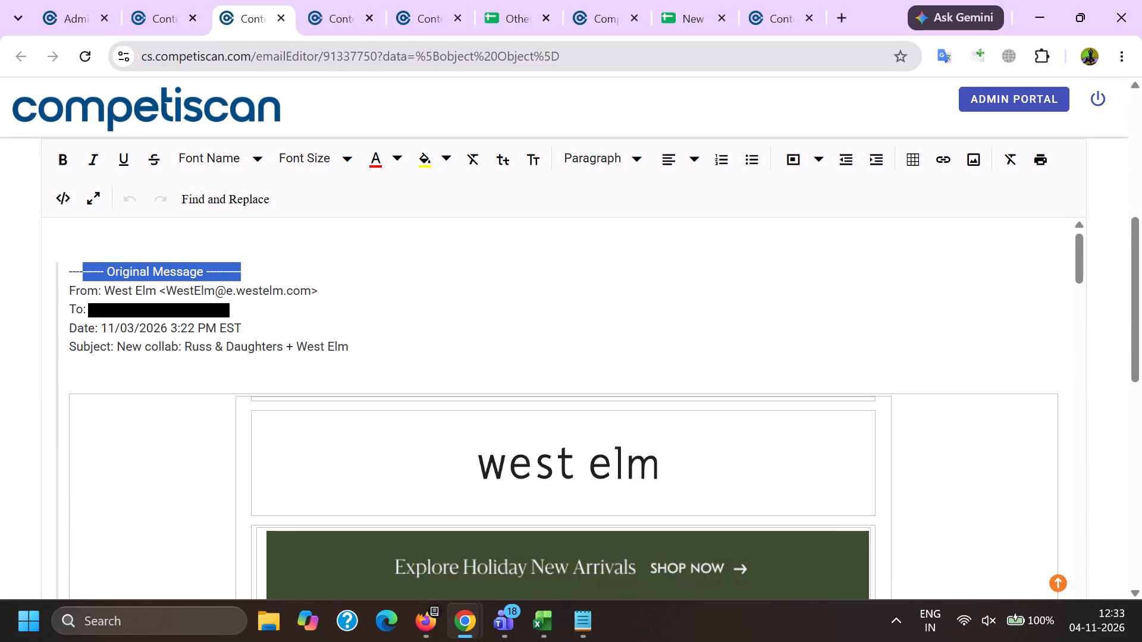
pyautogui.press('BackSpace')
pyautogui.click(61, 294)
pyautogui.press('BackSpace')
pyautogui.press('BackSpace')
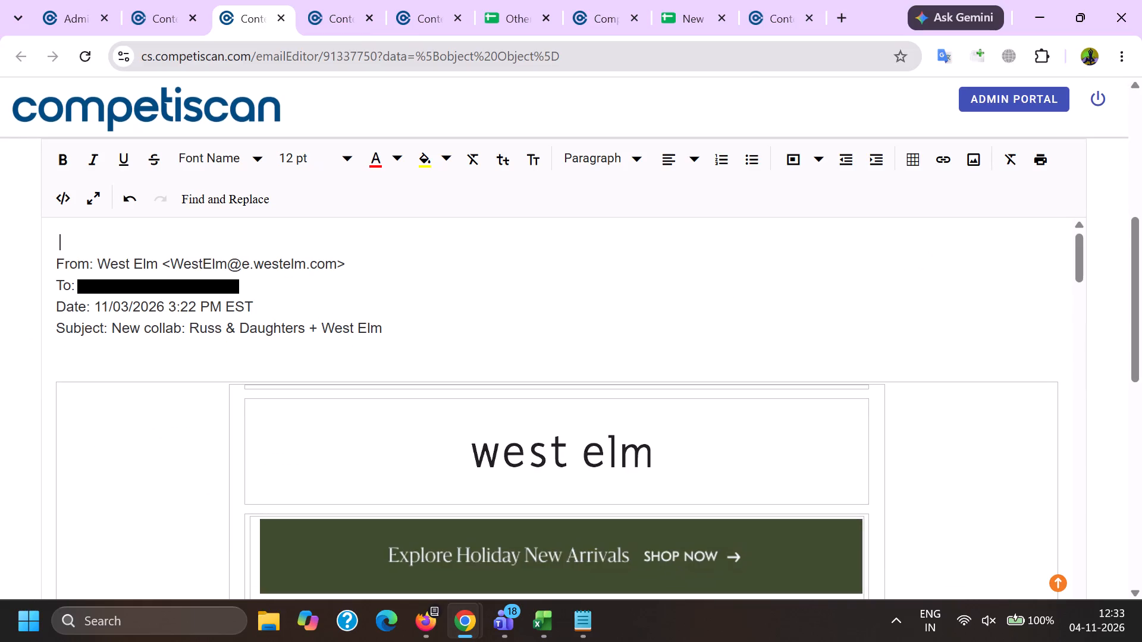
# Delete the recipient line and the sender's email address from the forwarded header, leaving only West Elm as the sender.
pyautogui.moveTo(58, 288); pyautogui.dragTo(253, 293)
pyautogui.press('BackSpace')
pyautogui.press('BackSpace')
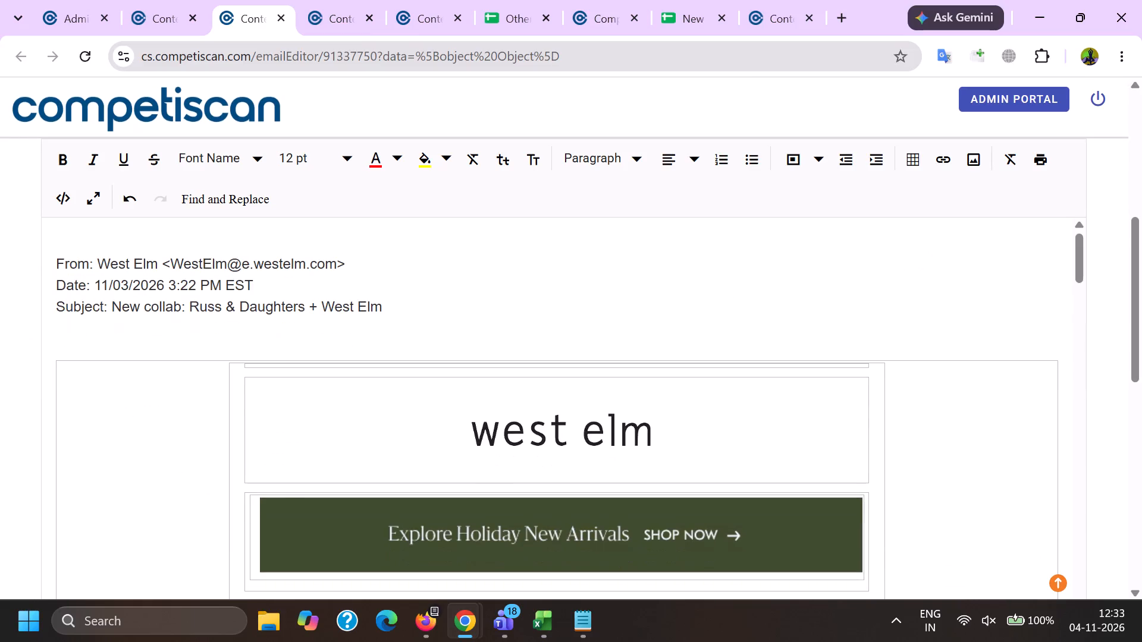
pyautogui.moveTo(164, 258); pyautogui.dragTo(409, 262)
pyautogui.press('BackSpace')
# Remove the hyperlink from the "view this email with images" text in the email footer.
pyautogui.scroll(-20, 532, 337)
pyautogui.scroll(-4, 532, 337)
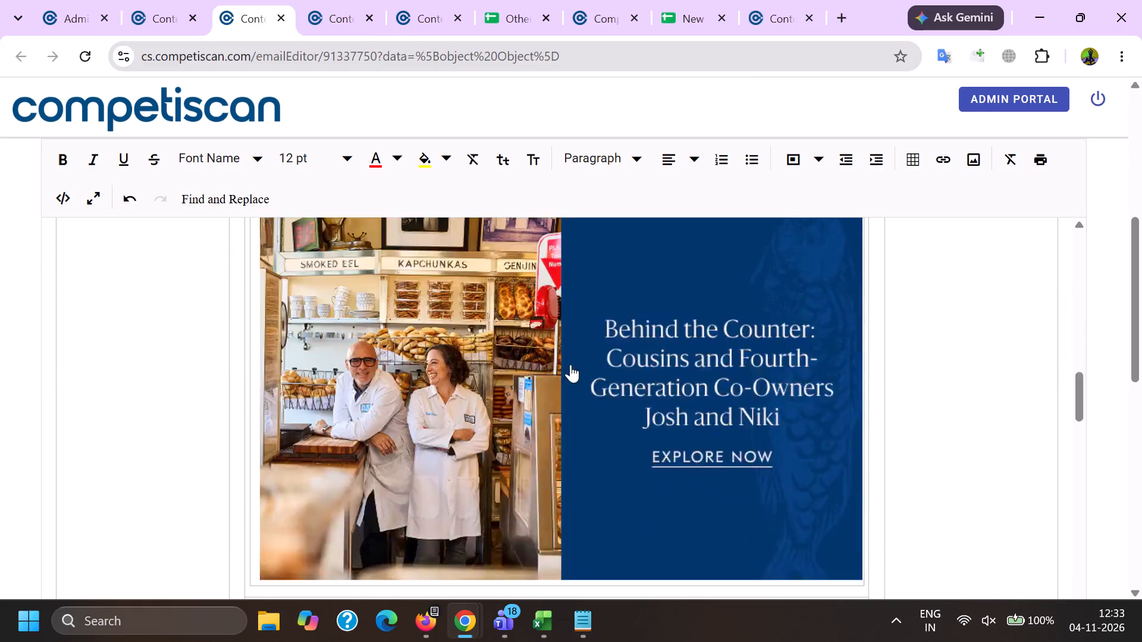
pyautogui.scroll(-15, 570, 364)
pyautogui.scroll(1, 554, 363)
pyautogui.scroll(-20, 554, 363)
pyautogui.scroll(6, 521, 389)
pyautogui.click(388, 435)
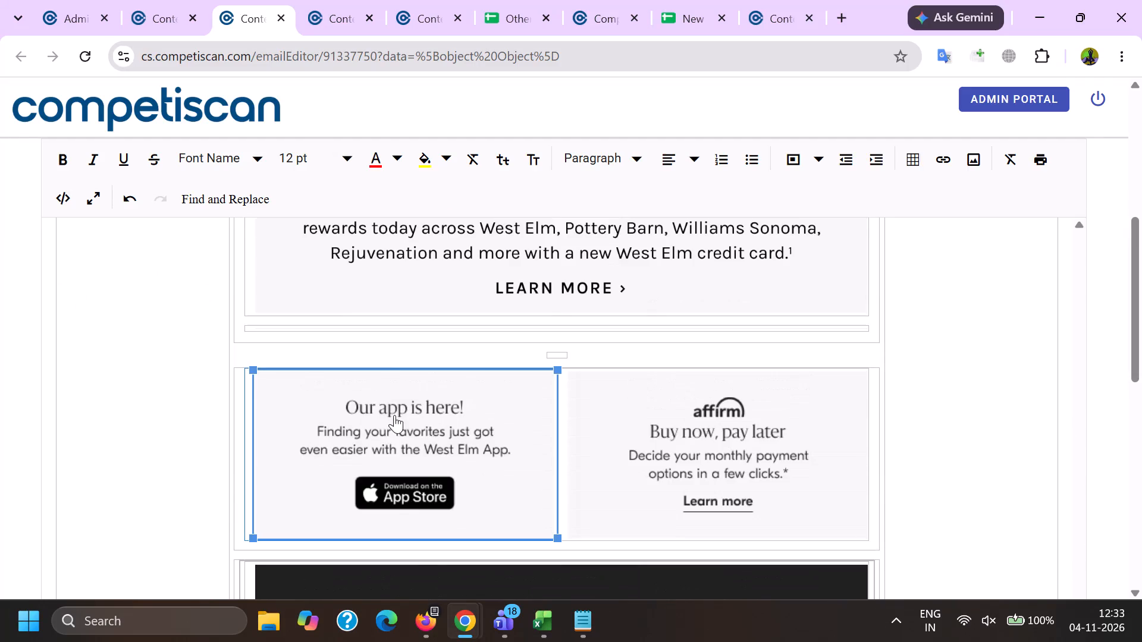
pyautogui.click(367, 345)
pyautogui.scroll(-4, 385, 359)
pyautogui.scroll(-1, 533, 471)
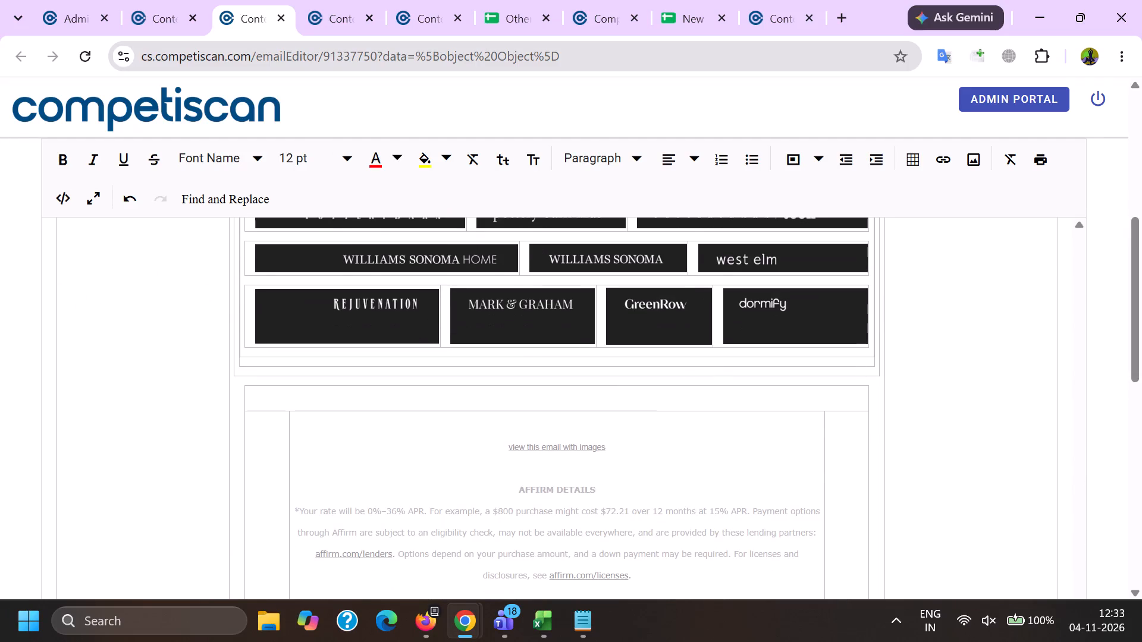
pyautogui.click(551, 445)
pyautogui.click(652, 474)
pyautogui.scroll(-5, 638, 355)
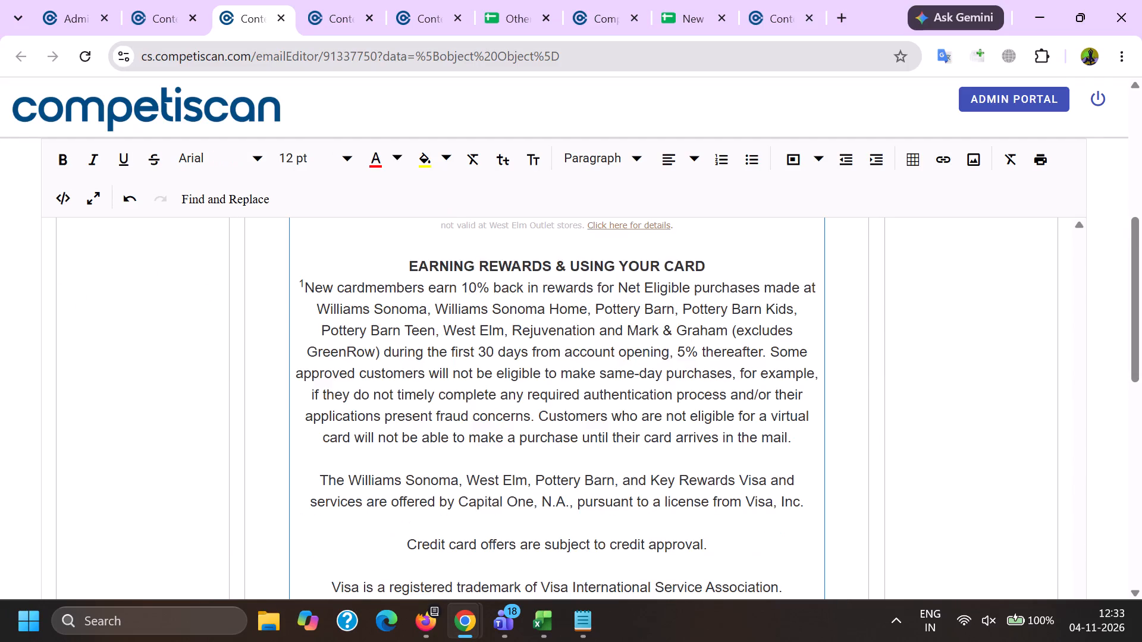
# Delete the recipient's address after "This message was sent to" at the end of the email.
pyautogui.scroll(-4, 596, 443)
pyautogui.moveTo(561, 360); pyautogui.dragTo(688, 366)
pyautogui.press('BackSpace')
# Remove the hyperlink from "click here" in the footer sentence about managing email preferences.
pyautogui.scroll(2, 583, 518)
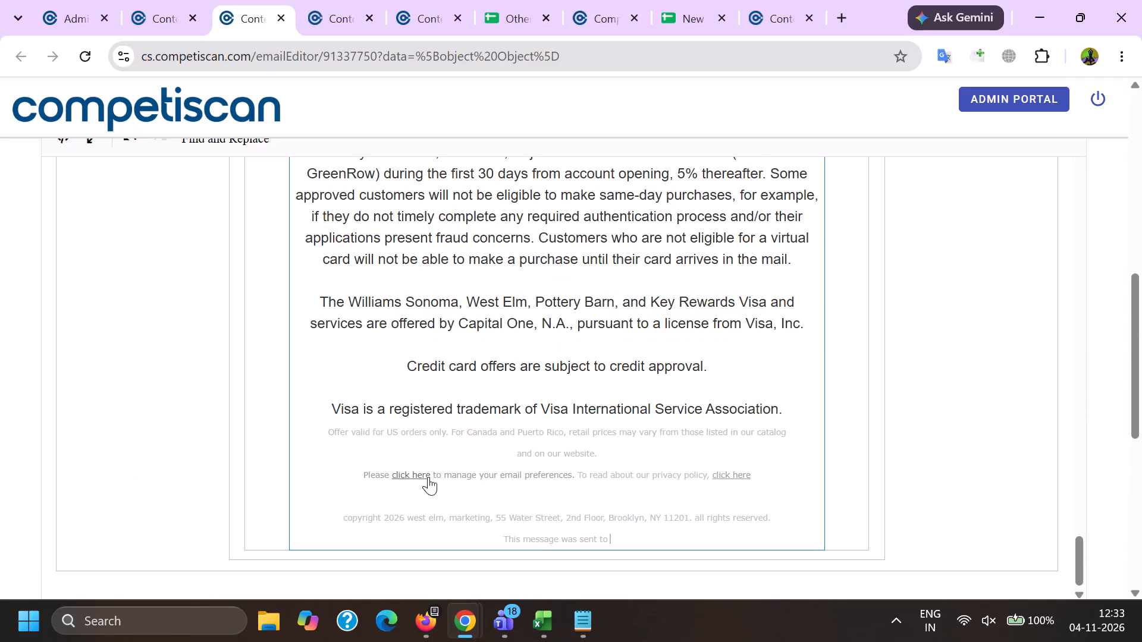
pyautogui.click(425, 476)
pyautogui.click(526, 513)
# Save the product info for the cleaned-up email.
pyautogui.scroll(5, 457, 386)
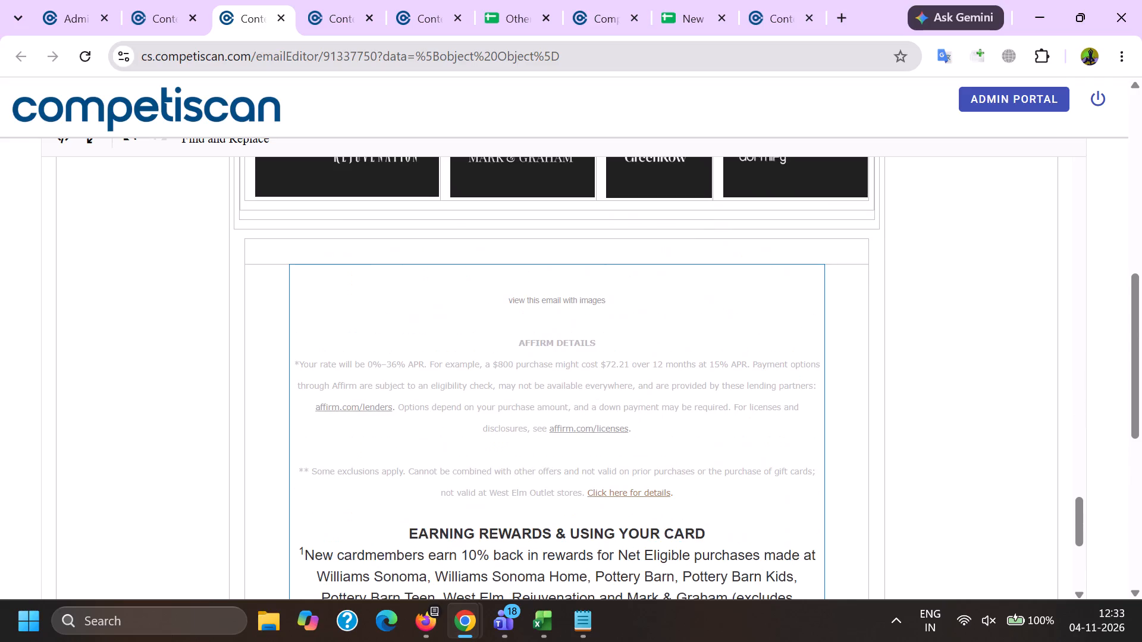
pyautogui.scroll(-20, 483, 379)
pyautogui.click(423, 461)
pyautogui.click(457, 438)
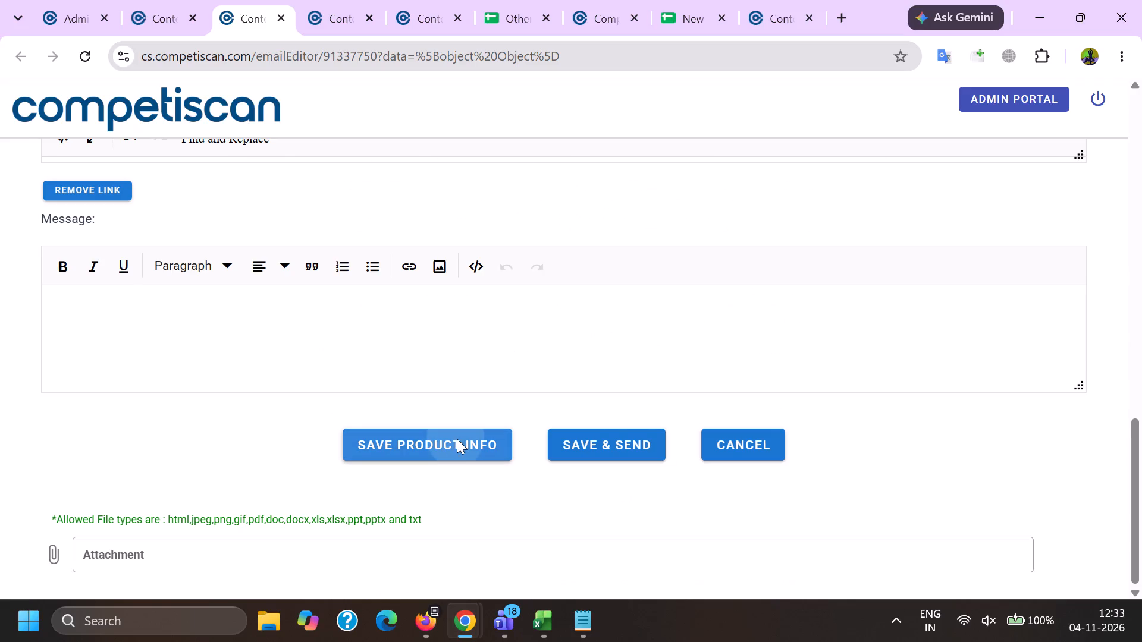
pyautogui.click(575, 362)
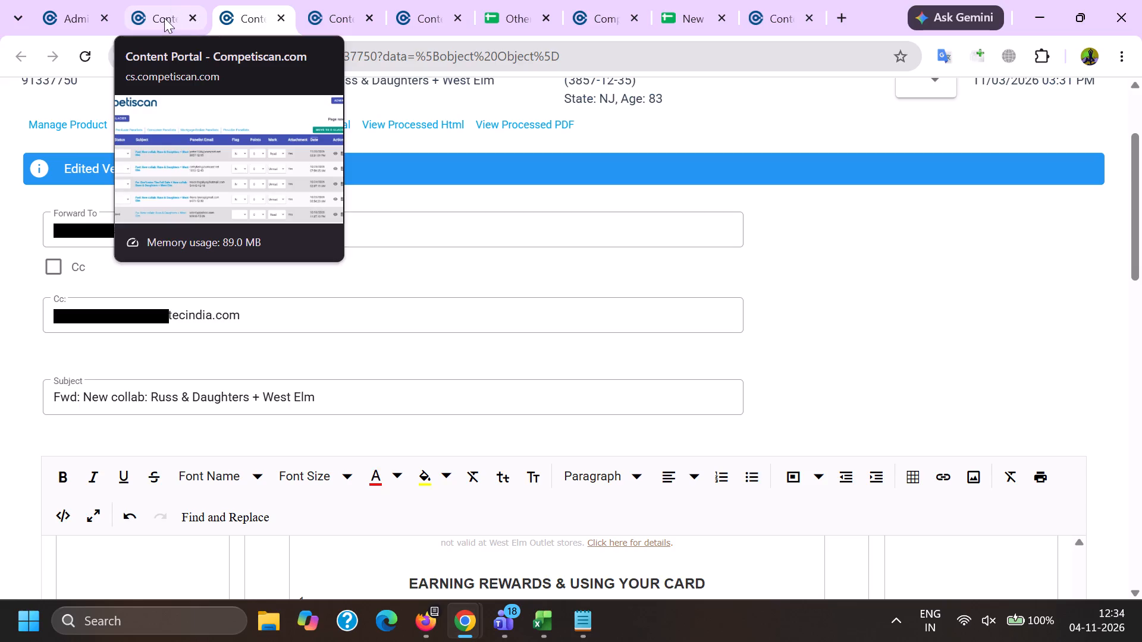
pyautogui.scroll(-13, 0, 175)
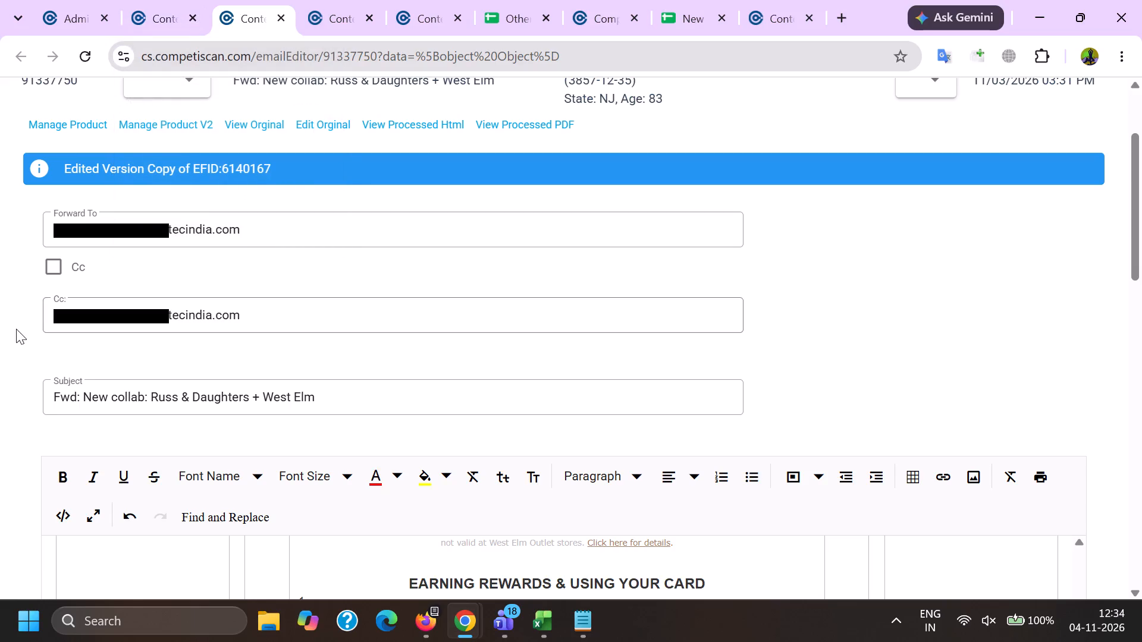
pyautogui.scroll(-11, 16, 329)
pyautogui.scroll(20, 0, 356)
pyautogui.scroll(2, 0, 356)
pyautogui.click(73, 261)
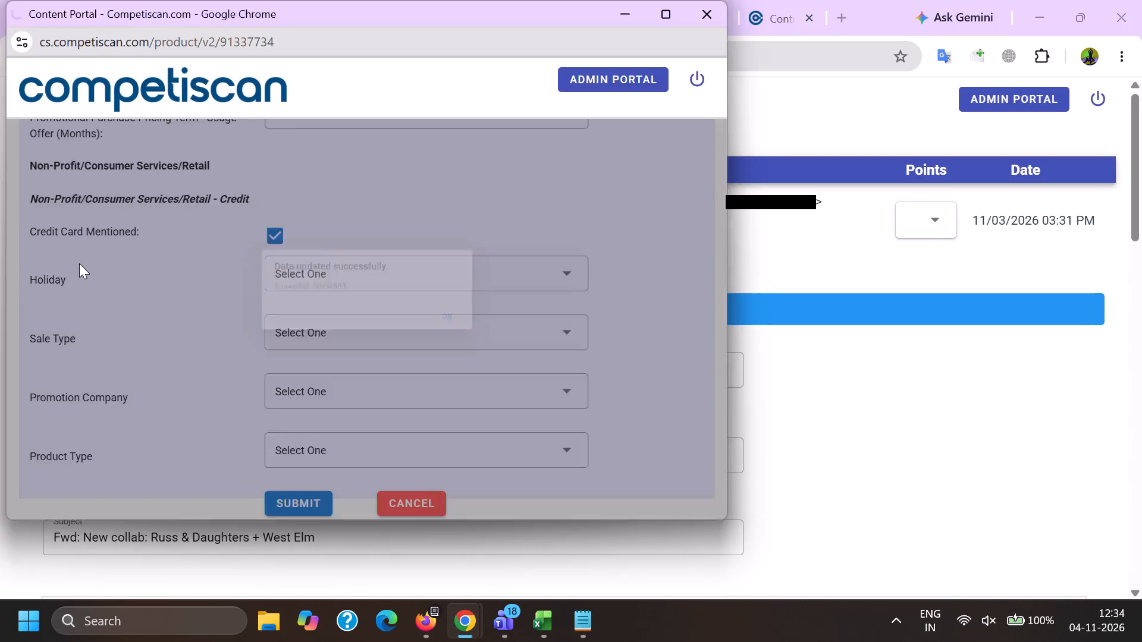
# Copy the sender name "West Elm" from the email's header and return to the product form.
pyautogui.hotkey('alt', 'Tab')
pyautogui.scroll(-6, 233, 304)
pyautogui.click(186, 355)
pyautogui.press('pageup')
pyautogui.press('pageup')
pyautogui.press('pageup')
pyautogui.press('pageup')
pyautogui.press('pageup')
pyautogui.press('pageup')
pyautogui.press('pageup')
pyautogui.press('pageup')
pyautogui.press('pageup')
pyautogui.press('pageup')
pyautogui.press('pageup')
pyautogui.press('pageup')
pyautogui.press('pageup')
pyautogui.press('pageup')
pyautogui.press('pageup')
pyautogui.press('pageup')
pyautogui.press('pageup')
pyautogui.press('pageup')
pyautogui.press('pageup')
pyautogui.press('pageup')
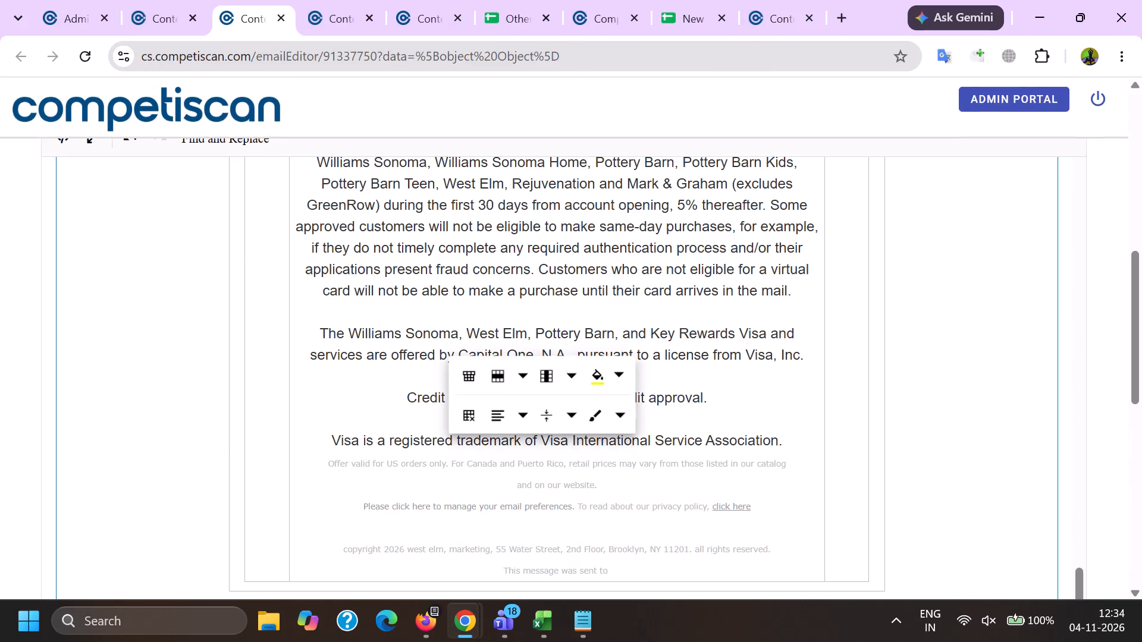
pyautogui.scroll(-5, 213, 314)
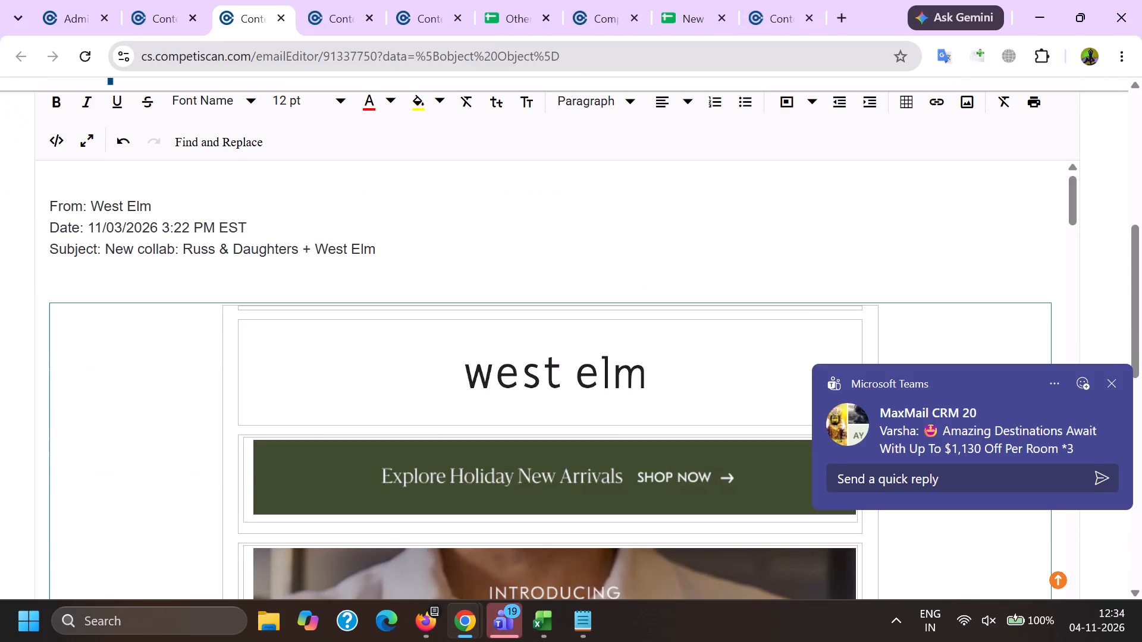
pyautogui.doubleClick(108, 200)
pyautogui.keyDown('shift'); pyautogui.click(128, 202); pyautogui.keyUp('shift')
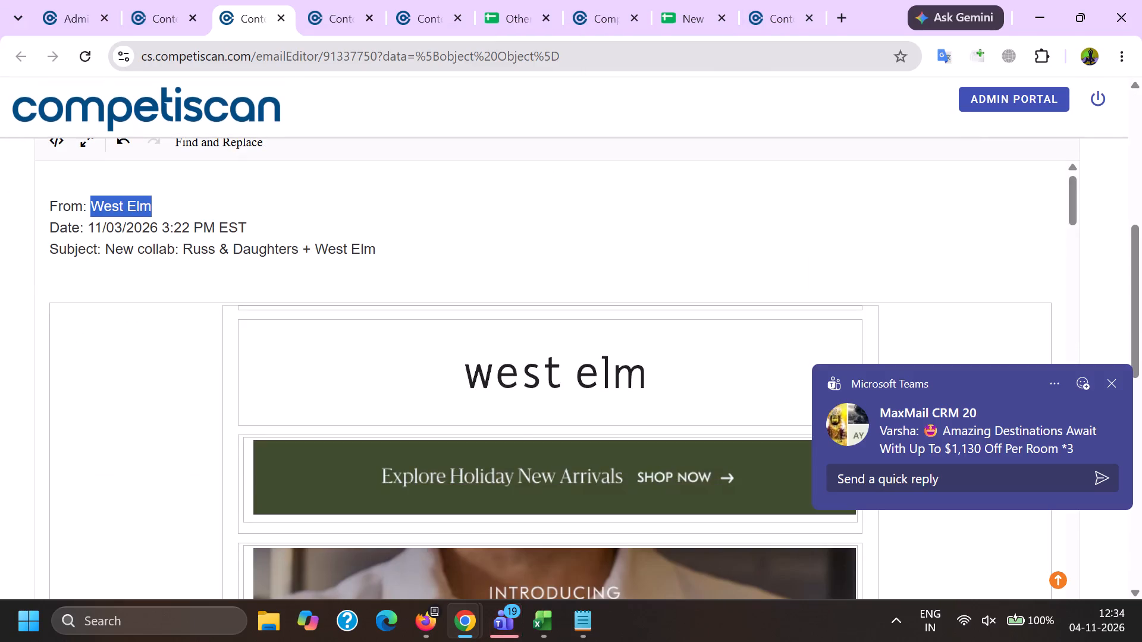
pyautogui.hotkey('ctrl', 'c')
pyautogui.hotkey('alt', 'Tab')
pyautogui.click(468, 180)
# Add Capital One as a second company alongside West Elm in the product form.
pyautogui.scroll(-5, 332, 180)
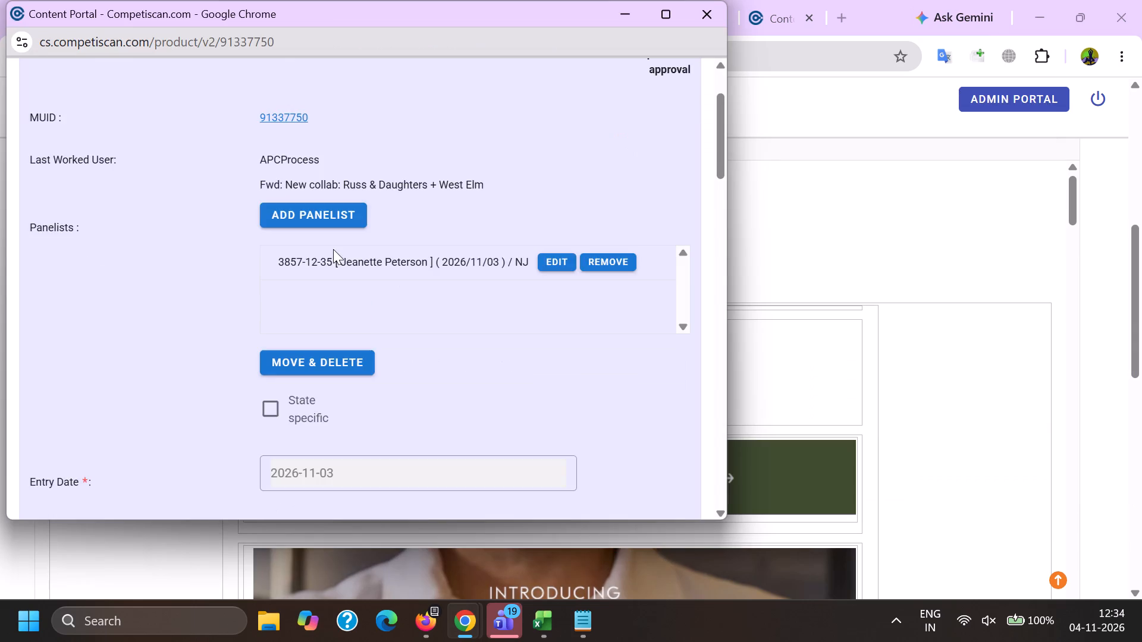
pyautogui.click(312, 332)
pyautogui.click(303, 290)
pyautogui.press('c')
pyautogui.press('a')
pyautogui.press('p')
pyautogui.press('i')
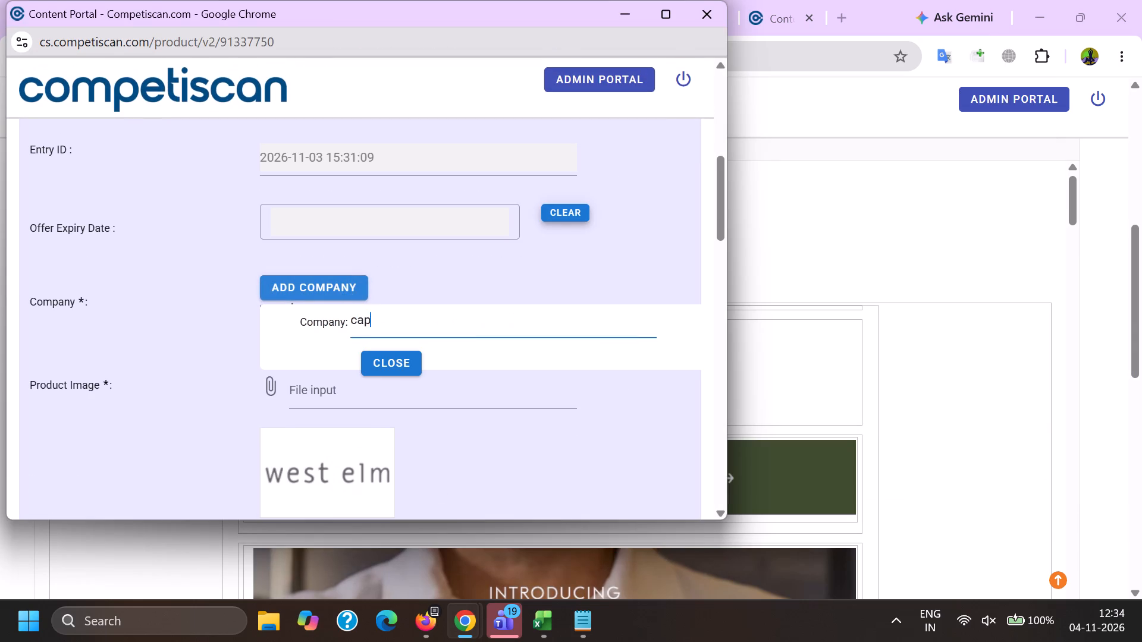
pyautogui.press('t')
pyautogui.press('a')
pyautogui.write('l')
pyautogui.press('space')
pyautogui.press('o')
pyautogui.write('ne')
pyautogui.click(382, 359)
# Add West Elm as the affinity/association.
pyautogui.scroll(-2, 326, 295)
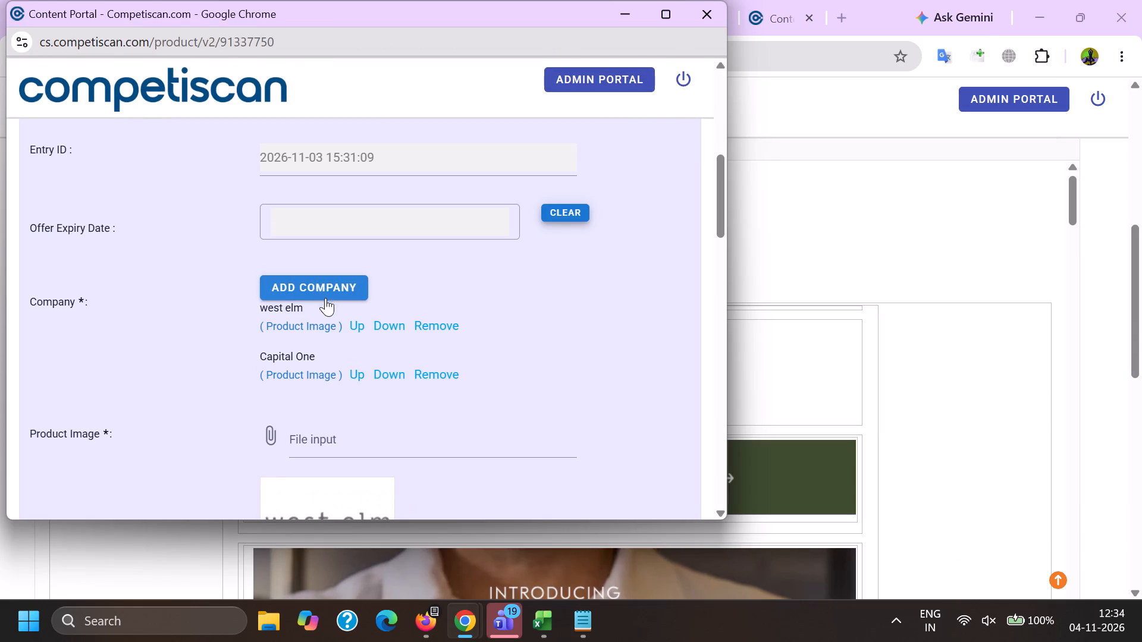
pyautogui.scroll(-3, 325, 298)
pyautogui.click(357, 184)
pyautogui.click(413, 221)
pyautogui.hotkey('ctrl', 'v')
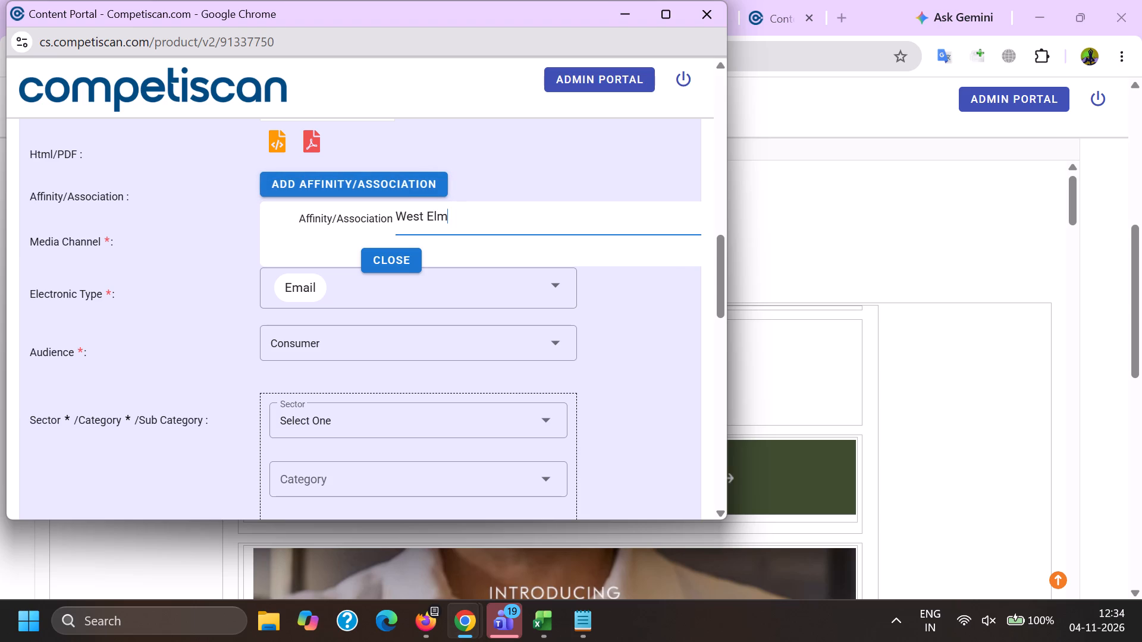
pyautogui.click(401, 262)
# Add the sector Retail with the category Home, checking the email's product images for the subcategory choice.
pyautogui.scroll(-3, 327, 146)
pyautogui.click(310, 188)
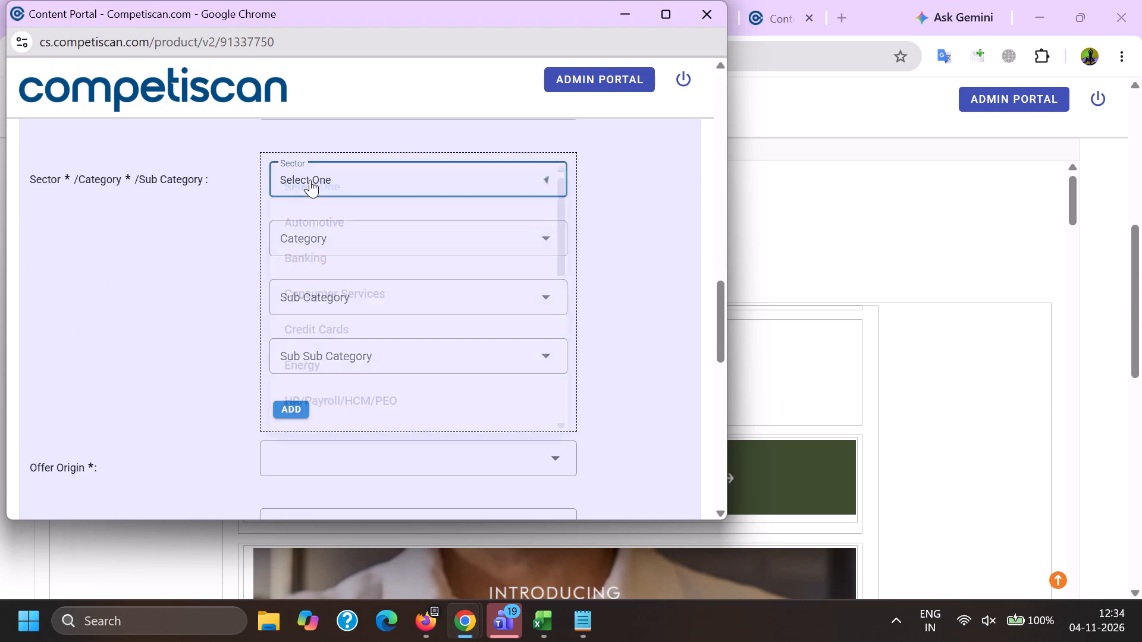
pyautogui.scroll(-7, 309, 178)
pyautogui.click(313, 260)
pyautogui.moveTo(220, 254); pyautogui.dragTo(242, 254)
pyautogui.click(317, 243)
pyautogui.scroll(-7, 317, 246)
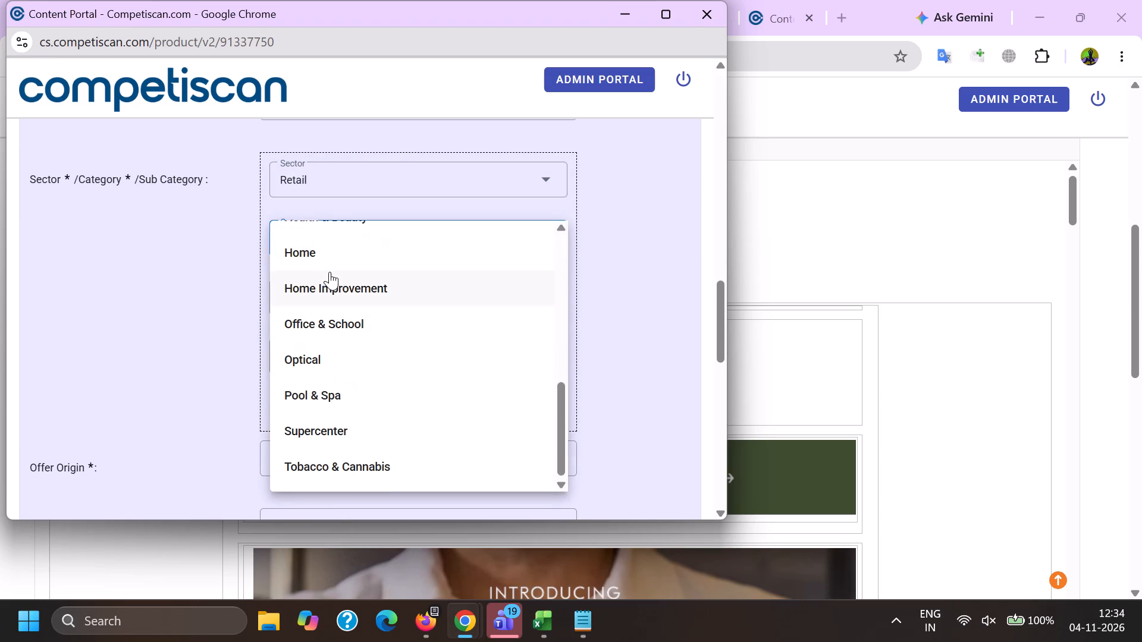
pyautogui.click(320, 257)
pyautogui.moveTo(212, 262); pyautogui.dragTo(223, 263)
pyautogui.moveTo(315, 282); pyautogui.dragTo(313, 289)
pyautogui.hotkey('alt', 'Tab')
pyautogui.scroll(-13, 341, 339)
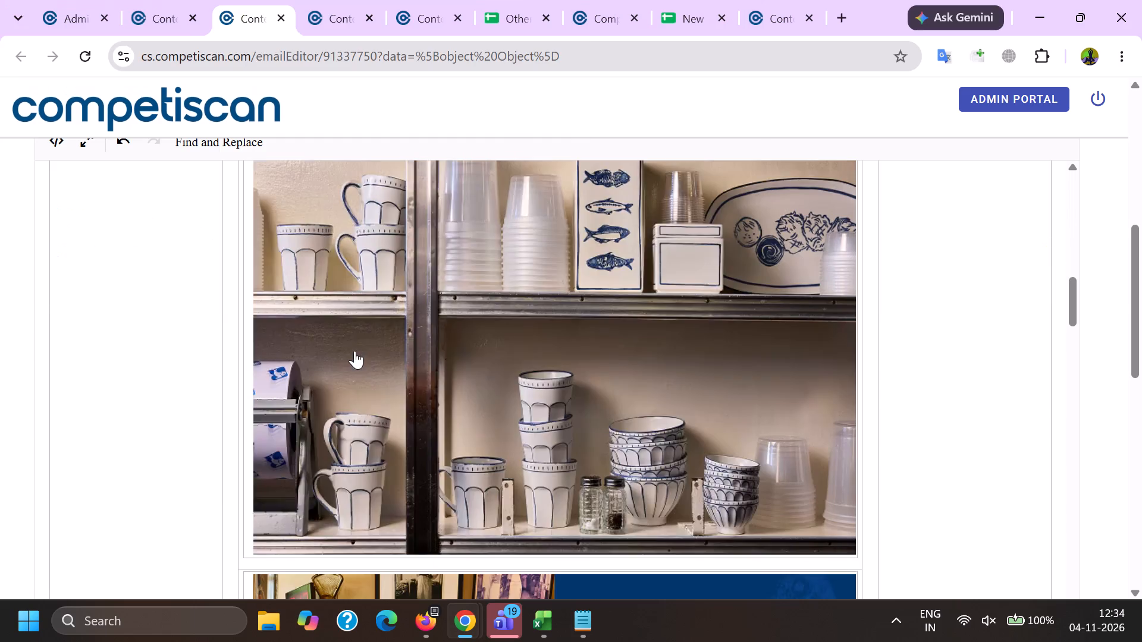
pyautogui.hotkey('alt', 'Tab')
pyautogui.moveTo(164, 355); pyautogui.dragTo(179, 358)
pyautogui.click(278, 407)
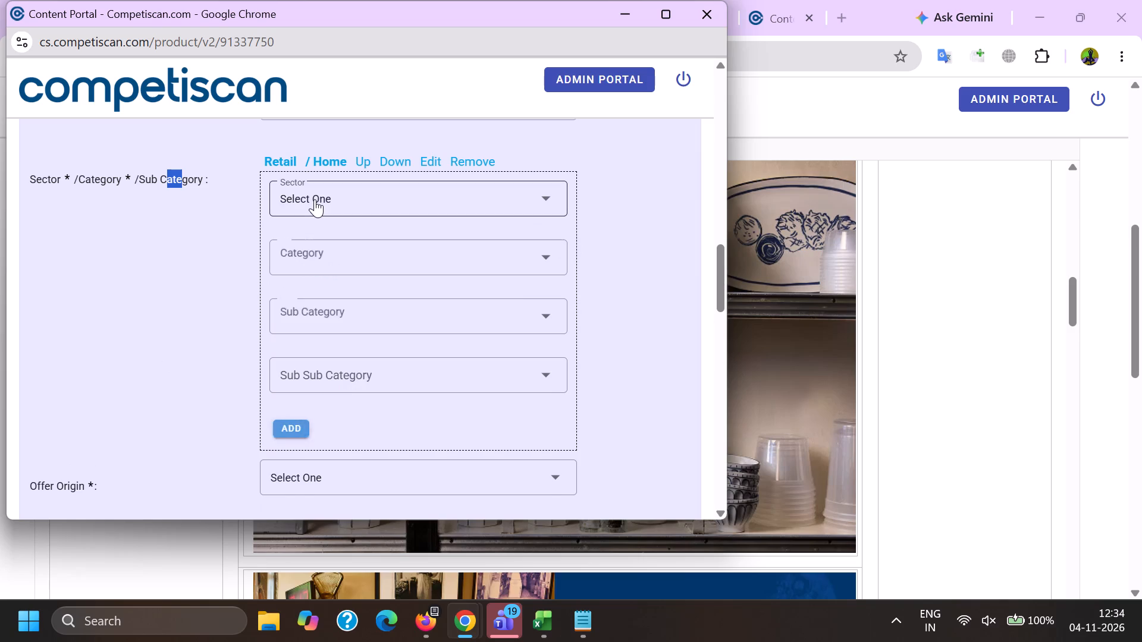
# Add the sector Credit Cards with category Payment Cards and subcategory Credit Cards, and move Retail / Home below it.
pyautogui.click(314, 199)
pyautogui.scroll(7, 334, 375)
pyautogui.click(347, 352)
pyautogui.moveTo(202, 341); pyautogui.dragTo(236, 342)
pyautogui.click(311, 256)
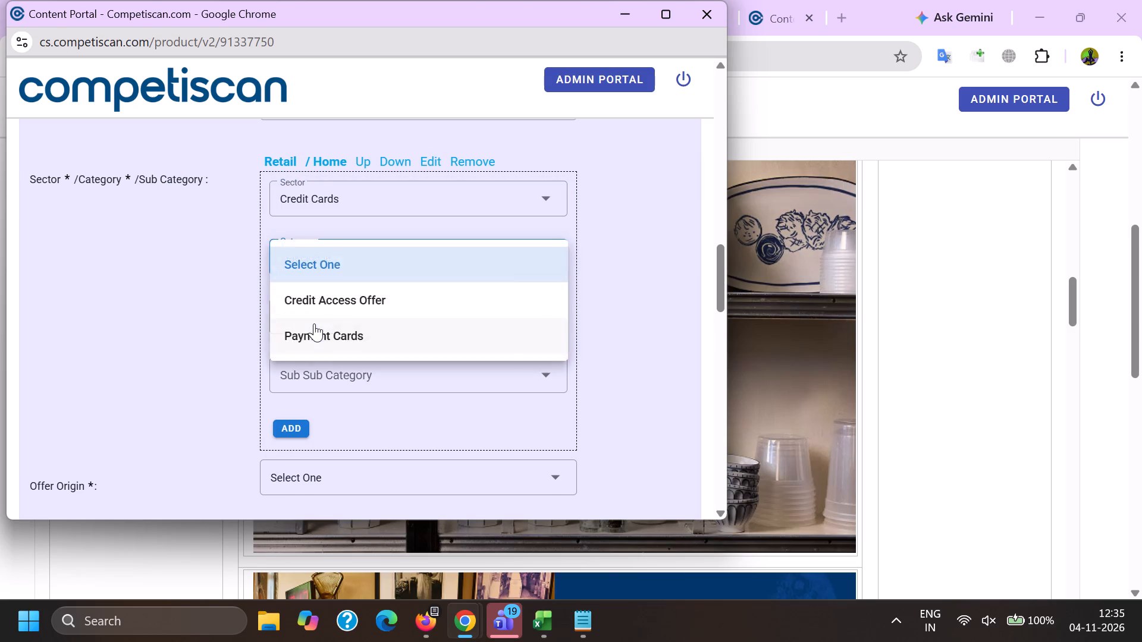
pyautogui.doubleClick(314, 323)
pyautogui.scroll(1, 315, 254)
pyautogui.scroll(-3, 315, 253)
pyautogui.click(334, 324)
pyautogui.moveTo(208, 309); pyautogui.dragTo(222, 303)
pyautogui.click(288, 251)
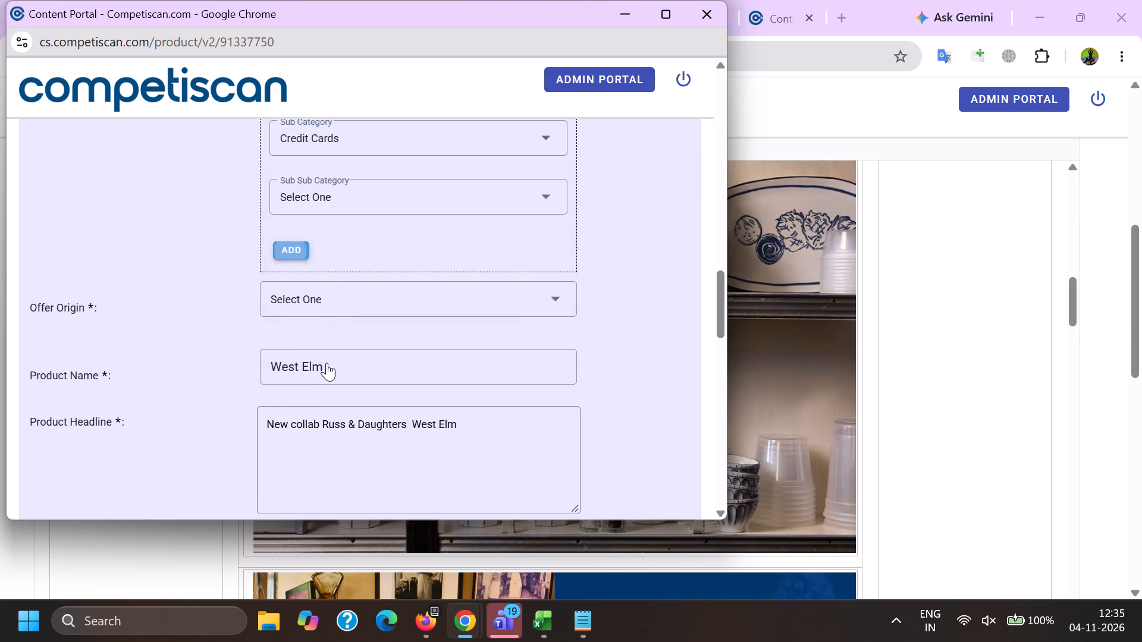
pyautogui.scroll(3, 326, 363)
pyautogui.click(400, 253)
# Set the offer origin to Provider/Bank and look up West Elm to choose the product name West Elm Key Rewards Visa Card.
pyautogui.scroll(-3, 336, 269)
pyautogui.click(314, 345)
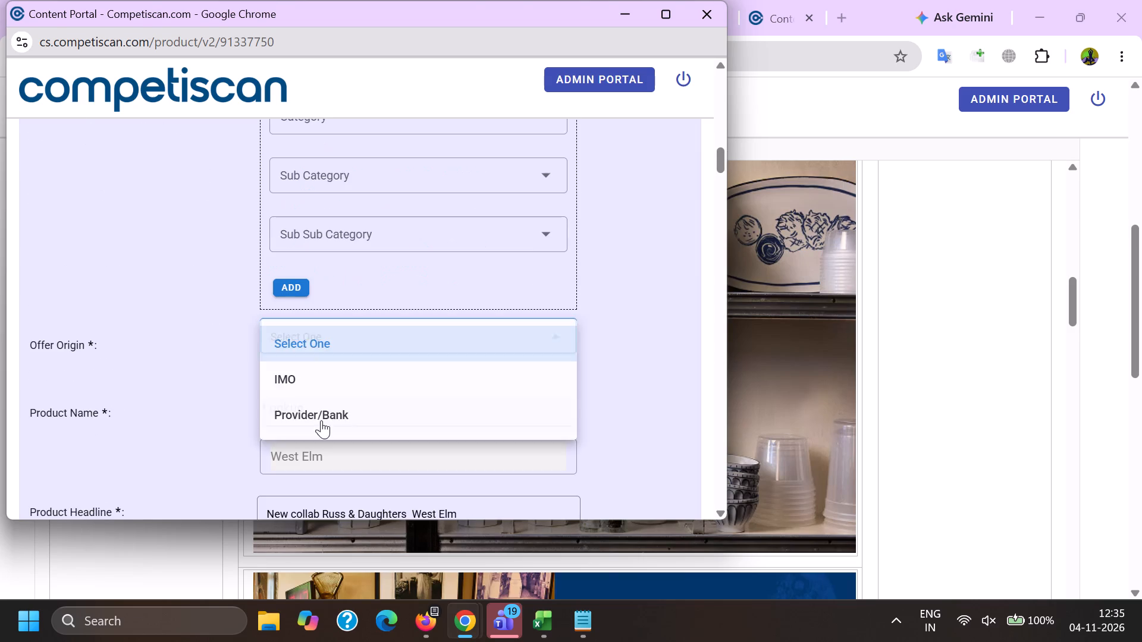
pyautogui.click(319, 415)
pyautogui.click(318, 411)
pyautogui.hotkey('ctrl', 'v')
pyautogui.click(321, 492)
pyautogui.scroll(4, 342, 471)
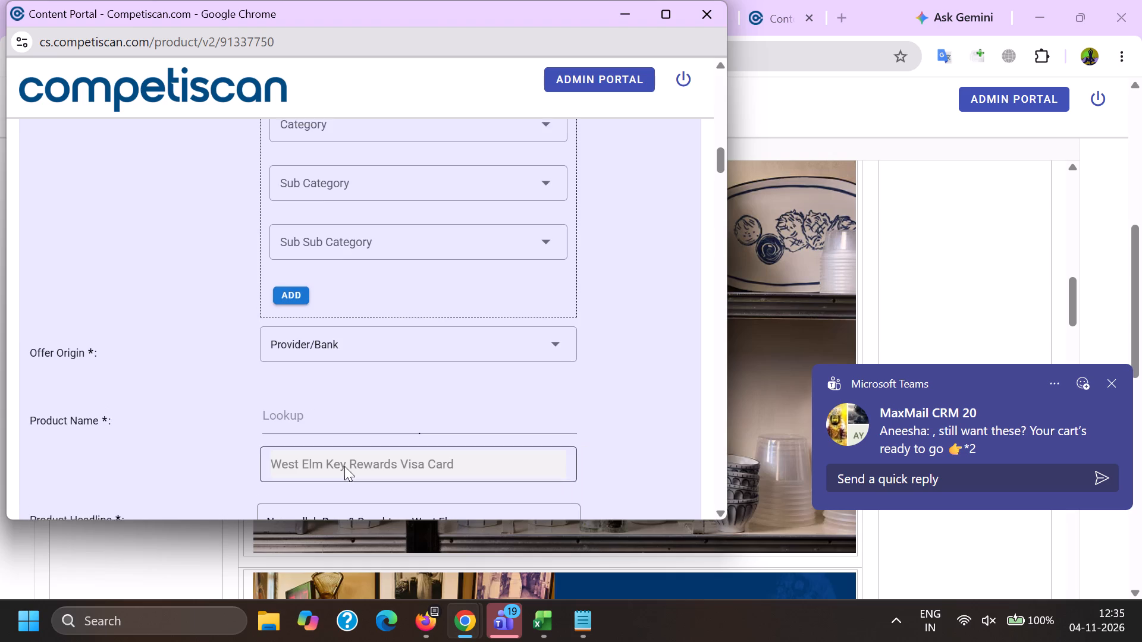
pyautogui.click(341, 354)
# Replace the product headline with the subject "New collab: Russ & Daughters + West Elm" copied from the email header.
pyautogui.scroll(-6, 366, 242)
pyautogui.moveTo(490, 305); pyautogui.dragTo(0, 269)
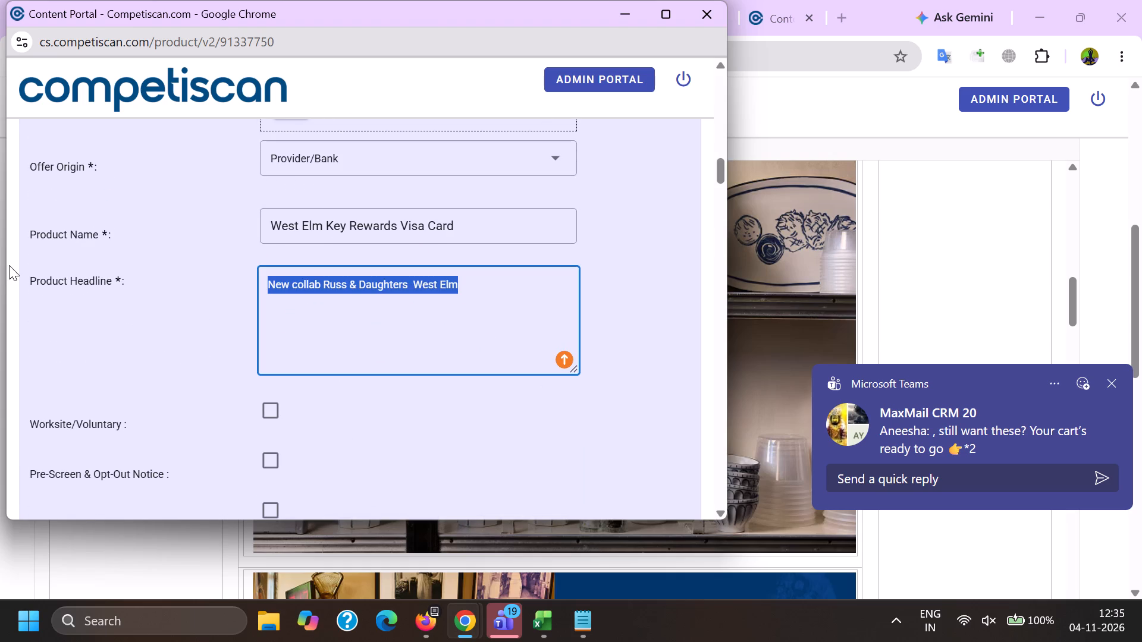
pyautogui.press('BackSpace')
pyautogui.hotkey('alt', 'Tab')
pyautogui.scroll(15, 200, 268)
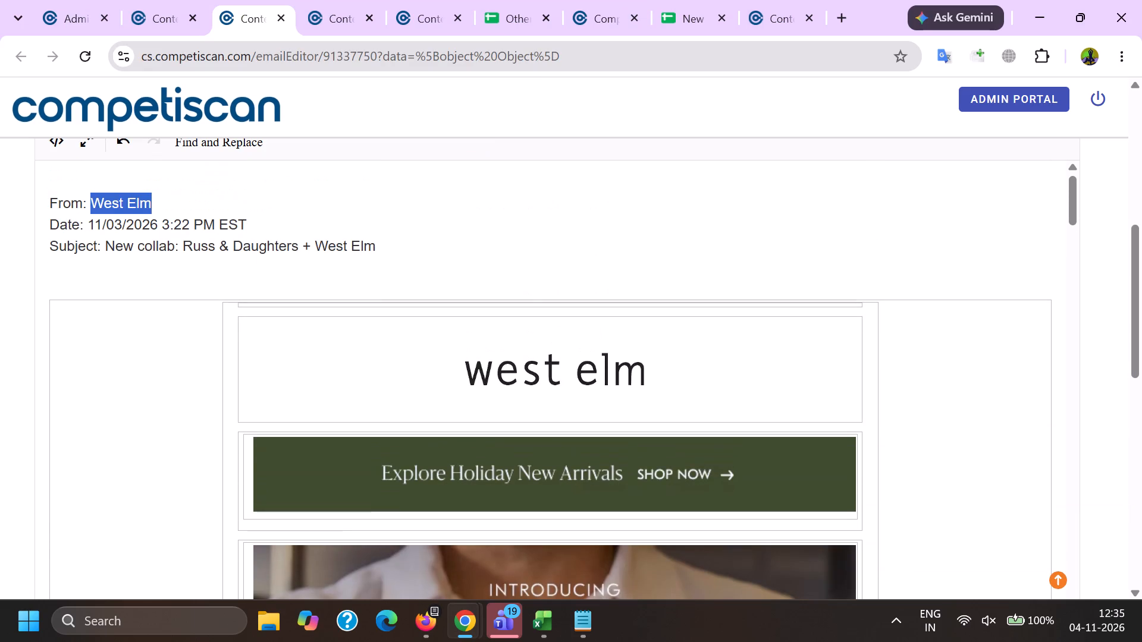
pyautogui.moveTo(106, 251); pyautogui.dragTo(408, 254)
pyautogui.hotkey('ctrl', 'c')
pyautogui.hotkey('alt', 'Tab')
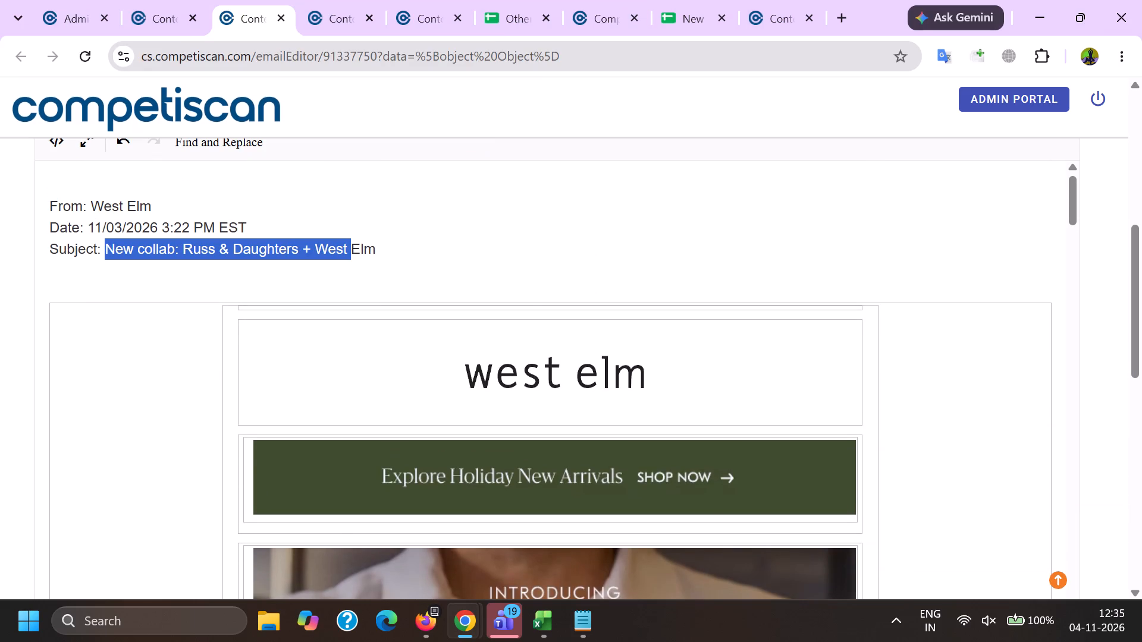
pyautogui.hotkey('ctrl', 'v')
# Insert "Plus" before West Elm in the product headline and end the sentence with a period.
pyautogui.click(416, 291)
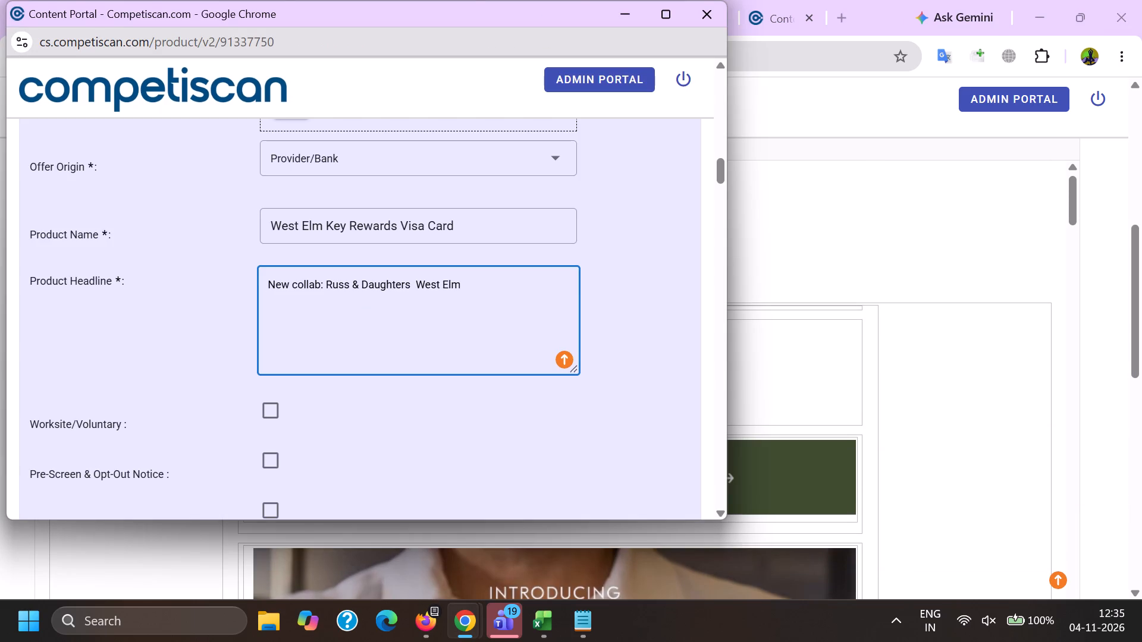
pyautogui.press('u')
pyautogui.press('s')
pyautogui.click(413, 308)
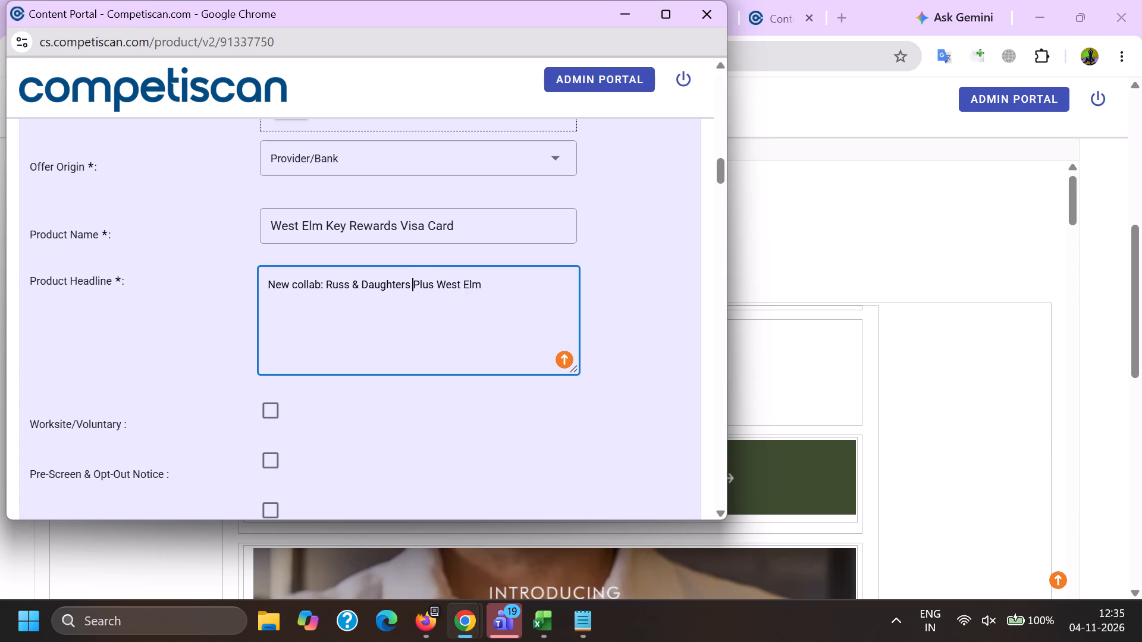
pyautogui.click(570, 284)
pyautogui.press('.')
pyautogui.press('space')
# Append "Earn 10% Back in Rewards", copied from the headline of product entry 20990965, to the product headline of 91337750.
pyautogui.hotkey('alt', 'Tab')
pyautogui.click(771, 0)
pyautogui.scroll(6, 689, 341)
pyautogui.scroll(-8, 689, 355)
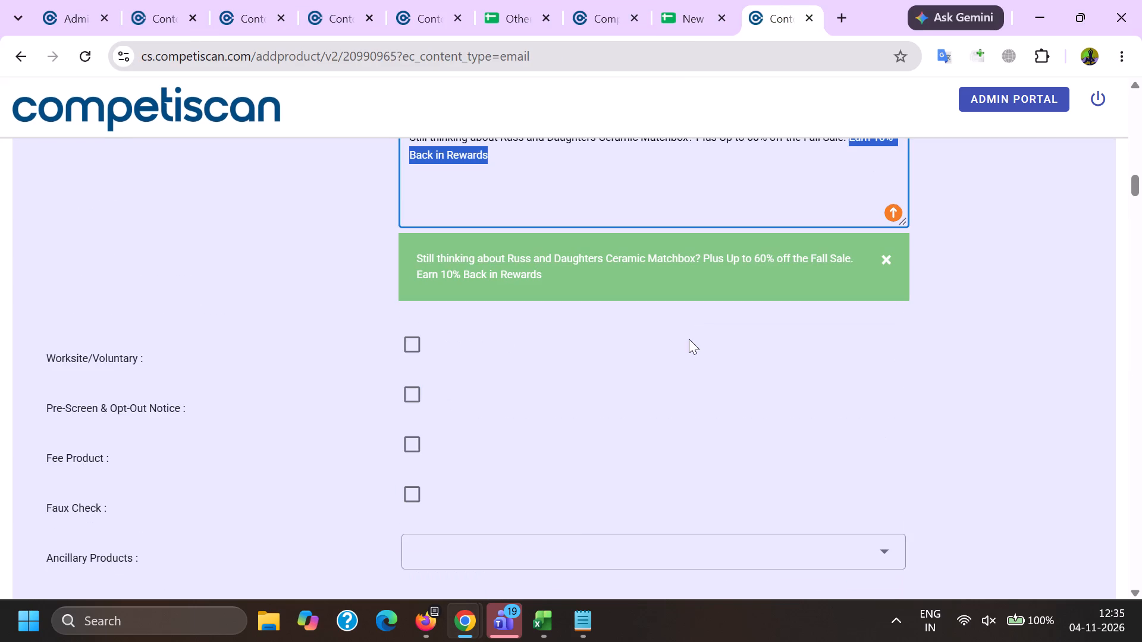
pyautogui.hotkey('ctrl', 'c')
pyautogui.hotkey('alt', 'Tab')
pyautogui.hotkey('ctrl', 'v')
# Choose a response mechanism and set the mailing type to Acquisition.
pyautogui.scroll(-4, 360, 287)
pyautogui.click(304, 324)
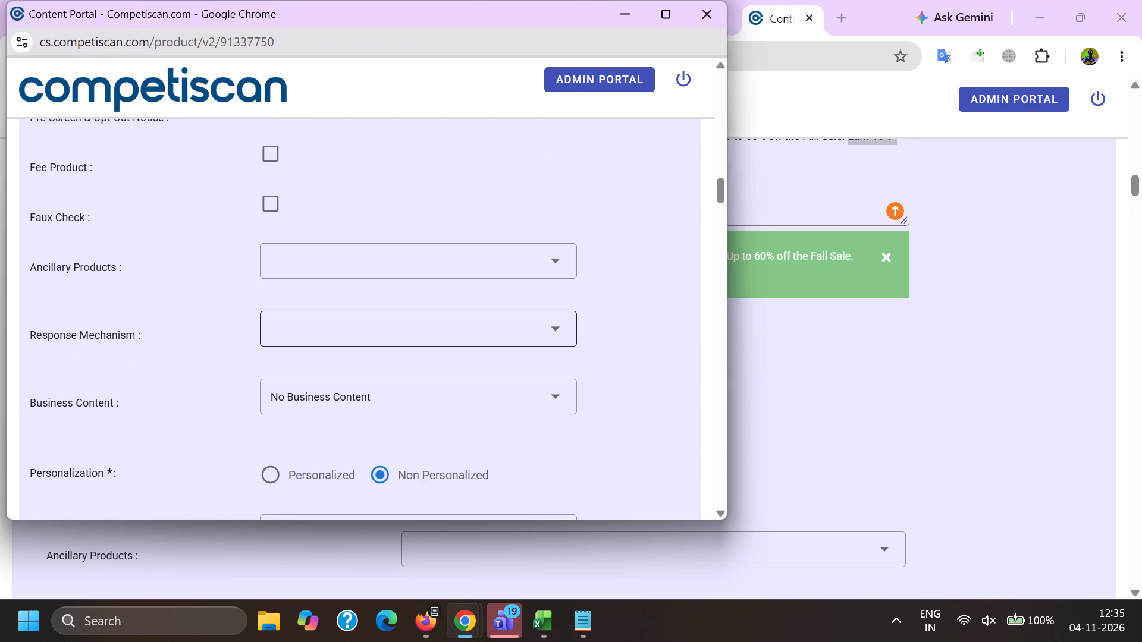
pyautogui.scroll(-9, 341, 215)
pyautogui.scroll(6, 302, 346)
pyautogui.scroll(-7, 331, 268)
pyautogui.click(356, 285)
pyautogui.moveTo(123, 265); pyautogui.dragTo(142, 267)
pyautogui.click(280, 273)
pyautogui.click(311, 307)
pyautogui.moveTo(195, 309); pyautogui.dragTo(215, 312)
# Select the applicable communication types, including Bonuses/Contests/Incentives.
pyautogui.click(316, 324)
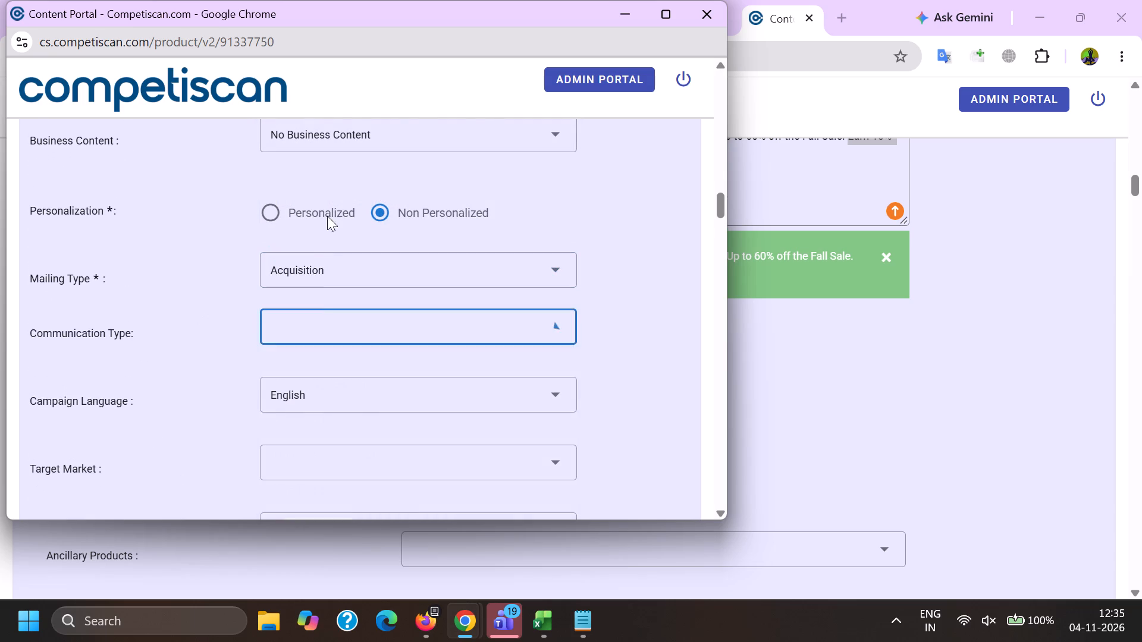
pyautogui.scroll(-1, 327, 216)
pyautogui.click(353, 374)
pyautogui.scroll(-5, 353, 373)
pyautogui.click(338, 287)
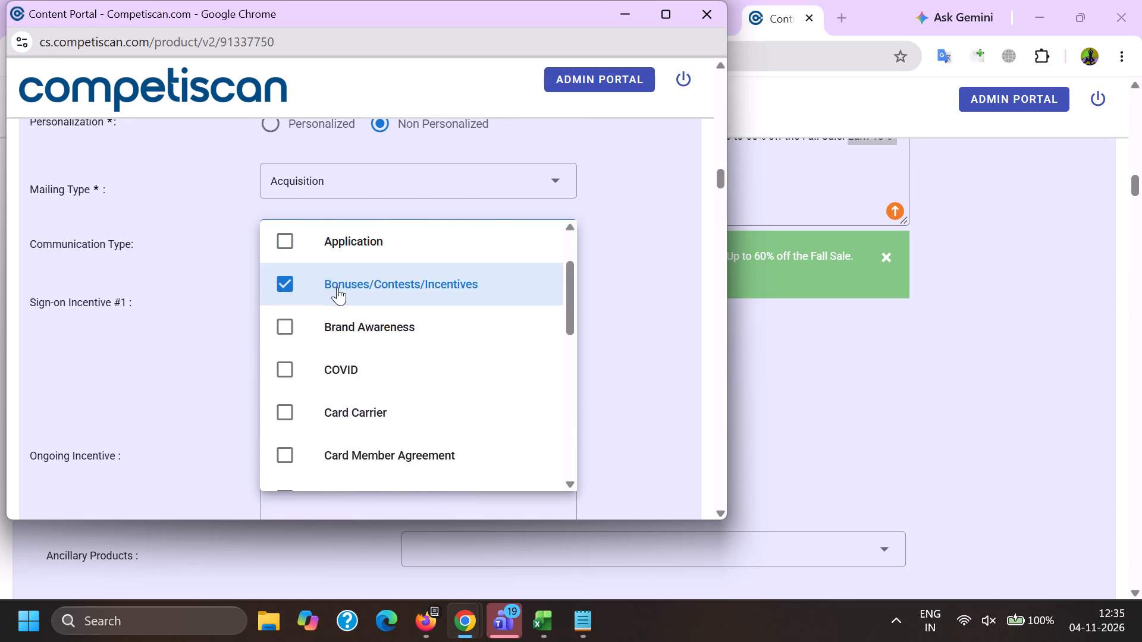
pyautogui.scroll(-4, 339, 408)
pyautogui.click(338, 278)
pyautogui.scroll(-9, 339, 371)
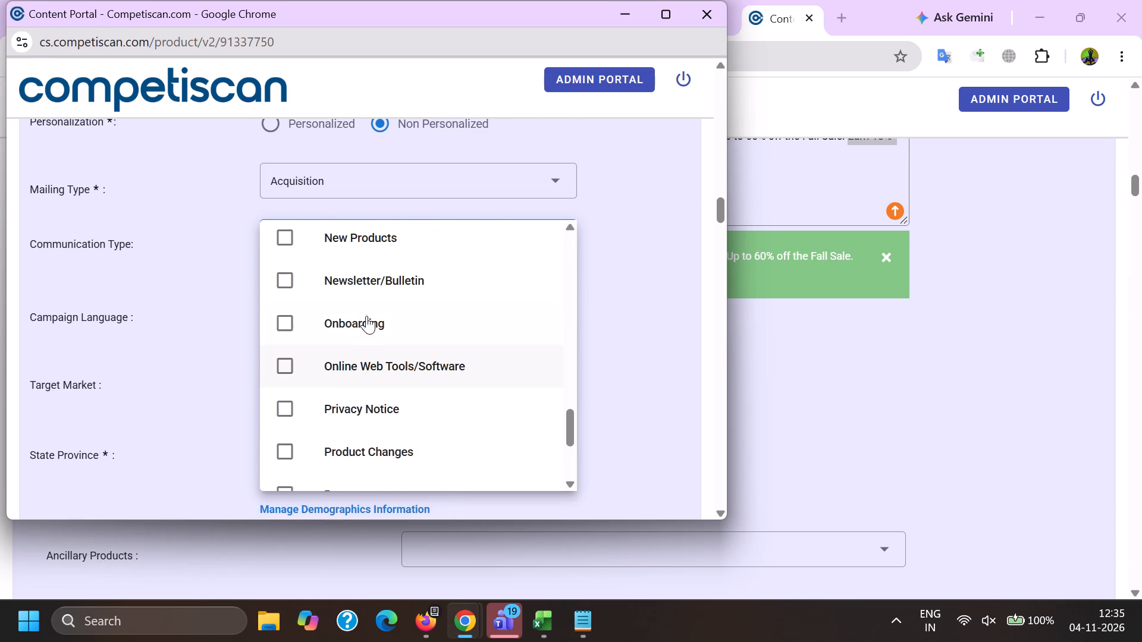
pyautogui.scroll(3, 350, 388)
pyautogui.click(360, 424)
pyautogui.click(134, 396)
# In the payment card offer details, set the primary card level to Visa Signature and the card network to Visa.
pyautogui.scroll(-5, 221, 259)
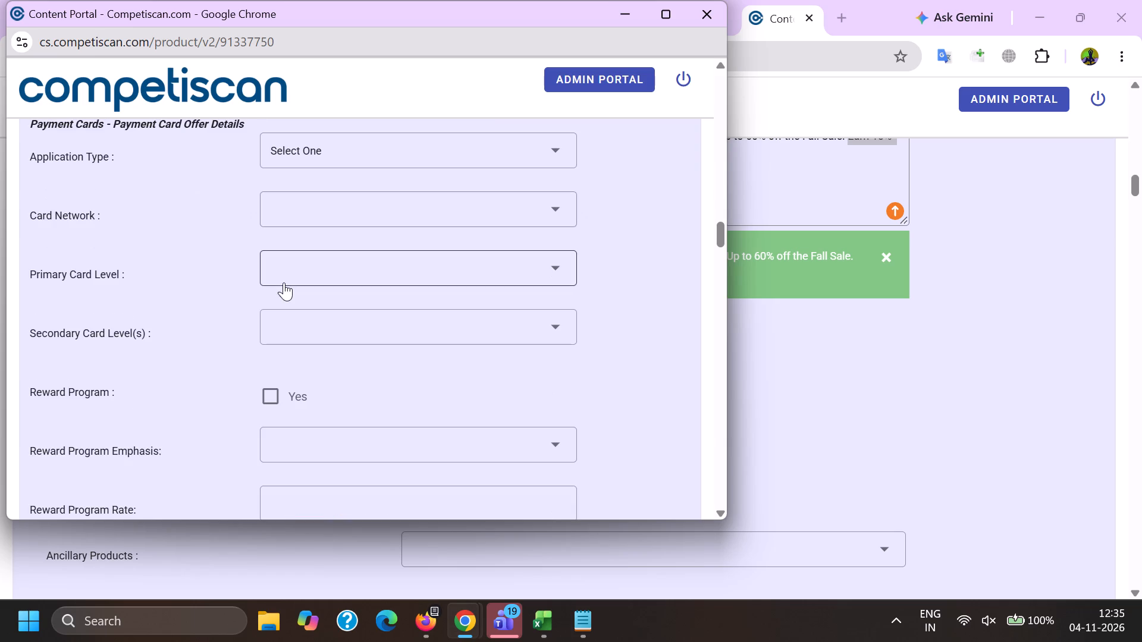
pyautogui.click(285, 270)
pyautogui.scroll(1, 291, 188)
pyautogui.scroll(-2, 291, 188)
pyautogui.scroll(-5, 326, 368)
pyautogui.click(353, 349)
pyautogui.click(135, 366)
pyautogui.scroll(2, 189, 347)
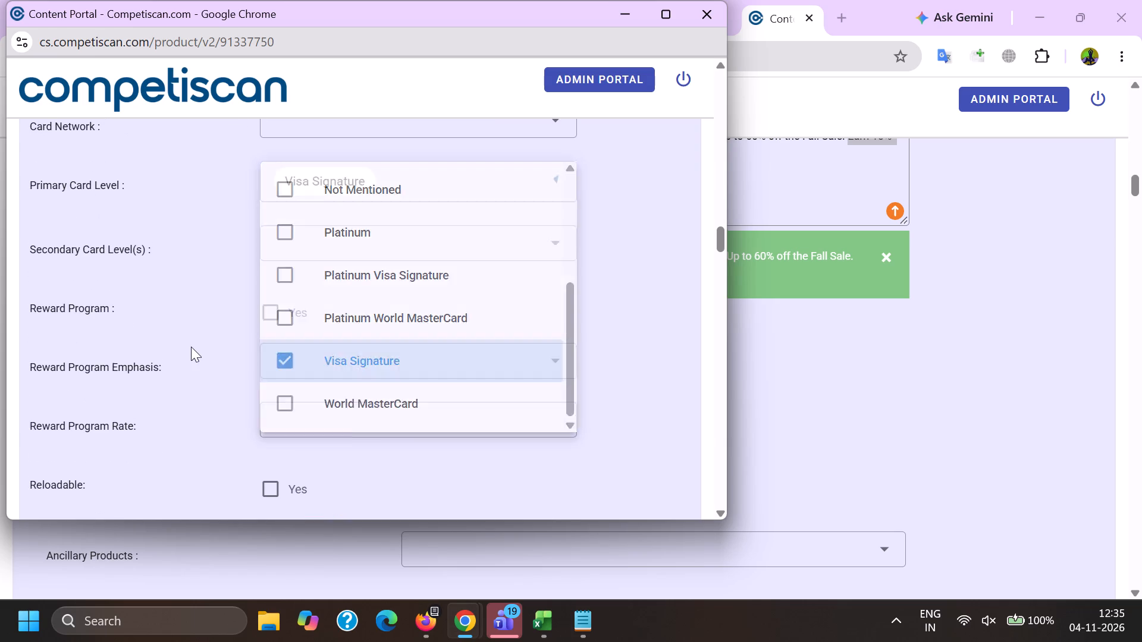
pyautogui.click(293, 293)
pyautogui.scroll(-1, 313, 230)
pyautogui.click(341, 373)
pyautogui.click(183, 366)
# Set the application type to Invitation to Apply and mark the reward program as Yes.
pyautogui.scroll(1, 257, 344)
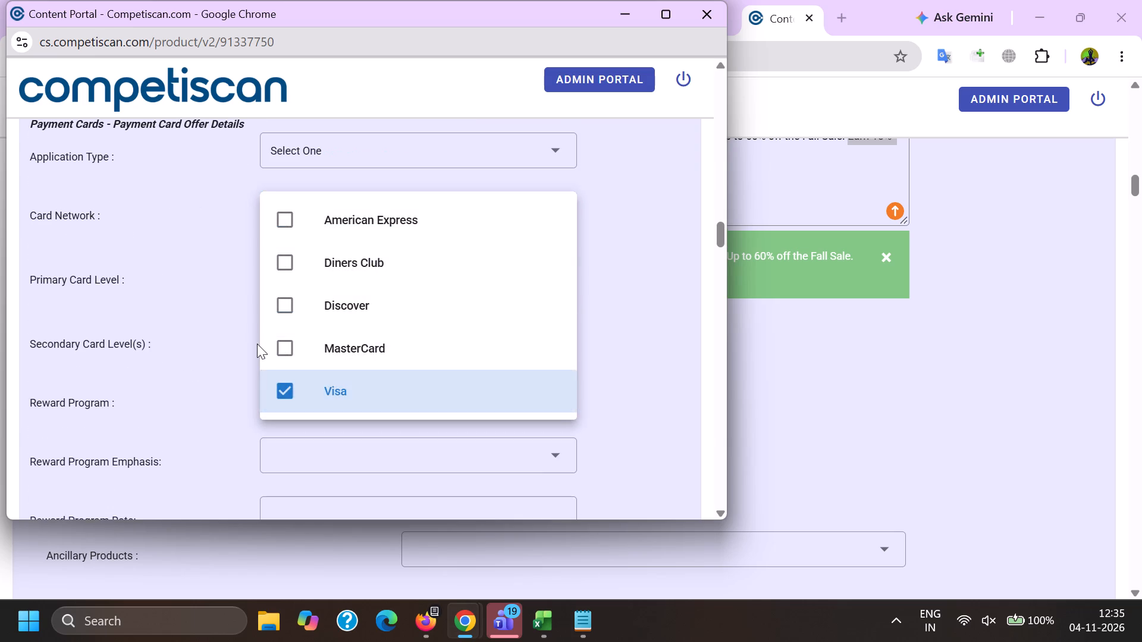
pyautogui.click(283, 244)
pyautogui.scroll(-1, 303, 177)
pyautogui.click(335, 229)
pyautogui.moveTo(206, 240); pyautogui.dragTo(212, 243)
pyautogui.click(268, 410)
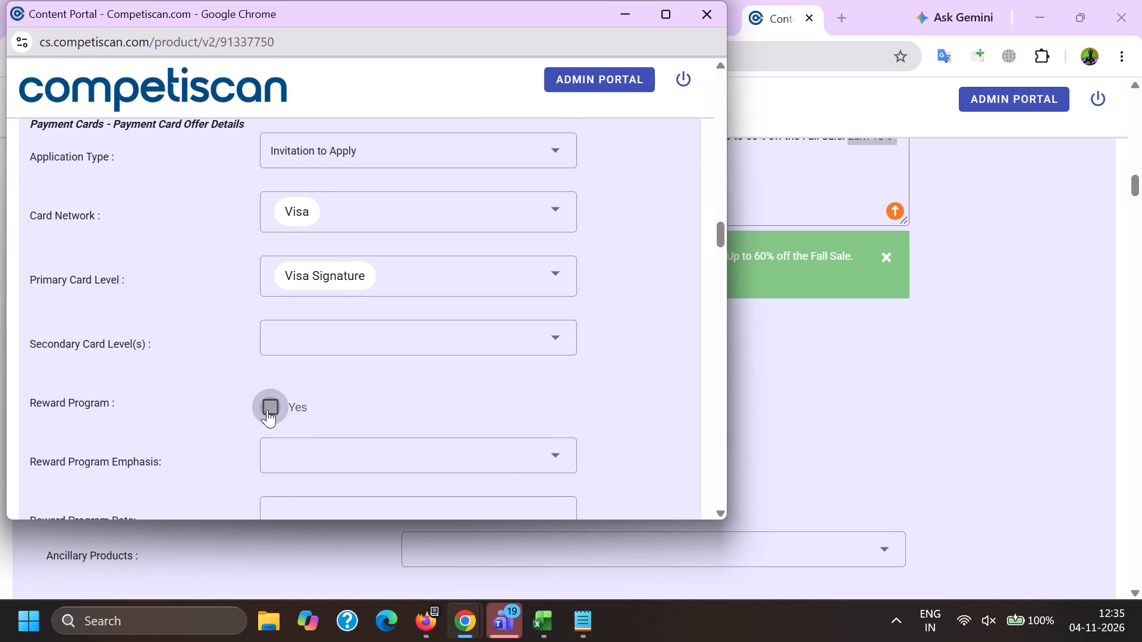
pyautogui.doubleClick(158, 418)
# Mark Credit Card Mentioned in the retail credit details and submit the product entry.
pyautogui.press('End')
pyautogui.moveTo(268, 223); pyautogui.dragTo(268, 230)
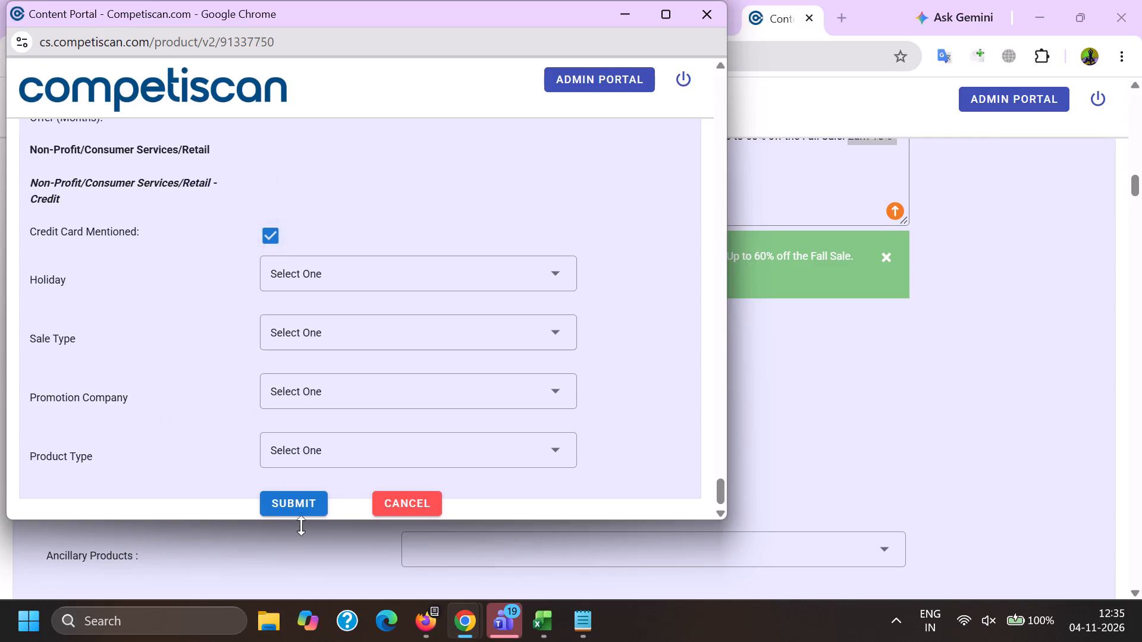
pyautogui.click(291, 508)
# Search the email list for the exact subject "Don't miss The Fall Sale + New collab: Russ & Daughters + West Elm", copied from email 91173906.
pyautogui.hotkey('alt', 'Tab')
pyautogui.click(239, 0)
pyautogui.click(179, 0)
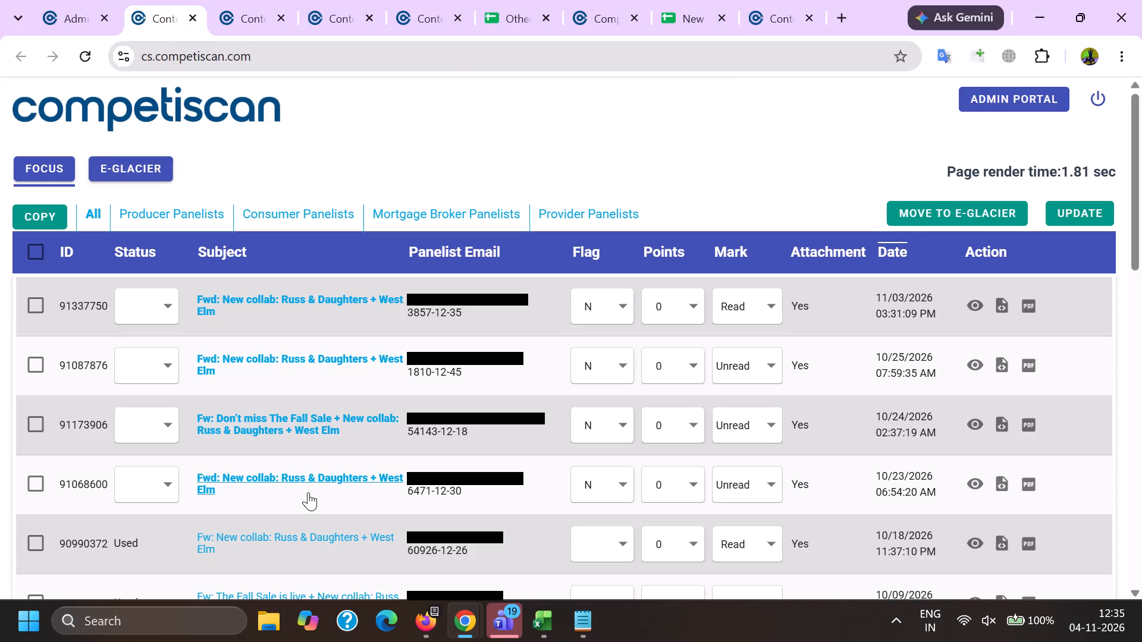
pyautogui.scroll(-1, 299, 495)
pyautogui.moveTo(217, 321); pyautogui.dragTo(349, 350)
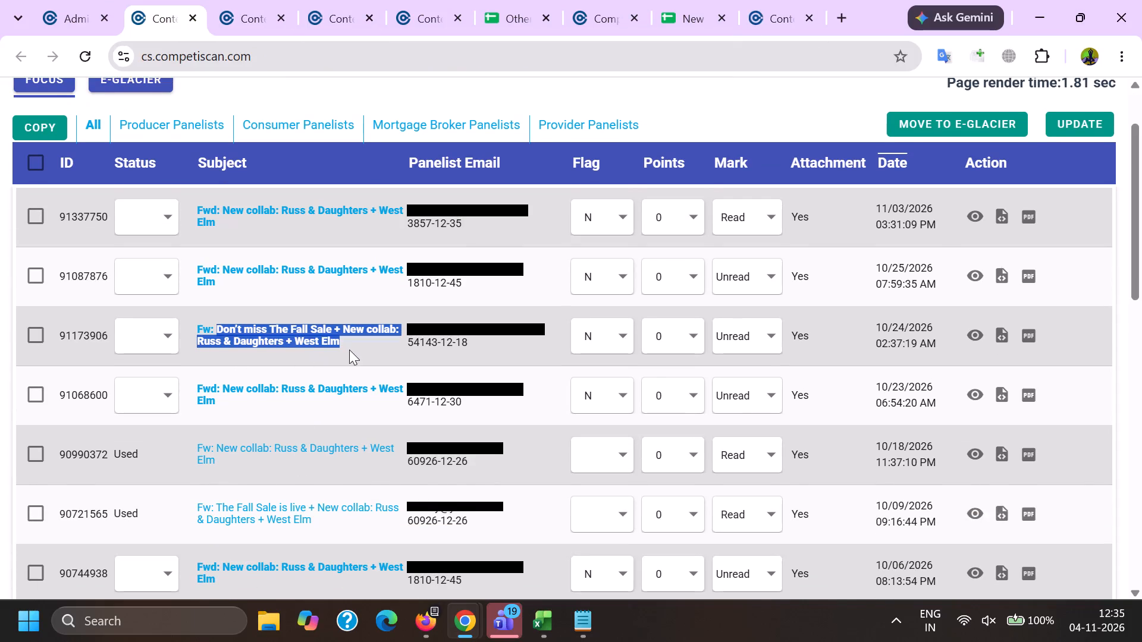
pyautogui.moveTo(349, 350); pyautogui.dragTo(363, 351)
pyautogui.hotkey('ctrl', 'c')
pyautogui.scroll(-14, 368, 366)
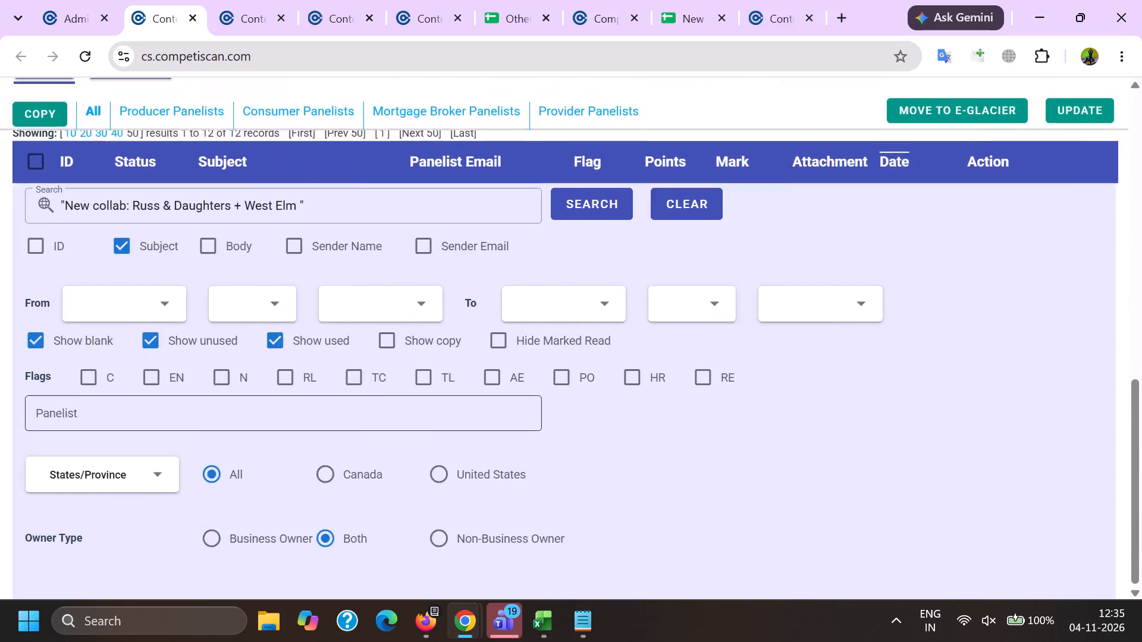
pyautogui.scroll(2, 344, 415)
pyautogui.moveTo(377, 376); pyautogui.dragTo(0, 382)
pyautogui.press('BackSpace')
pyautogui.hotkey('shift', '"')
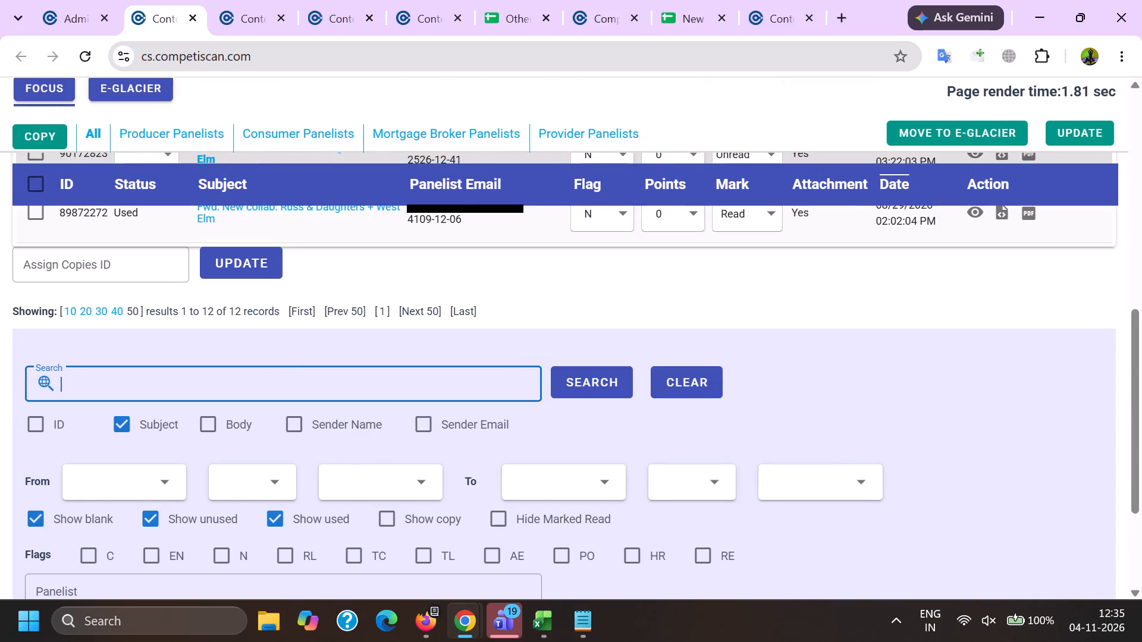
pyautogui.hotkey('ctrl', 'v')
pyautogui.hotkey('shift', '"')
pyautogui.press('Return')
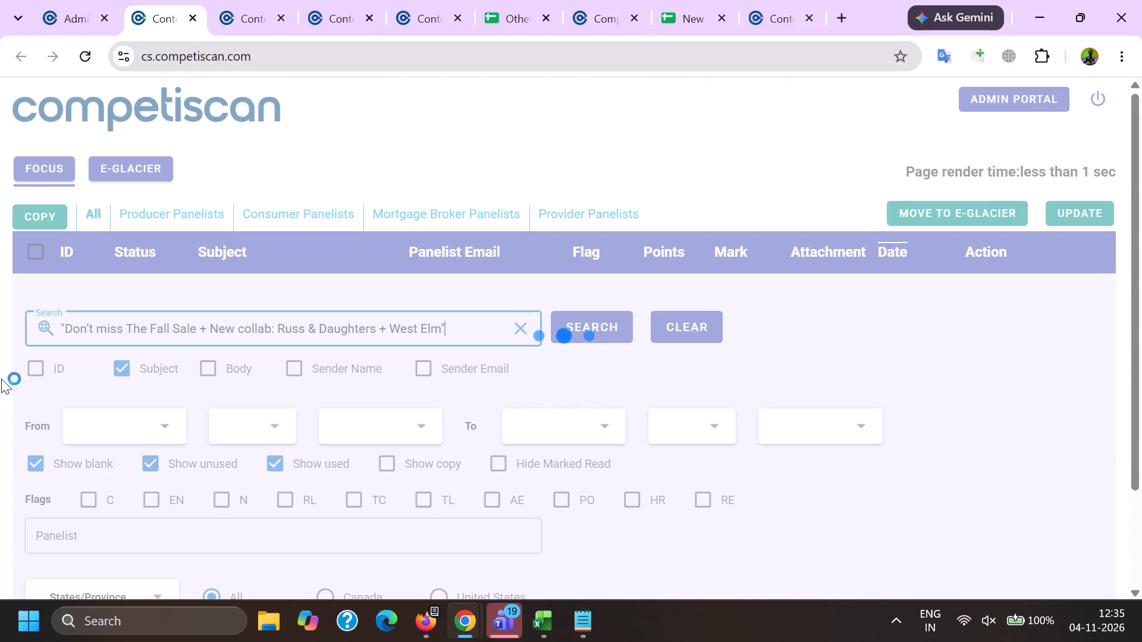
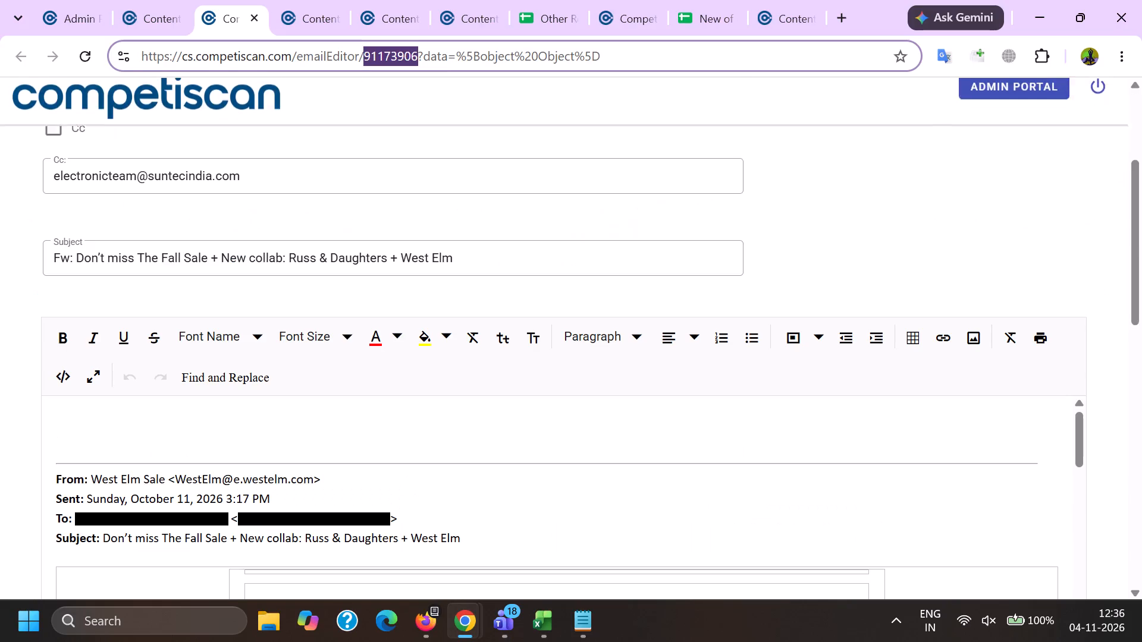
pyautogui.click(548, 622)
pyautogui.click(718, 561)
pyautogui.click(125, 371)
pyautogui.hotkey('ctrl', 'v')
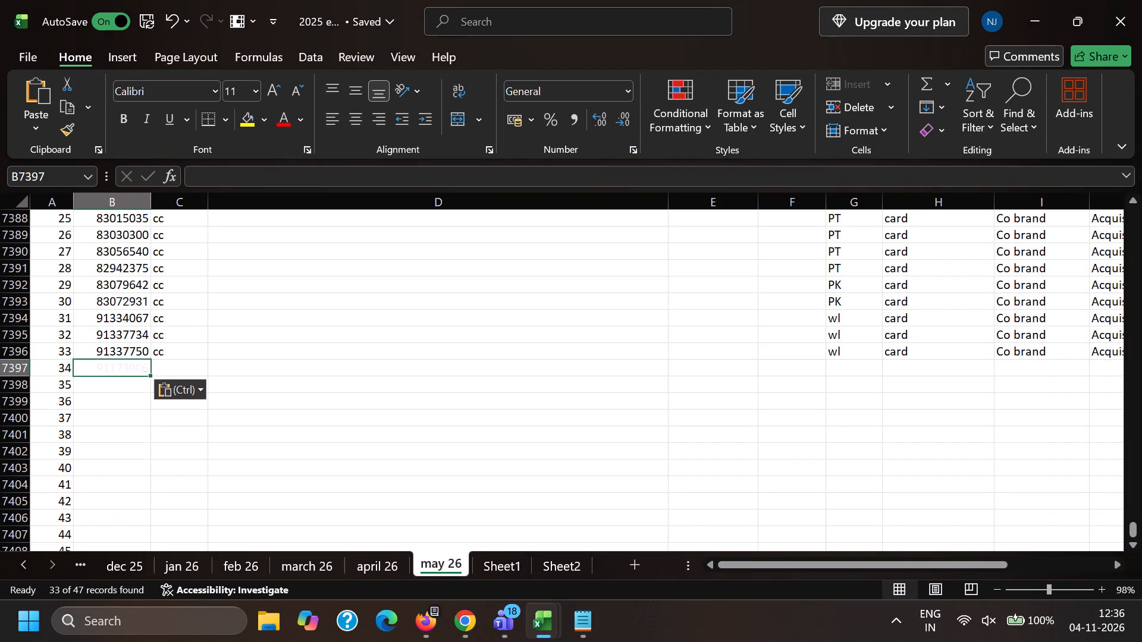
pyautogui.click(170, 364)
pyautogui.press('c')
pyautogui.press('c')
pyautogui.press('Down')
pyautogui.press('Up')
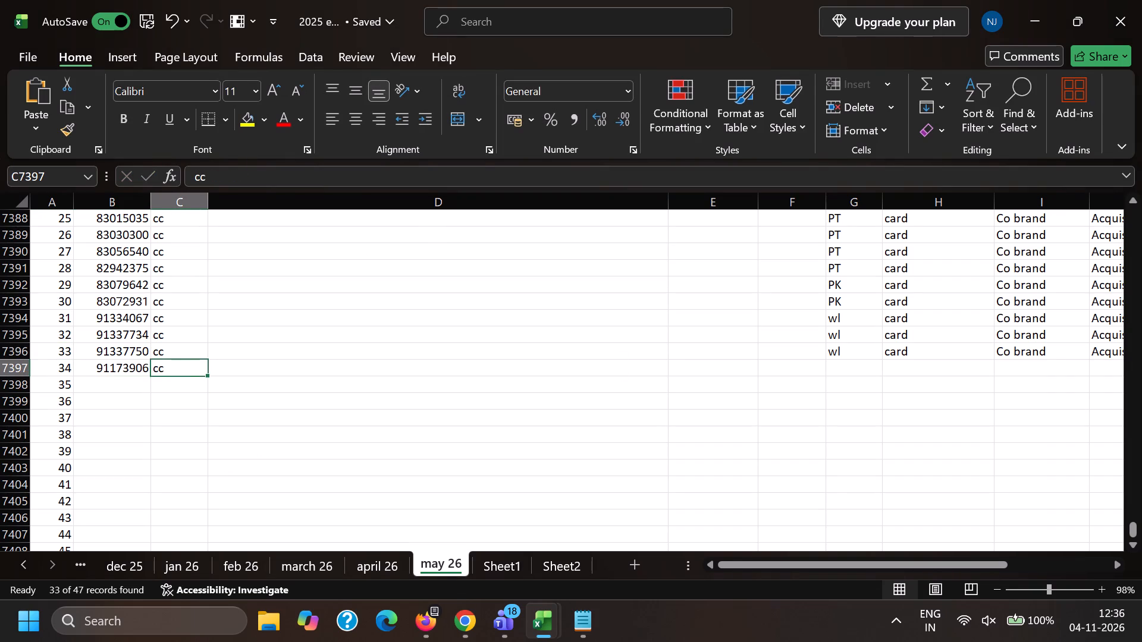
pyautogui.press('Right')
pyautogui.press('Right')
pyautogui.press('Right')
pyautogui.press('Right')
pyautogui.press('Up')
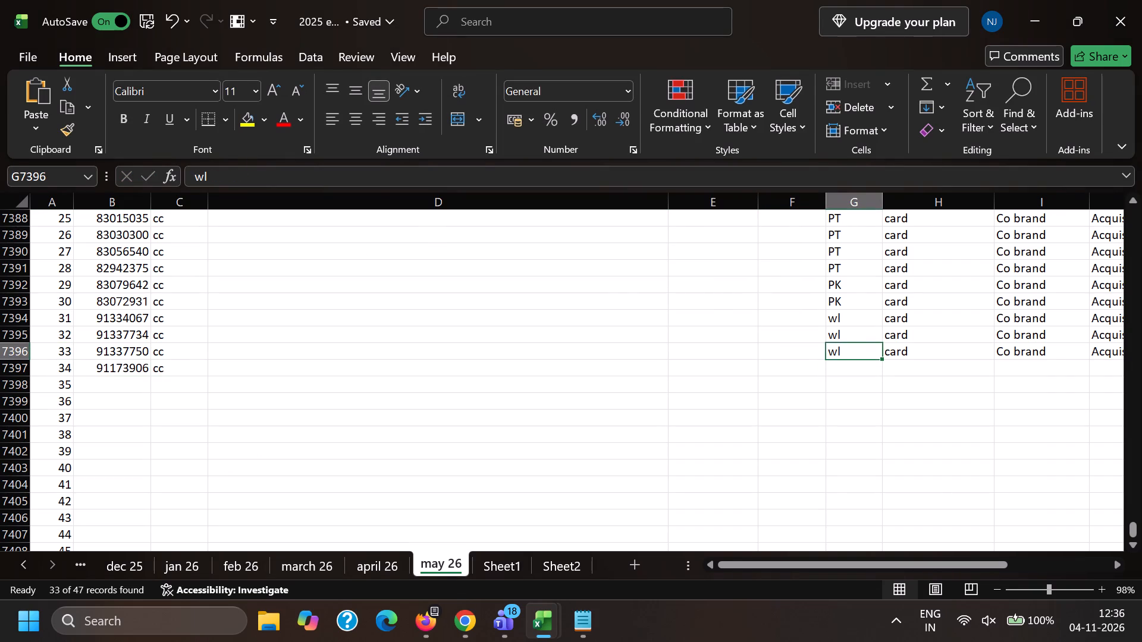
pyautogui.hotkey('shift', 'Right')
pyautogui.hotkey('shift', 'Right')
pyautogui.hotkey('shift', 'Right')
pyautogui.hotkey('ctrl', 'c')
pyautogui.press('Down')
pyautogui.hotkey('ctrl', 'v')
pyautogui.hotkey('ctrl', 'Left')
pyautogui.hotkey('ctrl', 'Left')
pyautogui.hotkey('ctrl', 'Left')
pyautogui.hotkey('ctrl', 'Left')
pyautogui.hotkey('ctrl', 'Left')
pyautogui.hotkey('ctrl', 'Left')
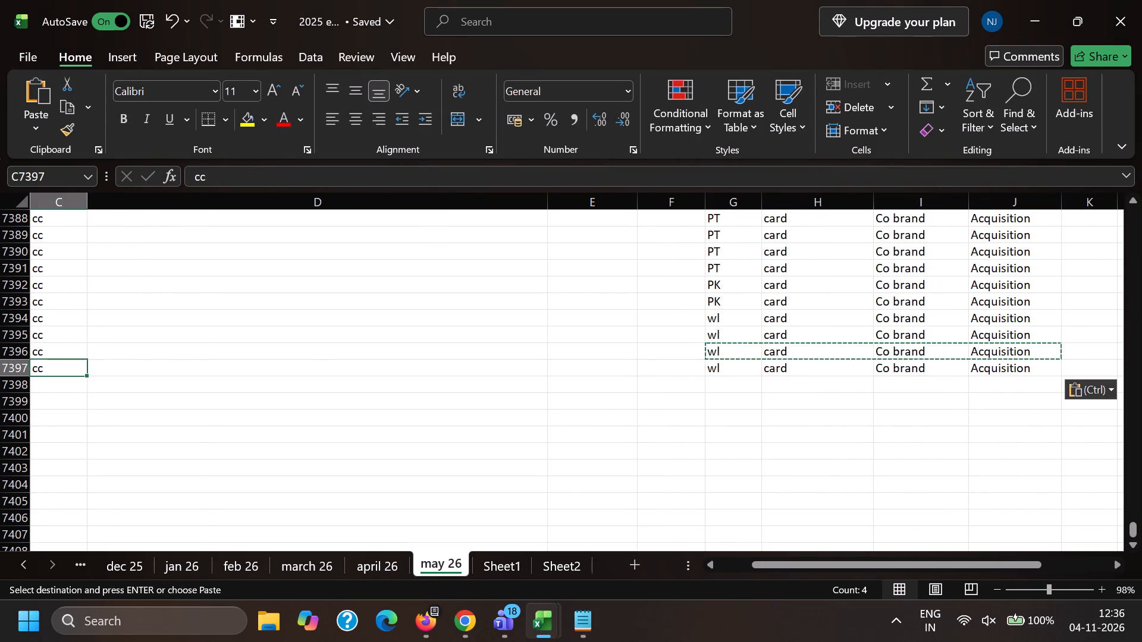
# Switch to the email editor for 91173906 in Chrome and delete the divider line above the email's header.
pyautogui.hotkey('alt', 'Tab')
pyautogui.scroll(-2, 193, 312)
pyautogui.click(46, 305)
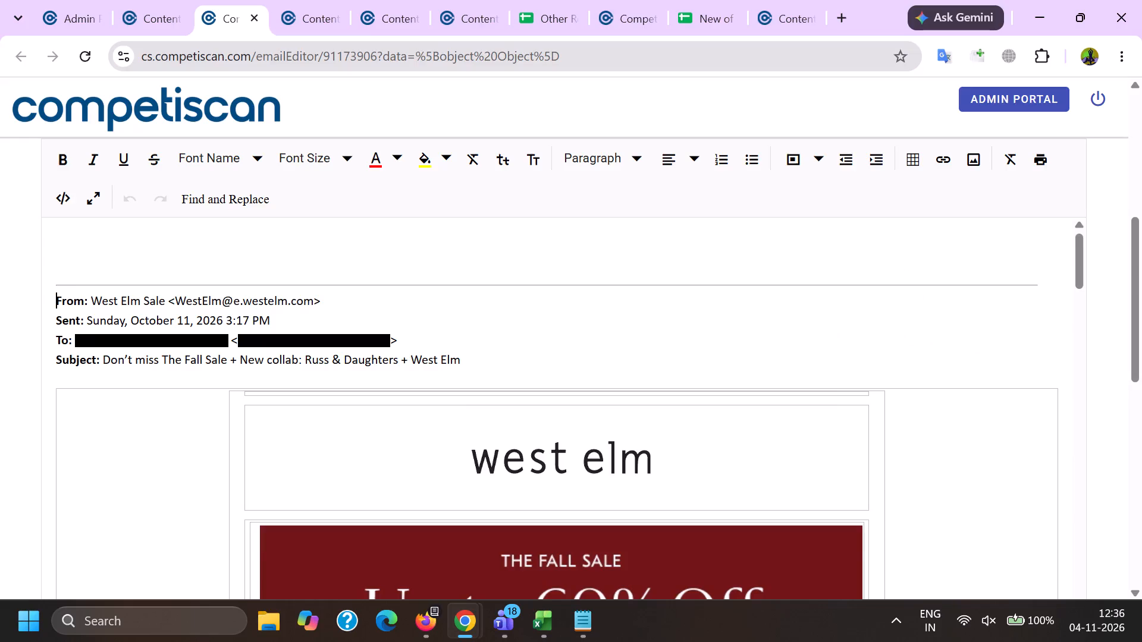
pyautogui.press('Return')
pyautogui.press('Return')
pyautogui.press('Return')
pyautogui.click(46, 307)
pyautogui.press('BackSpace')
pyautogui.press('BackSpace')
pyautogui.press('BackSpace')
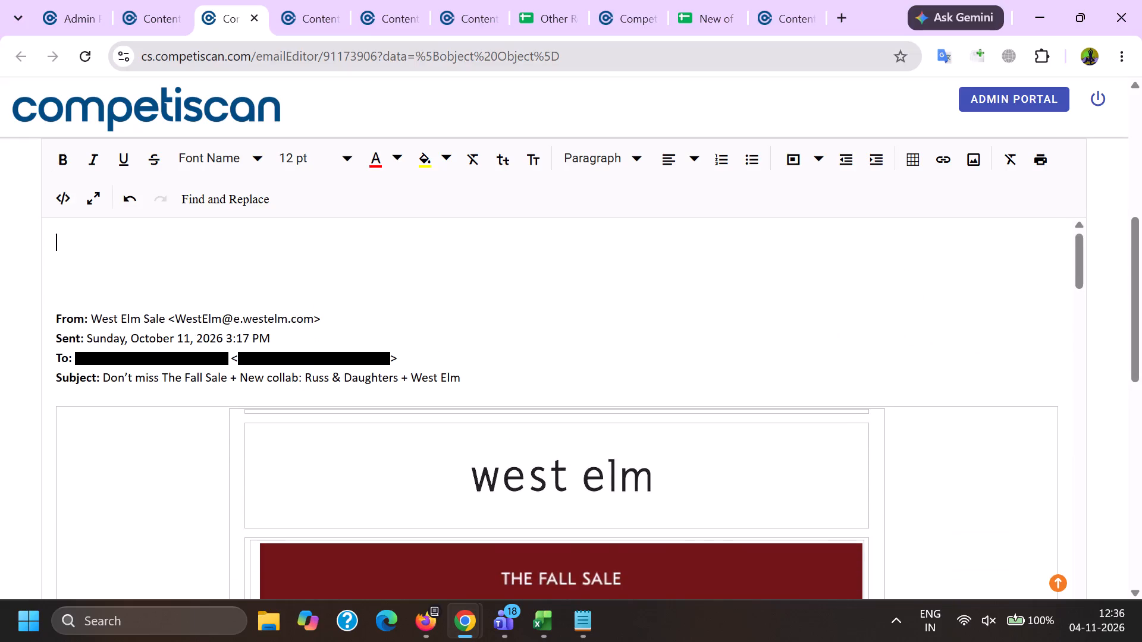
# Delete the recipient line and the sender's bracketed email address from the email header.
pyautogui.moveTo(53, 351); pyautogui.dragTo(425, 361)
pyautogui.press('BackSpace')
pyautogui.press('BackSpace')
pyautogui.moveTo(163, 317); pyautogui.dragTo(340, 323)
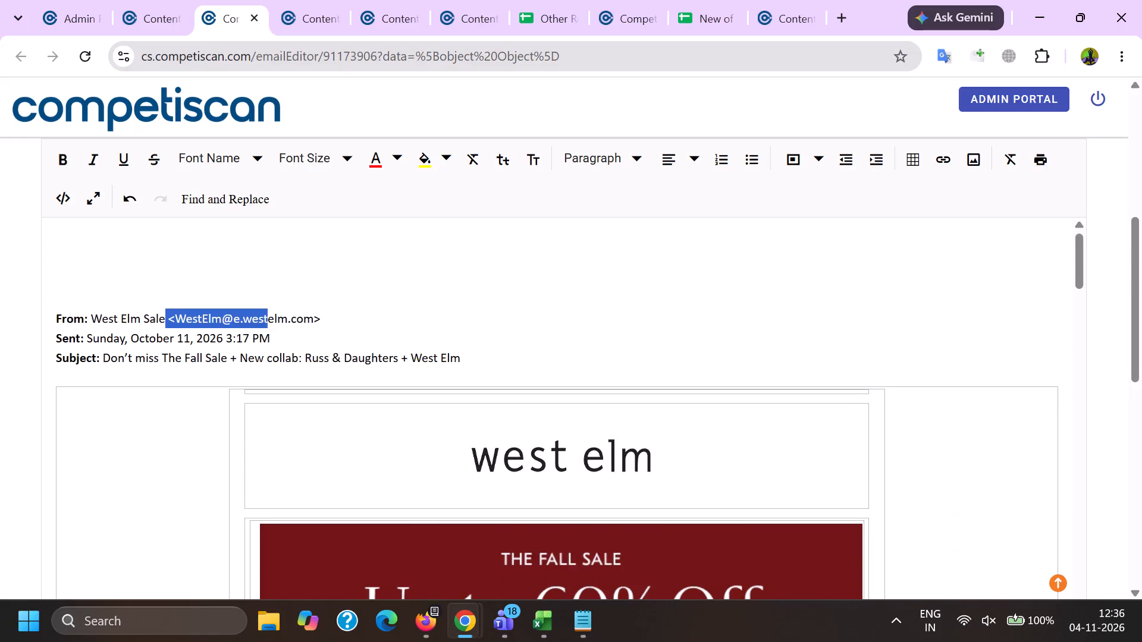
pyautogui.moveTo(340, 323); pyautogui.dragTo(343, 322)
pyautogui.press('BackSpace')
# Remove the hyperlinks from the "Our app is here!" image and the "view this email with images" text.
pyautogui.scroll(-20, 587, 420)
pyautogui.scroll(-20, 587, 420)
pyautogui.scroll(-12, 587, 420)
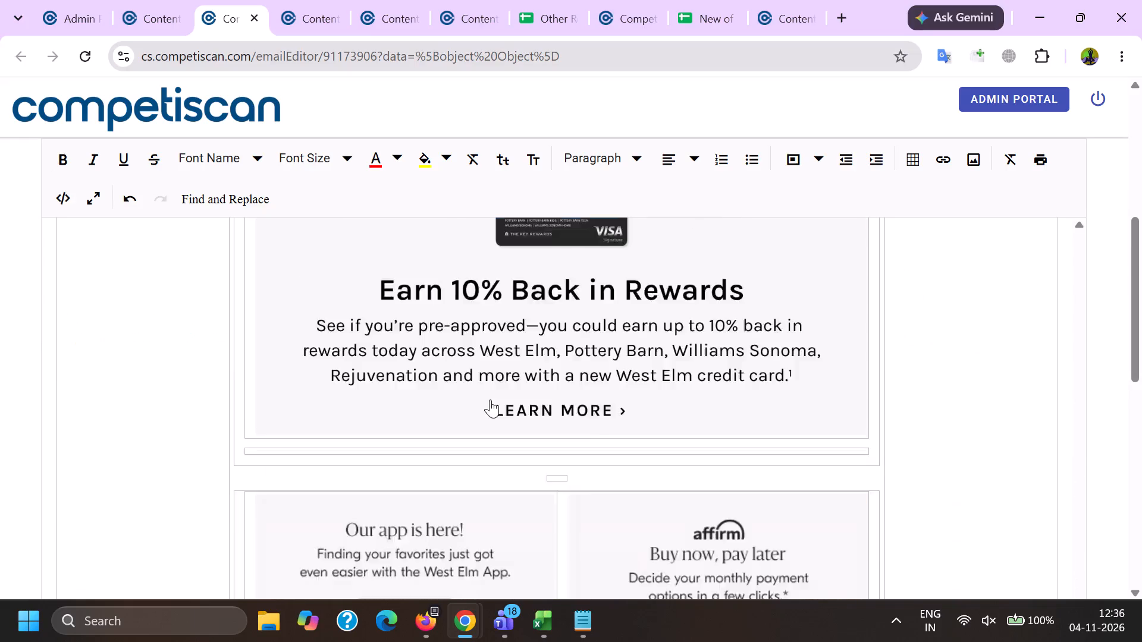
pyautogui.scroll(-8, 490, 399)
pyautogui.scroll(6, 469, 432)
pyautogui.click(374, 432)
pyautogui.click(369, 273)
pyautogui.scroll(-5, 369, 274)
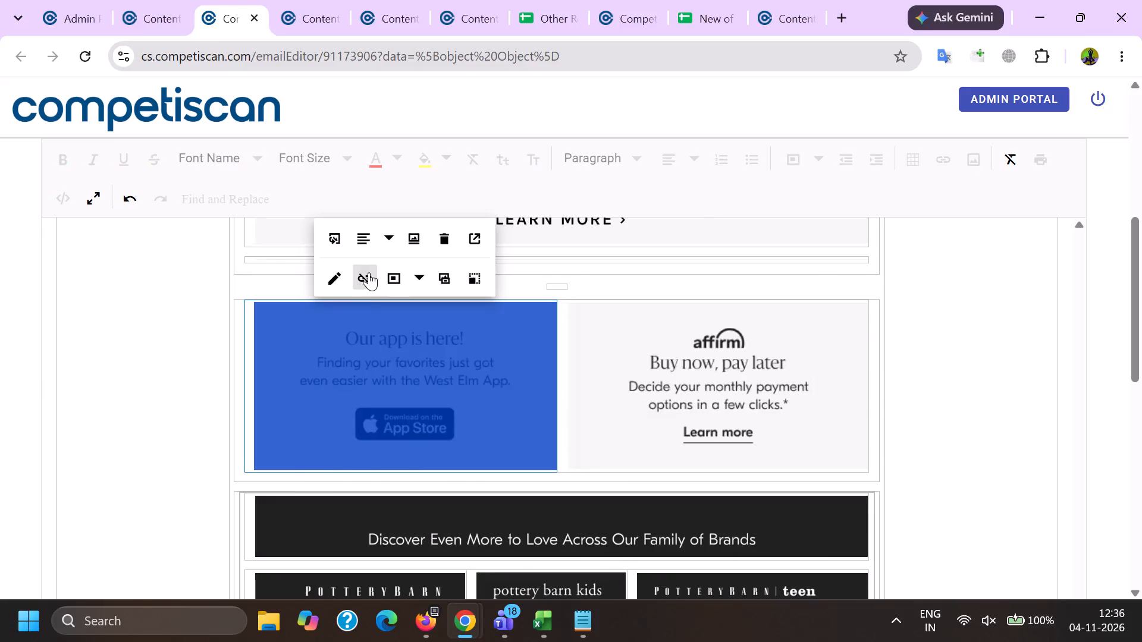
pyautogui.click(545, 366)
pyautogui.click(655, 400)
# In the footer, unlink "click here" in the email preferences sentence and delete the recipient's address after "This message was sent to".
pyautogui.scroll(-4, 610, 374)
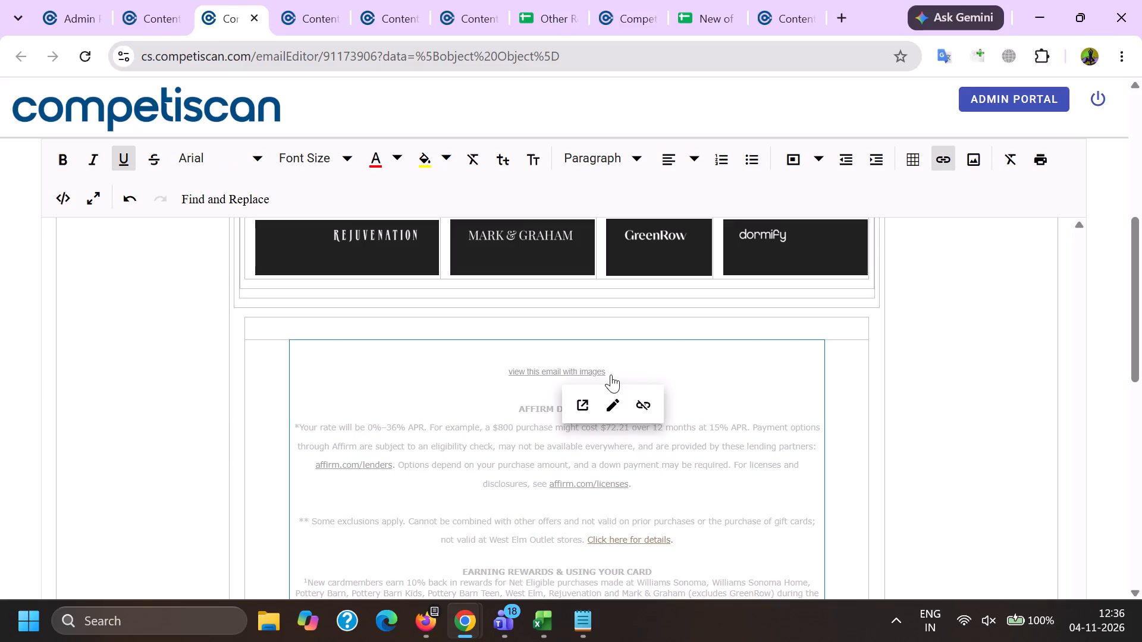
pyautogui.scroll(1, 579, 372)
pyautogui.scroll(-4, 578, 372)
pyautogui.scroll(-1, 565, 443)
pyautogui.scroll(-3, 532, 535)
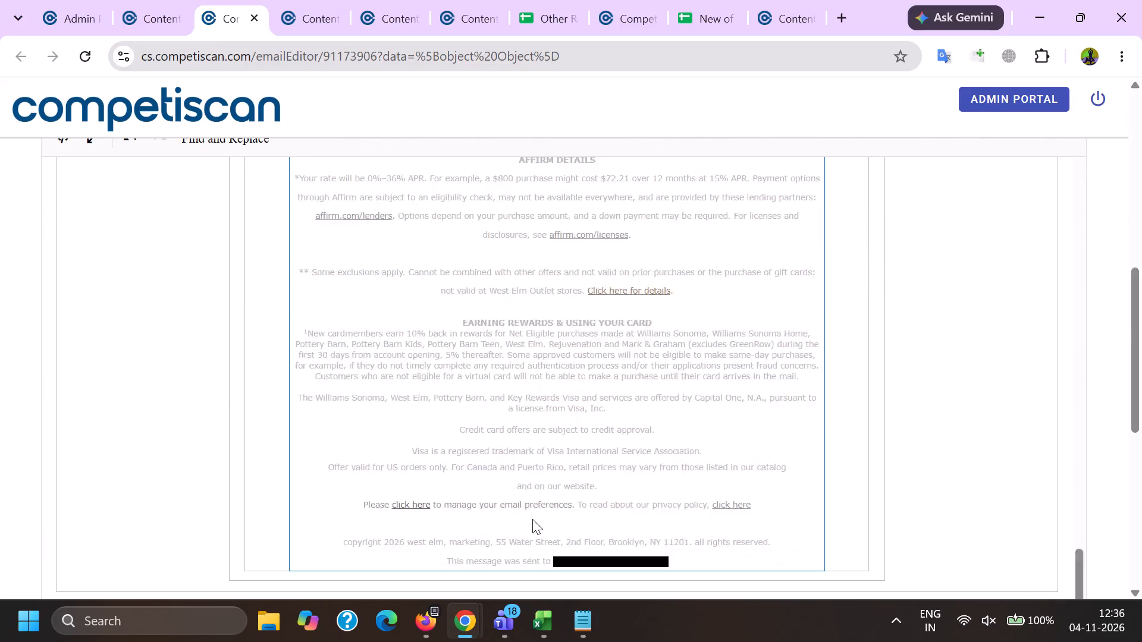
pyautogui.click(422, 310)
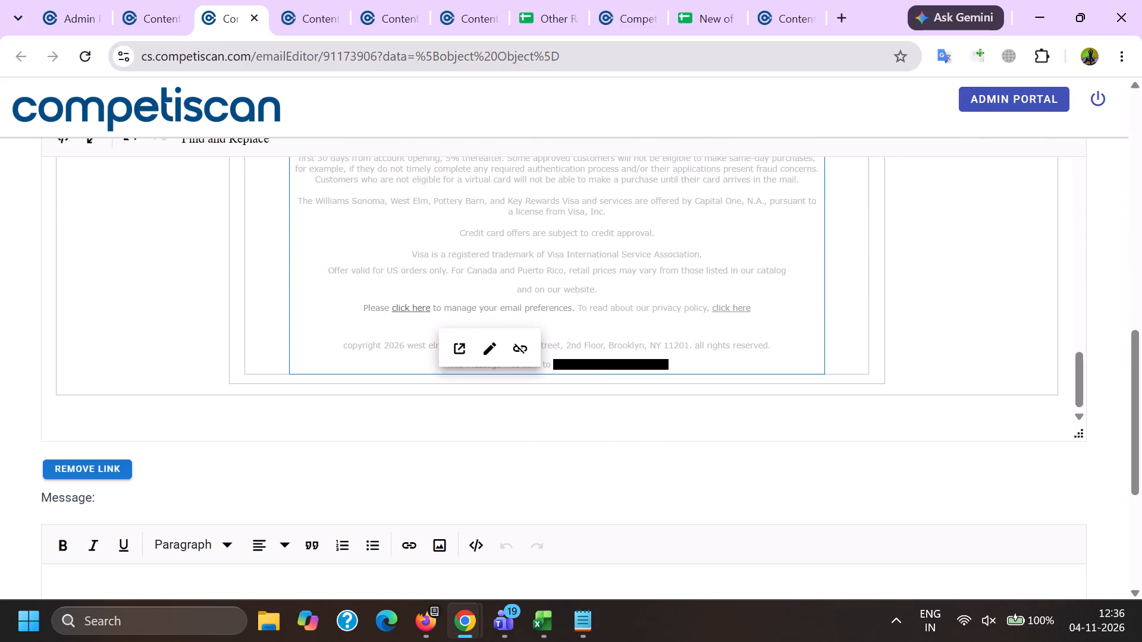
pyautogui.click(522, 349)
pyautogui.moveTo(550, 357); pyautogui.dragTo(699, 362)
pyautogui.press('BackSpace')
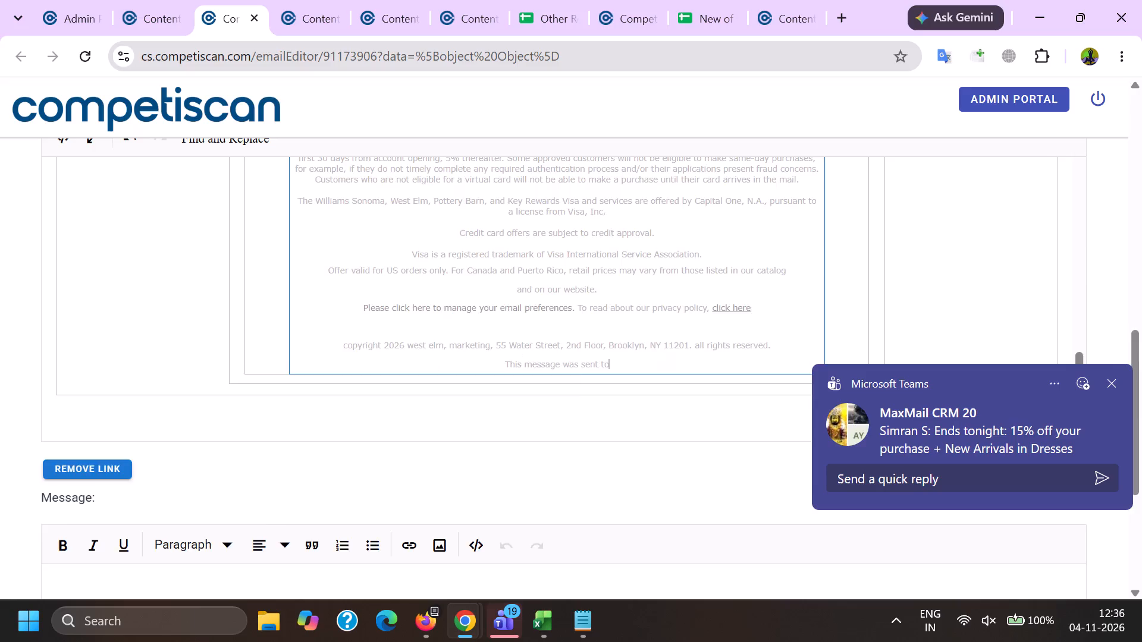
# Save the product info for the cleaned email 91173906.
pyautogui.scroll(-12, 581, 377)
pyautogui.click(418, 447)
pyautogui.click(290, 431)
pyautogui.scroll(10, 326, 415)
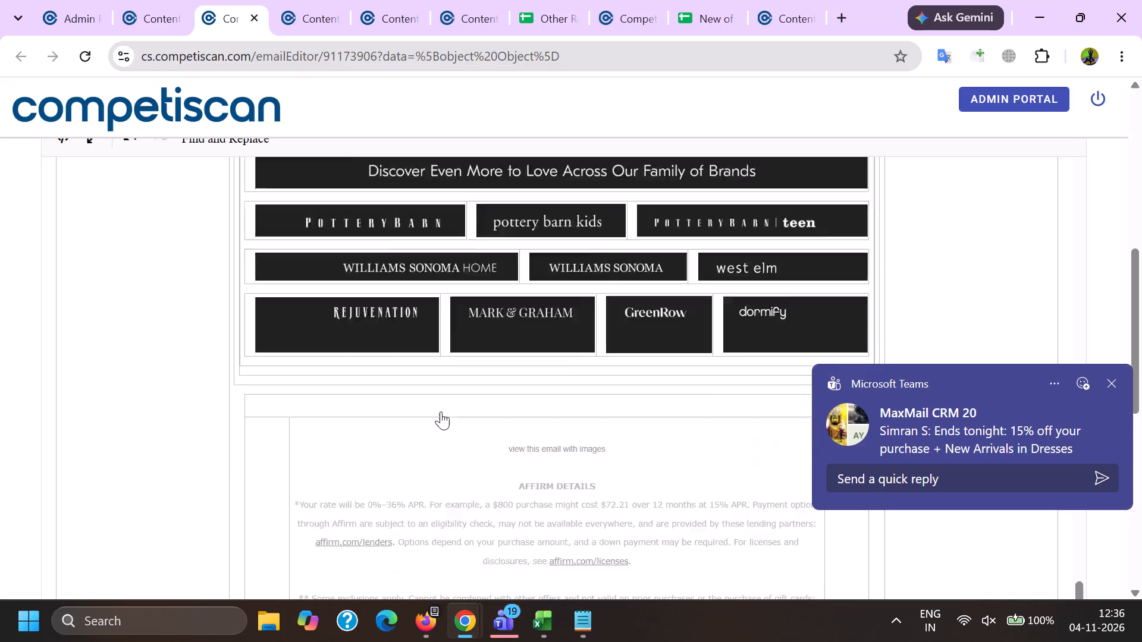
pyautogui.scroll(-17, 443, 407)
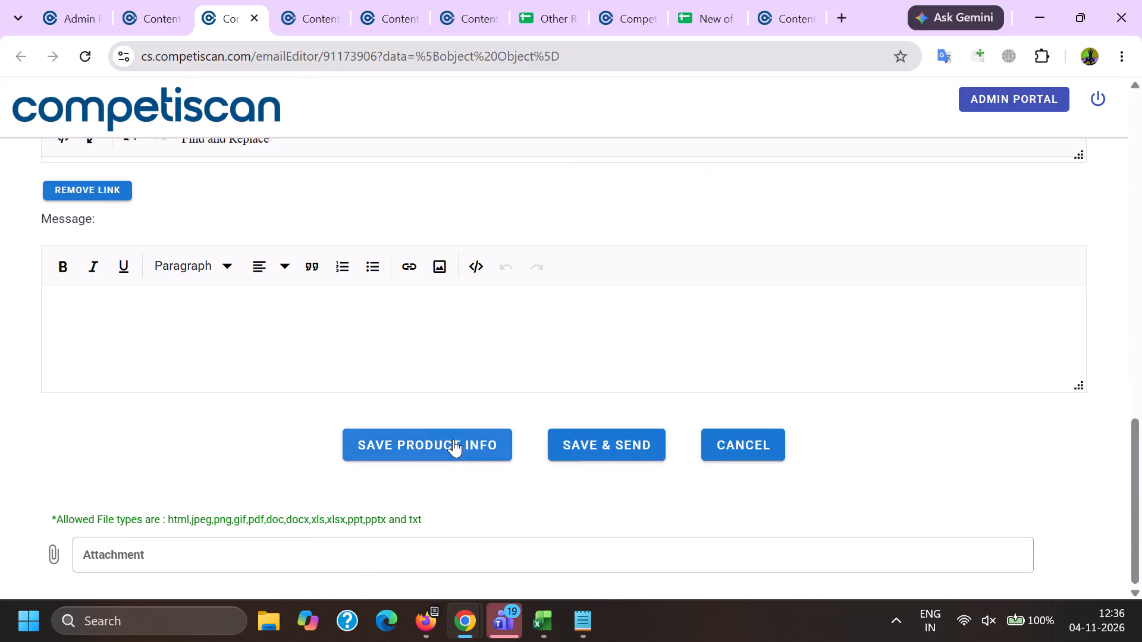
pyautogui.click(453, 439)
pyautogui.click(578, 355)
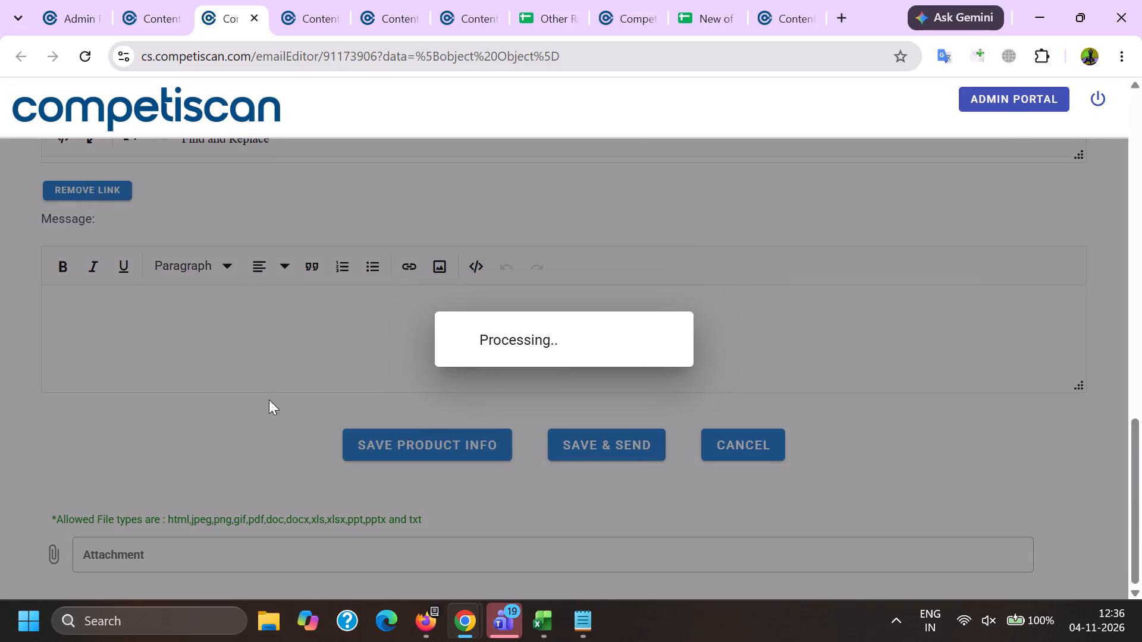
# Return to the product entry window for 91337750 and dismiss its update message.
pyautogui.click(0, 312)
pyautogui.click(67, 130)
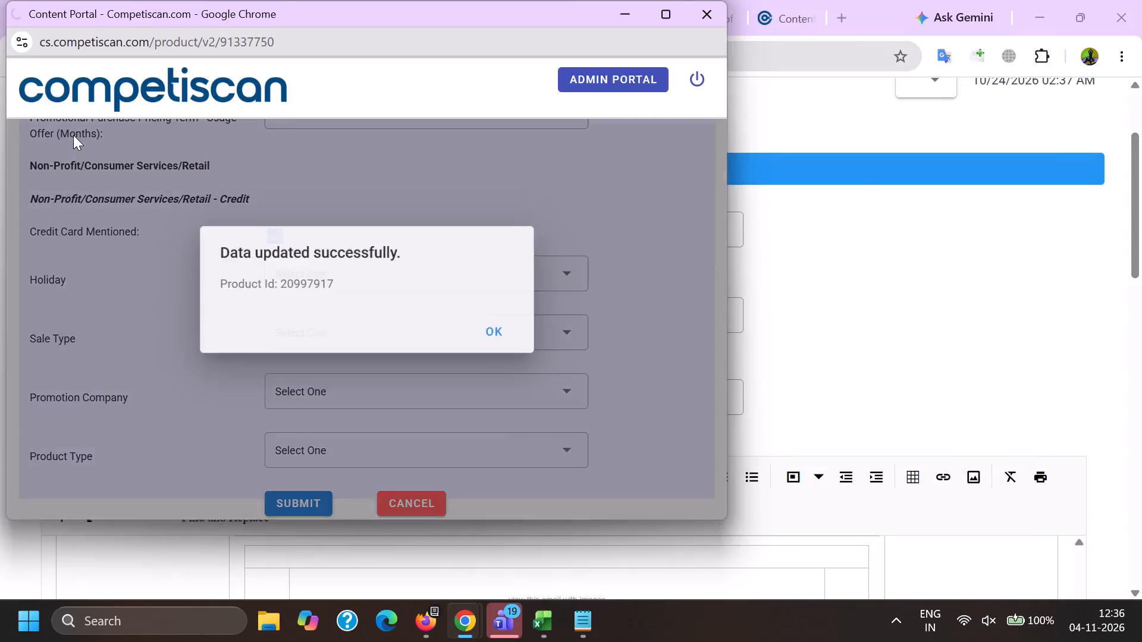
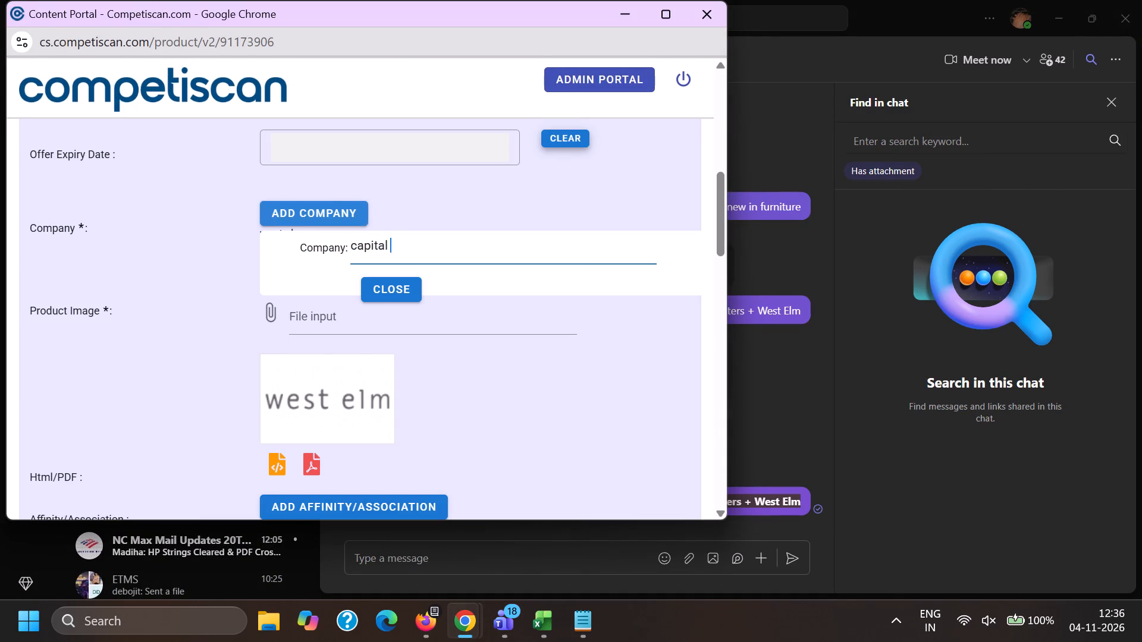
# Add Capital One as a second company and west elm (Retail) as the affinity, using west elm's product image.
pyautogui.write('one')
pyautogui.scroll(-3, 341, 225)
pyautogui.click(352, 234)
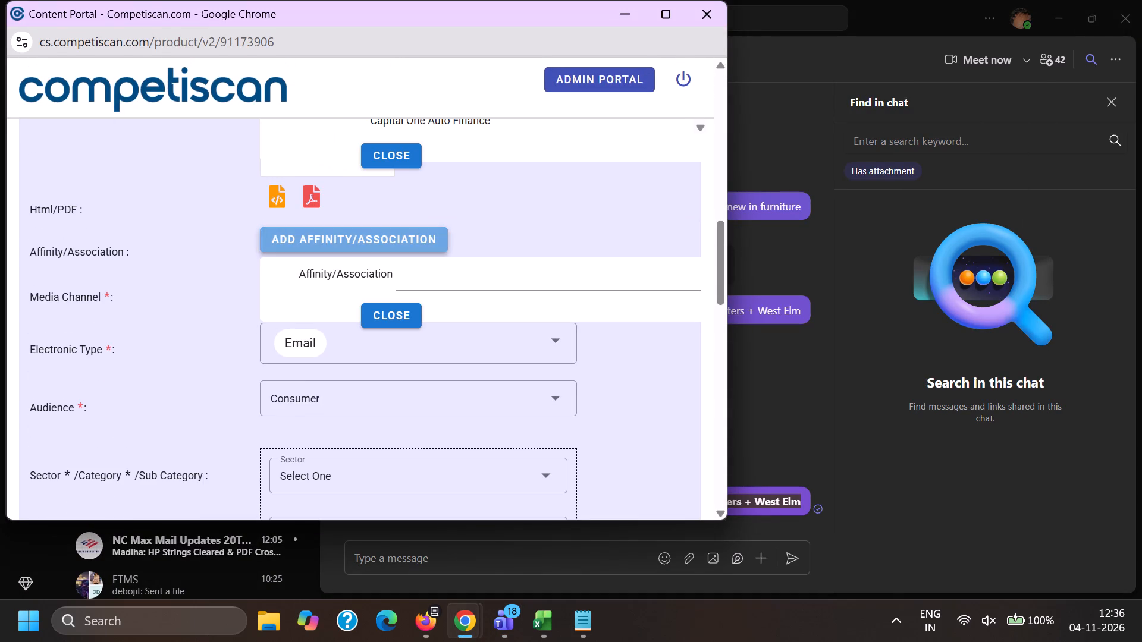
pyautogui.click(432, 275)
pyautogui.hotkey('ctrl', 'v')
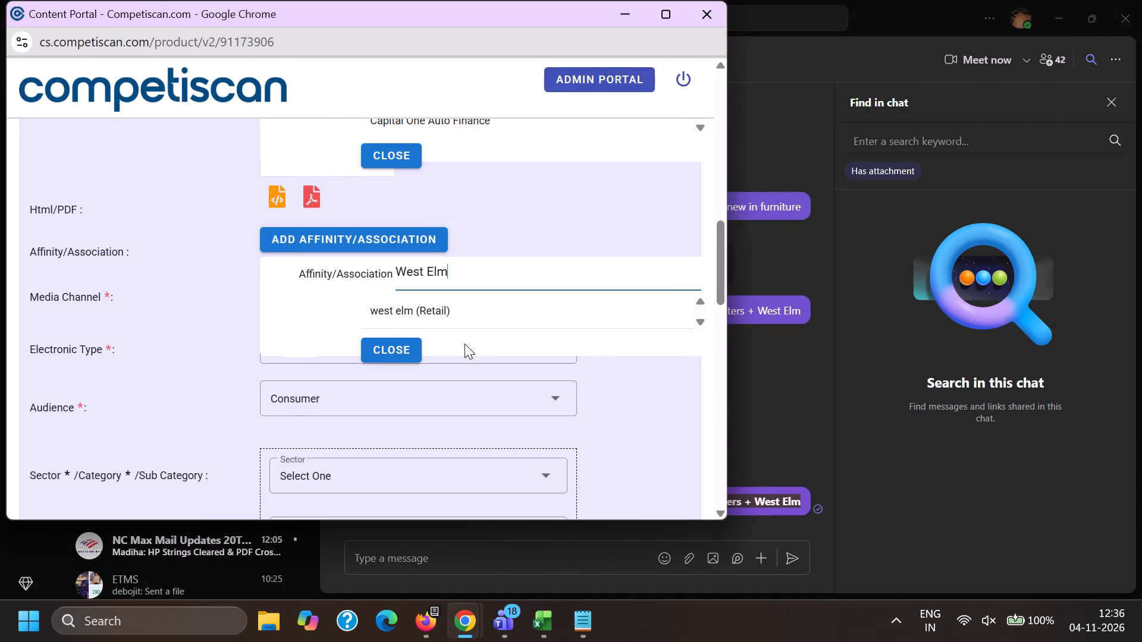
pyautogui.click(410, 322)
pyautogui.scroll(2, 388, 363)
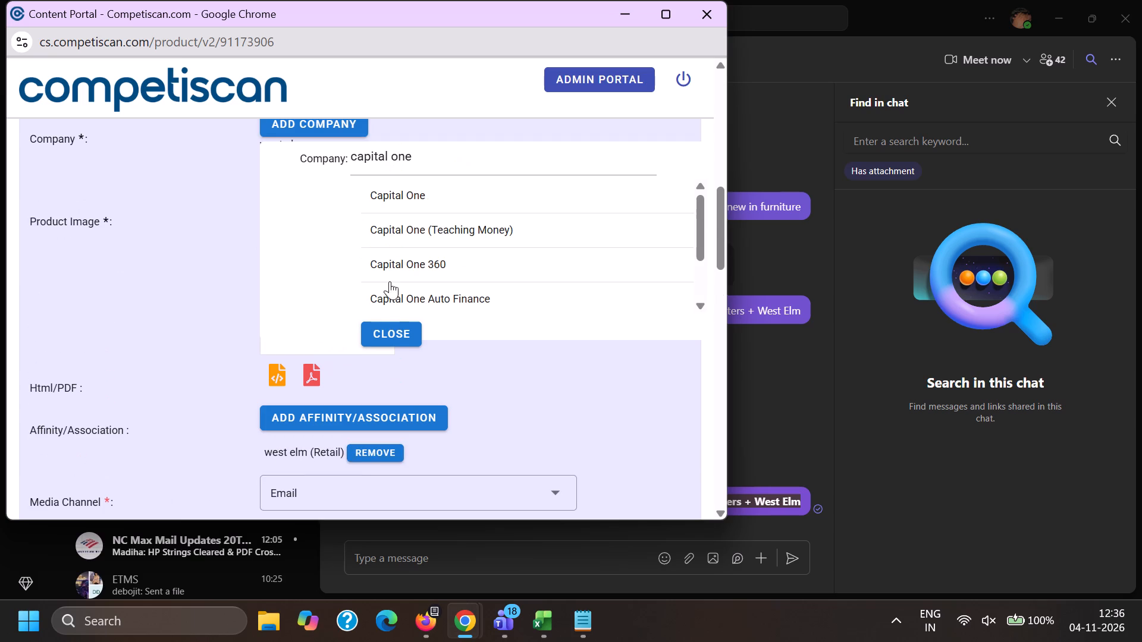
pyautogui.click(381, 193)
pyautogui.click(396, 194)
pyautogui.click(296, 163)
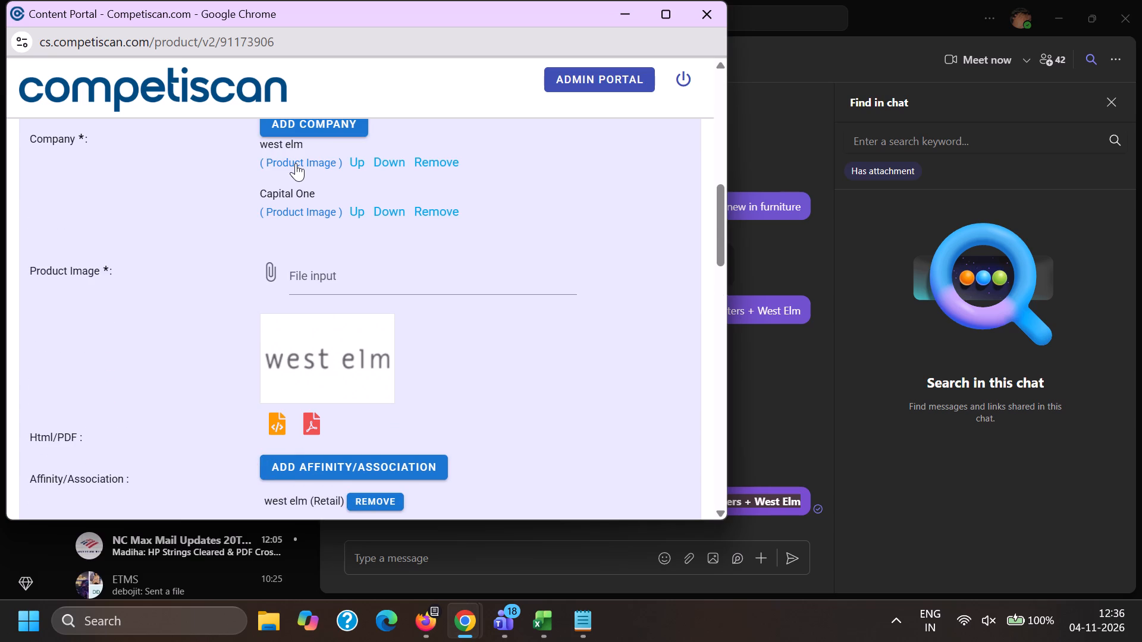
# Add a sector and category entry of Retail / Home to the 91173906 product form.
pyautogui.scroll(-4, 296, 160)
pyautogui.click(325, 357)
pyautogui.scroll(-6, 325, 354)
pyautogui.click(318, 345)
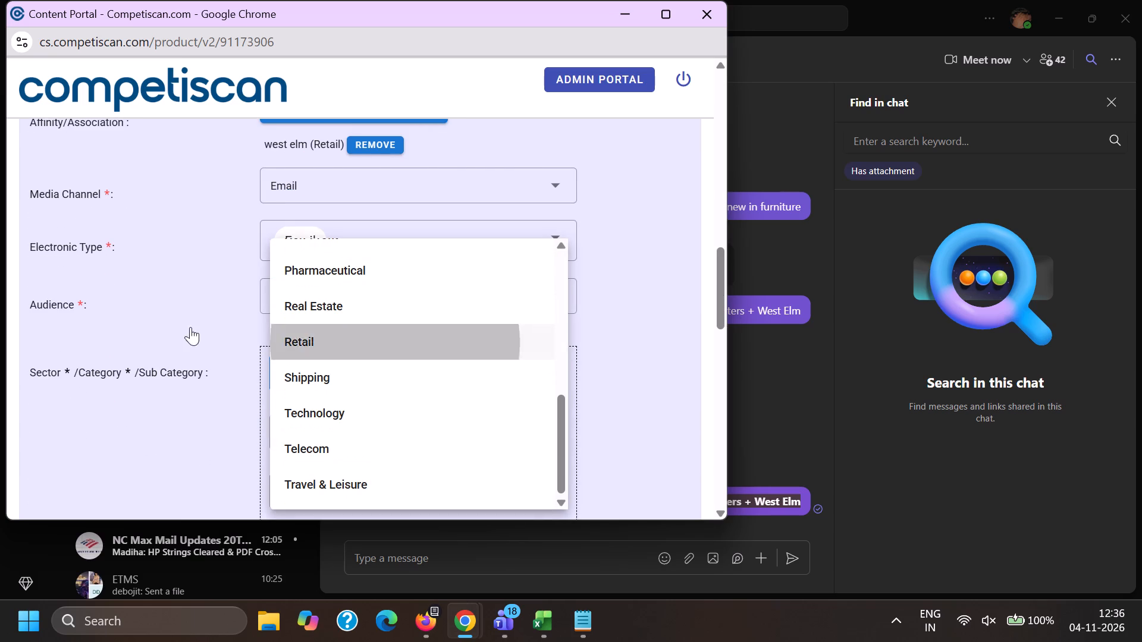
pyautogui.moveTo(190, 326); pyautogui.dragTo(200, 326)
pyautogui.scroll(-2, 281, 206)
pyautogui.click(302, 251)
pyautogui.scroll(-7, 301, 256)
pyautogui.click(303, 257)
pyautogui.moveTo(190, 284); pyautogui.dragTo(215, 289)
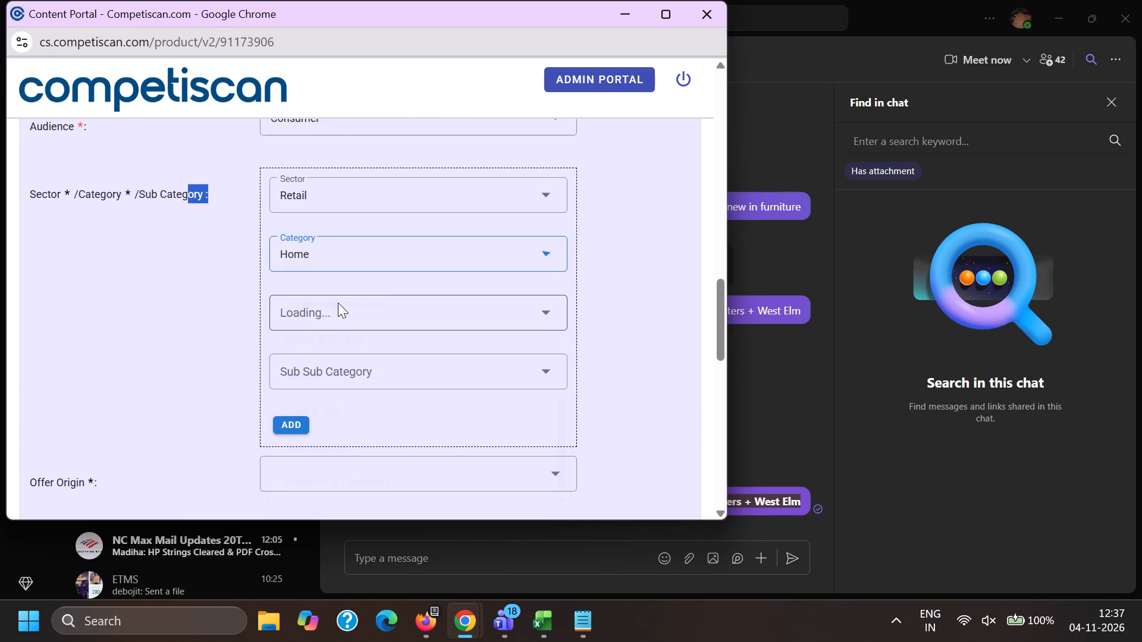
pyautogui.click(283, 423)
# Add a second sector entry of Credit Cards / Payment Cards / Credit Cards.
pyautogui.click(315, 231)
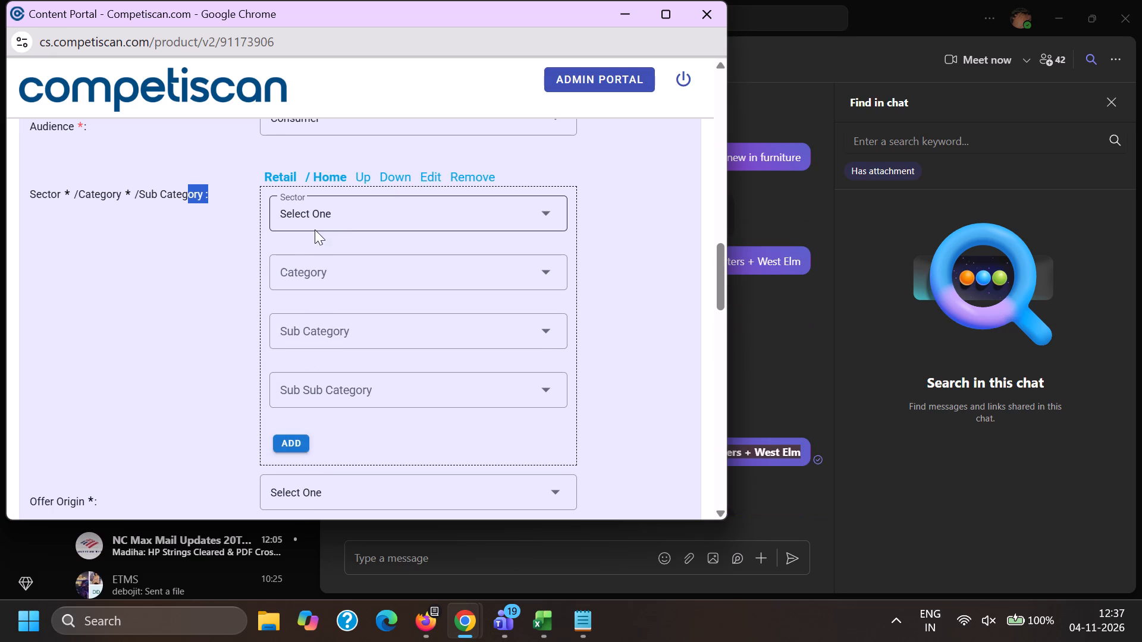
pyautogui.scroll(7, 356, 339)
pyautogui.click(344, 366)
pyautogui.moveTo(174, 335); pyautogui.dragTo(202, 334)
pyautogui.click(290, 274)
pyautogui.scroll(-1, 305, 196)
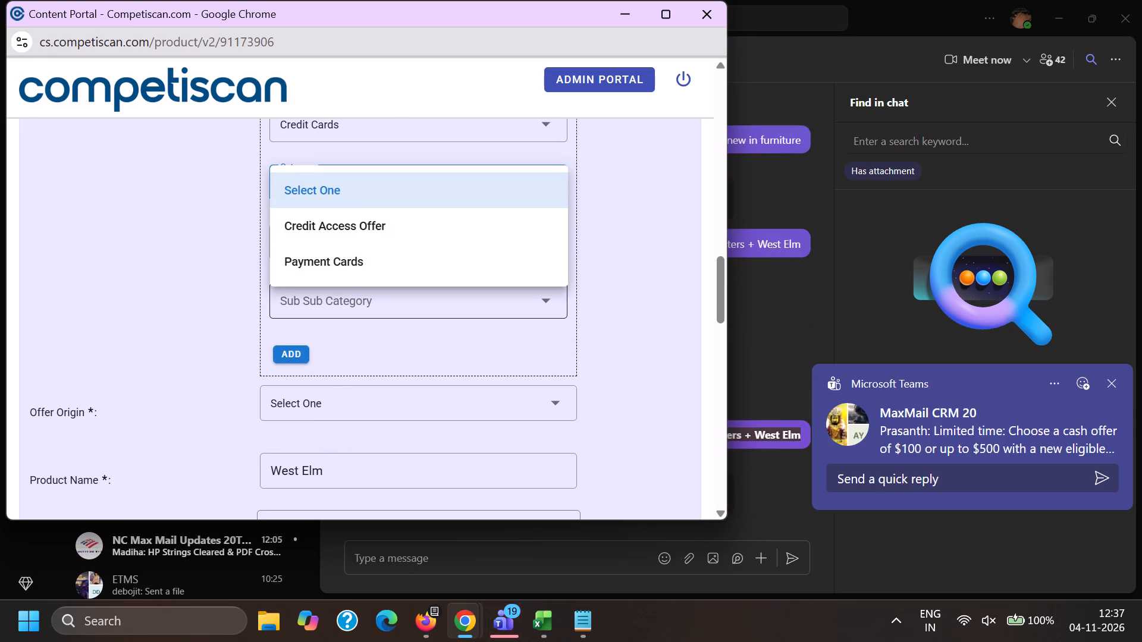
pyautogui.click(307, 265)
pyautogui.click(301, 234)
pyautogui.click(359, 424)
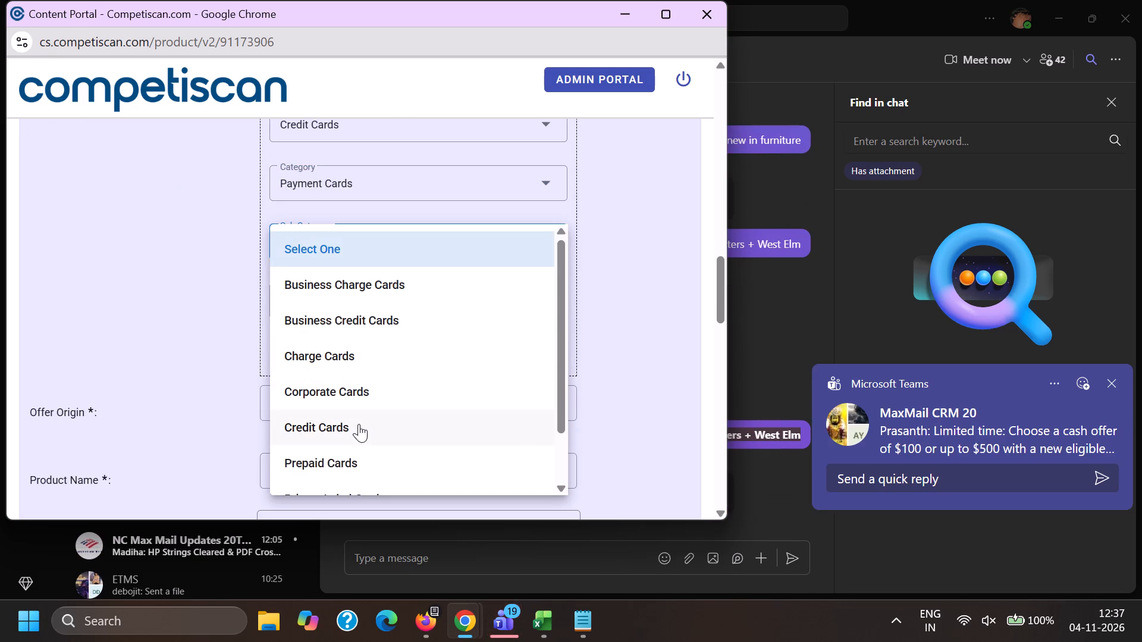
pyautogui.moveTo(205, 406); pyautogui.dragTo(211, 405)
pyautogui.click(296, 353)
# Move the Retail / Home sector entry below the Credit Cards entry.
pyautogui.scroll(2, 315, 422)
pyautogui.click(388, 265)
# Set the offer origin to Provider/Bank and look up West Elm Key Rewards Visa Card as the product name.
pyautogui.scroll(-4, 348, 248)
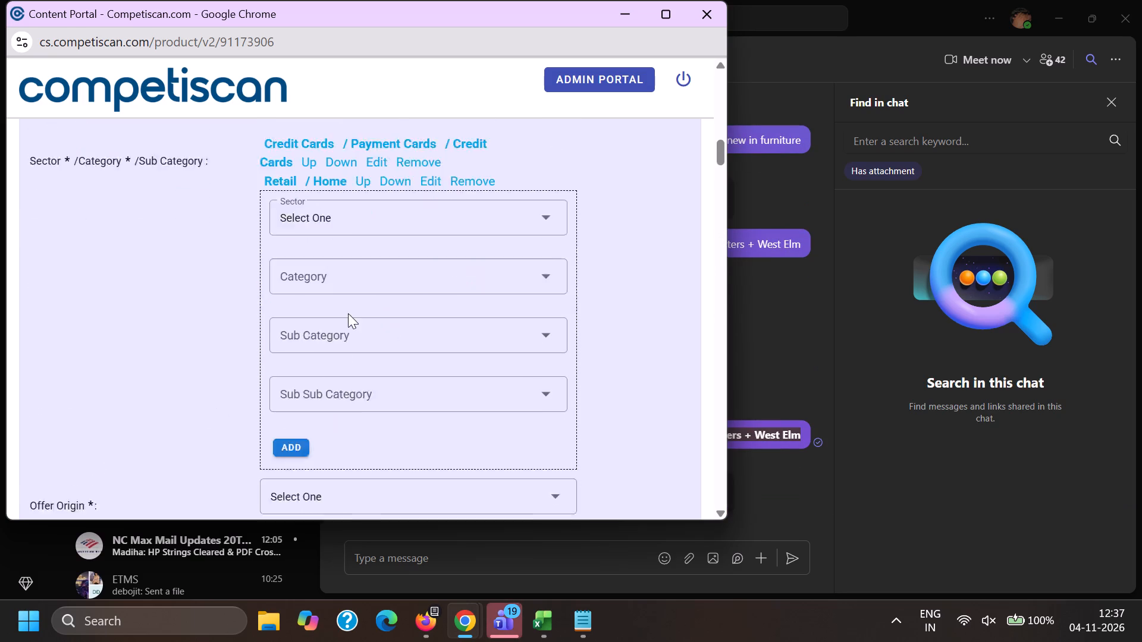
pyautogui.click(312, 283)
pyautogui.click(305, 264)
pyautogui.doubleClick(319, 341)
pyautogui.hotkey('ctrl', 'v')
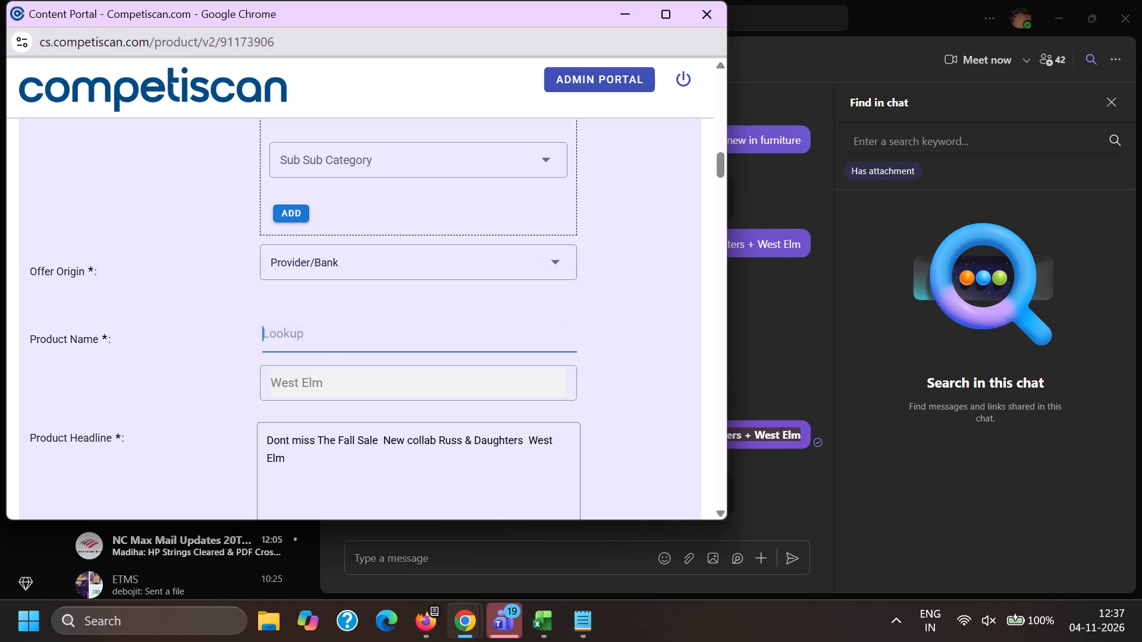
pyautogui.click(319, 407)
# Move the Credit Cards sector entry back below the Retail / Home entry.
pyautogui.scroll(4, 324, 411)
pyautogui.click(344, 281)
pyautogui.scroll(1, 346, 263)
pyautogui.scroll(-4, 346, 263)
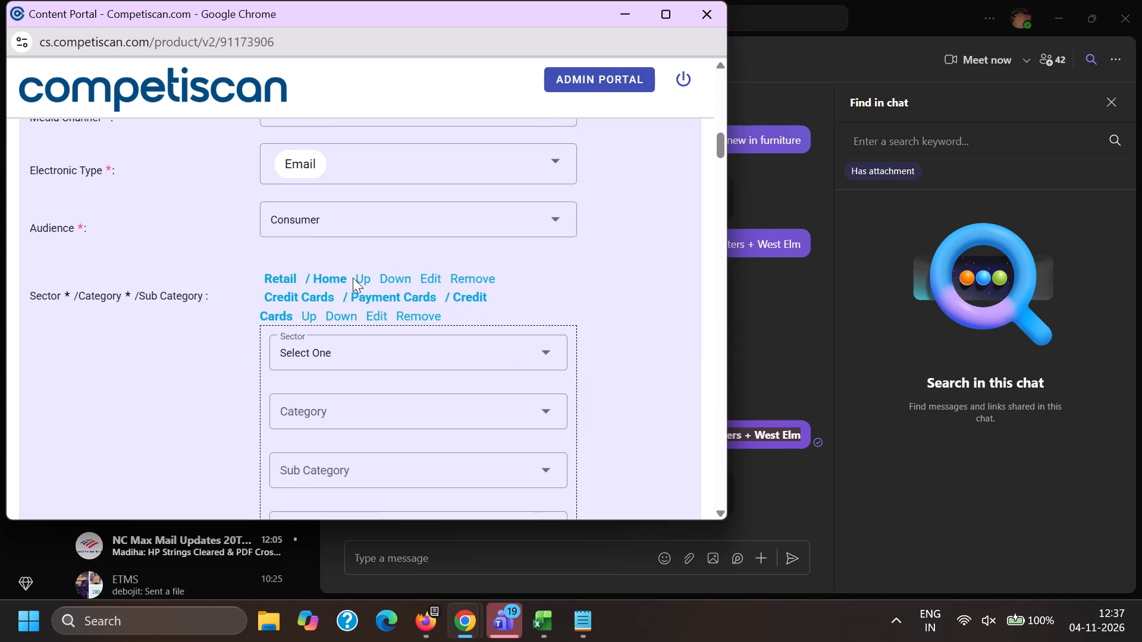
# Replace the product headline with the email editor's subject line, "Don't miss The Fall Sale + New collab: Russ & Daughters + West Elm".
pyautogui.scroll(-2, 353, 278)
pyautogui.moveTo(412, 339); pyautogui.dragTo(156, 258)
pyautogui.press('BackSpace')
pyautogui.hotkey('alt', 'Tab')
pyautogui.hotkey('alt', 'Tab')
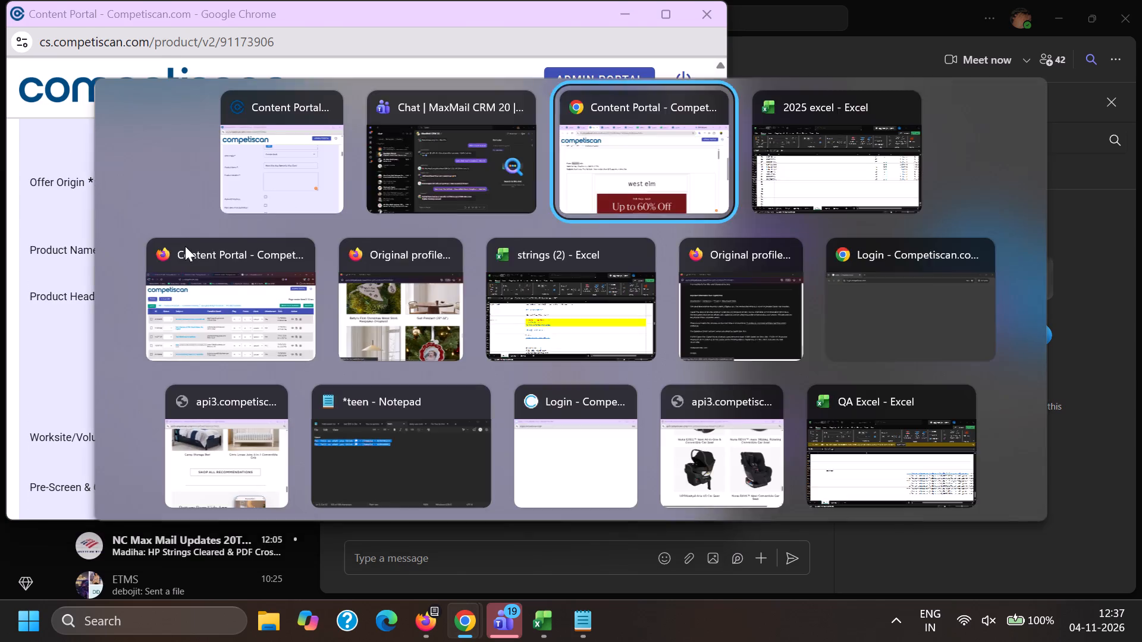
pyautogui.click(89, 301)
pyautogui.doubleClick(106, 303)
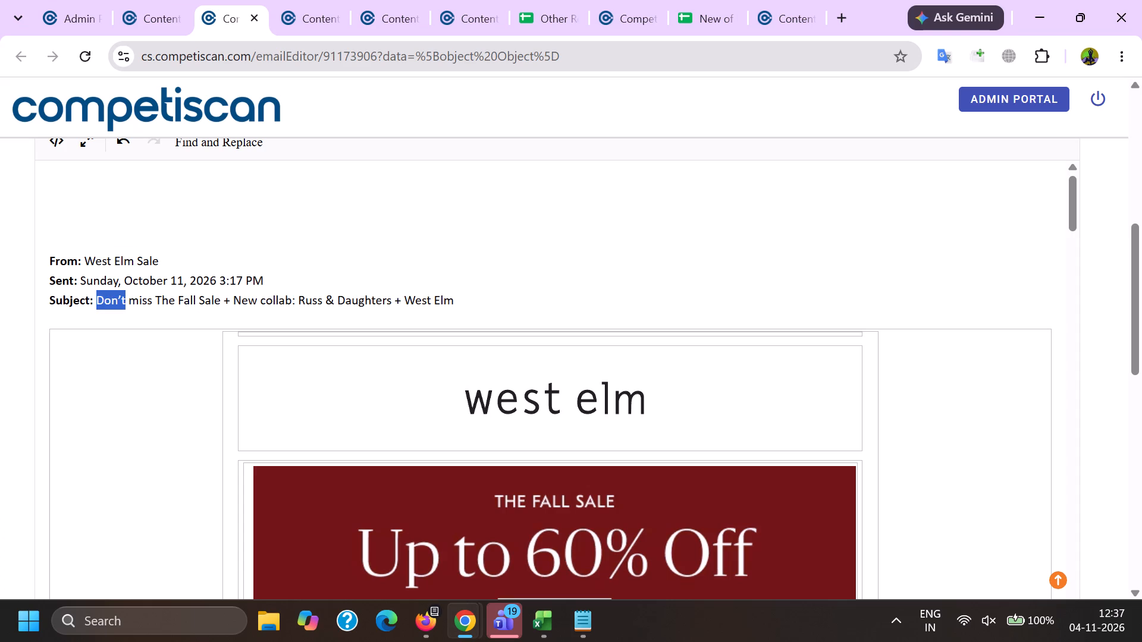
pyautogui.keyDown('shift'); pyautogui.click(508, 302); pyautogui.keyUp('shift')
pyautogui.hotkey('ctrl', 'c')
pyautogui.hotkey('alt', 'Tab')
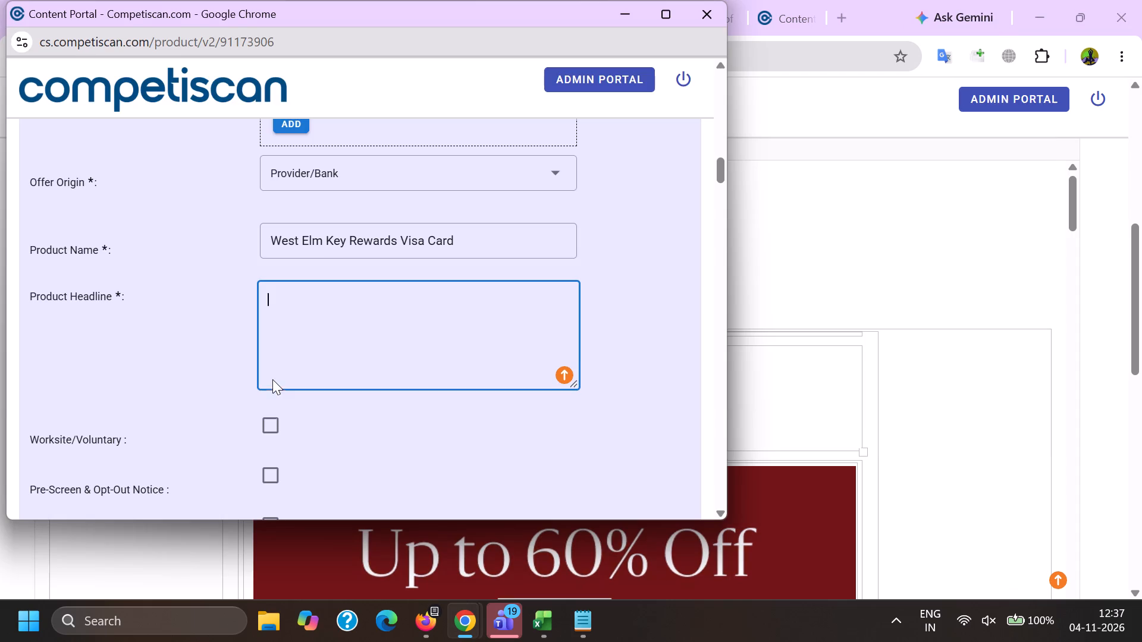
pyautogui.hotkey('ctrl', 'v')
pyautogui.press('BackSpace')
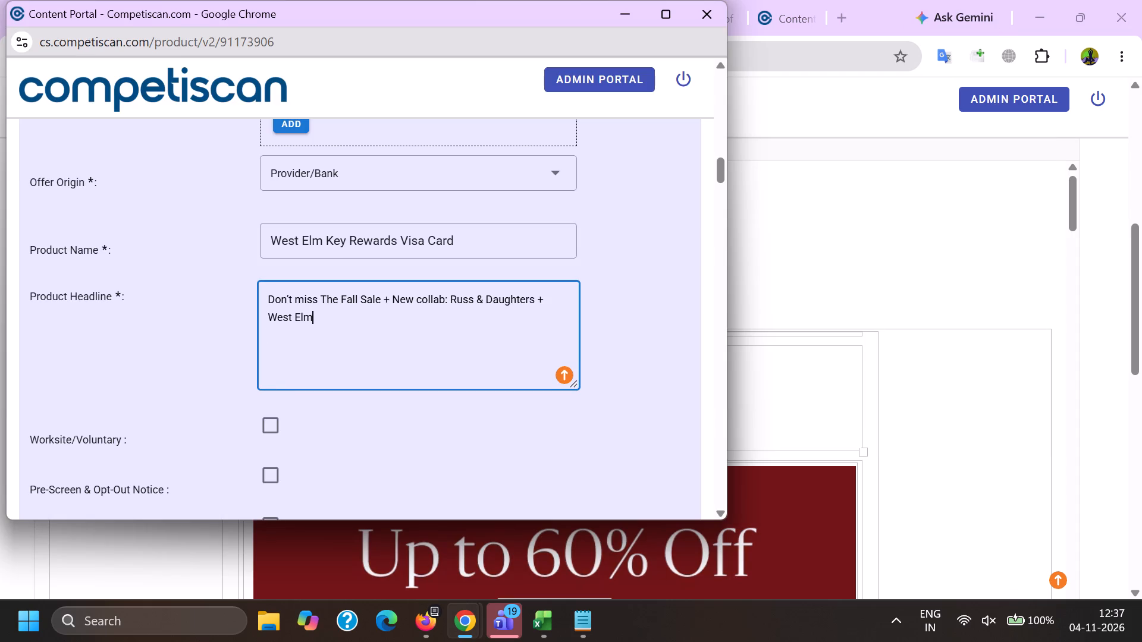
# Replace both + signs in the product headline with the word Plus.
pyautogui.click(547, 299)
pyautogui.press('Left')
pyautogui.press('BackSpace')
pyautogui.press('s')
pyautogui.press('Left')
pyautogui.press('Left')
pyautogui.press('Left')
pyautogui.press('Left')
pyautogui.press('Left')
pyautogui.press('Left')
pyautogui.press('Left')
pyautogui.press('Left')
pyautogui.press('Left')
pyautogui.press('Left')
pyautogui.press('Left')
pyautogui.press('Left')
pyautogui.press('Left')
pyautogui.press('Left')
pyautogui.press('Left')
pyautogui.press('Left')
pyautogui.press('Left')
pyautogui.press('Left')
pyautogui.press('Left')
pyautogui.press('Left')
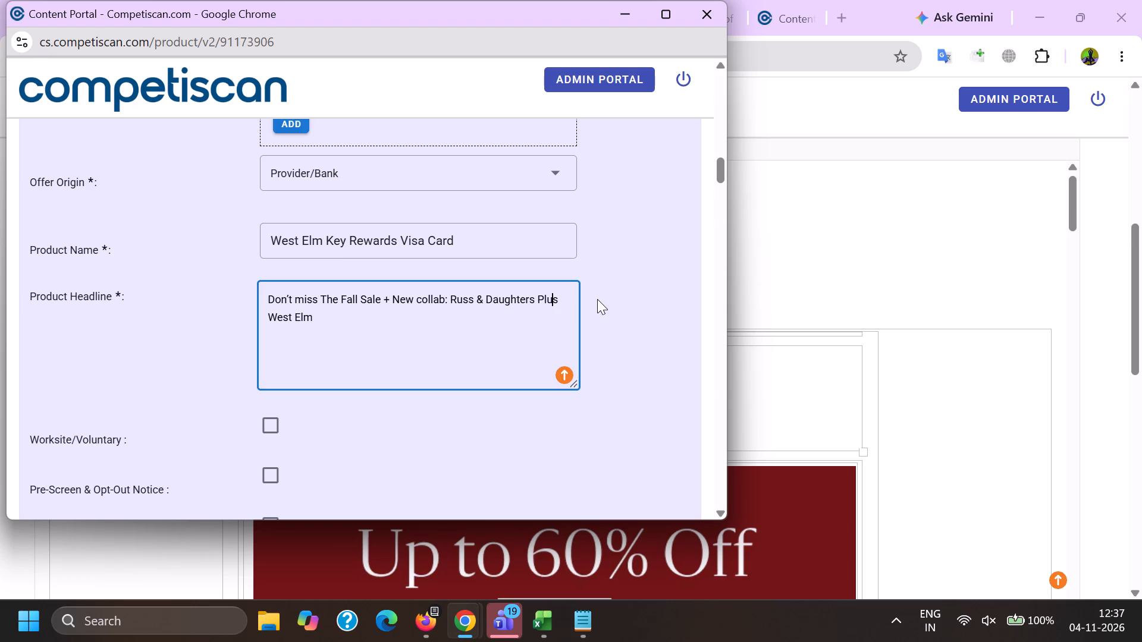
pyautogui.press('Right')
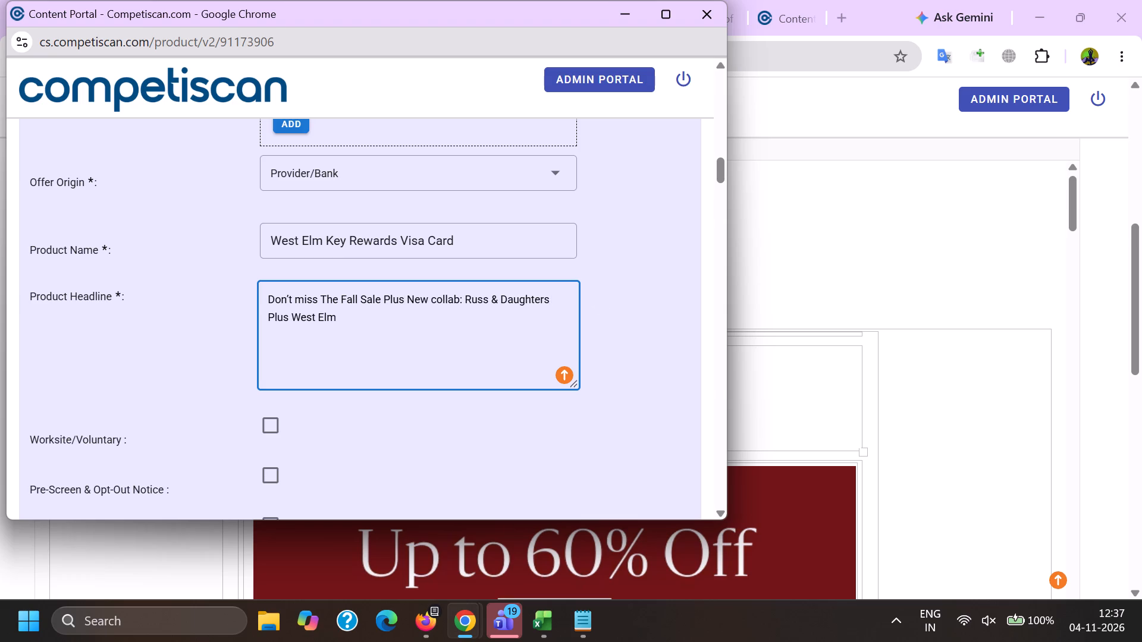
pyautogui.moveTo(487, 340); pyautogui.dragTo(51, 207)
# Set the response mechanism to URL/Website and the mailing type to Acquisition.
pyautogui.scroll(-4, 318, 323)
pyautogui.click(323, 364)
pyautogui.click(332, 346)
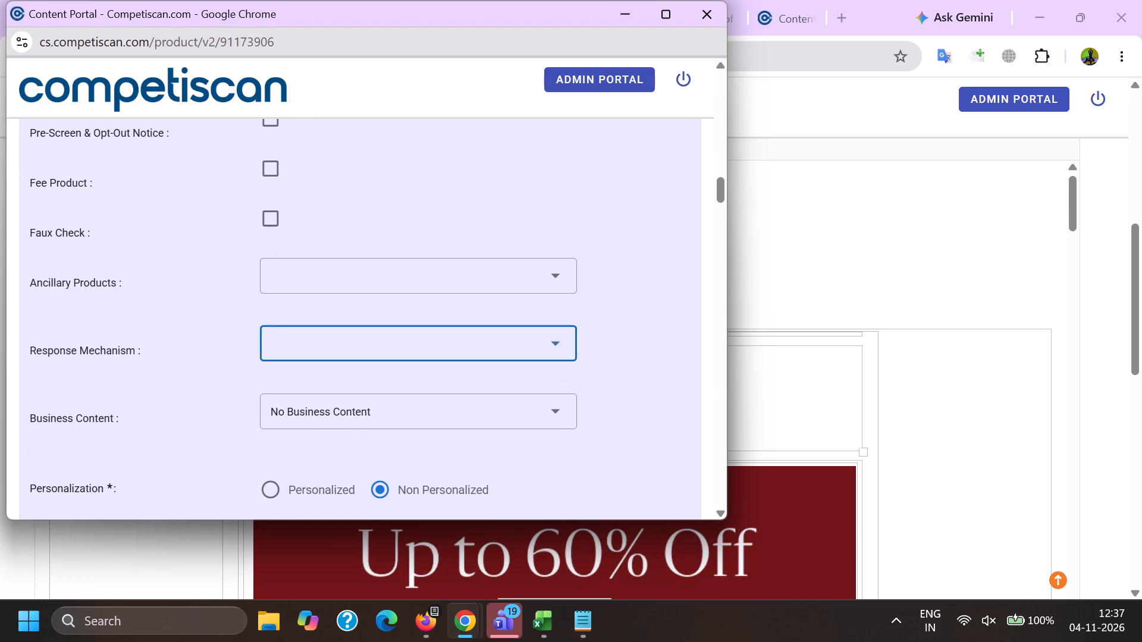
pyautogui.scroll(-8, 323, 214)
pyautogui.click(341, 372)
pyautogui.moveTo(181, 373); pyautogui.dragTo(190, 373)
pyautogui.click(298, 376)
pyautogui.click(293, 309)
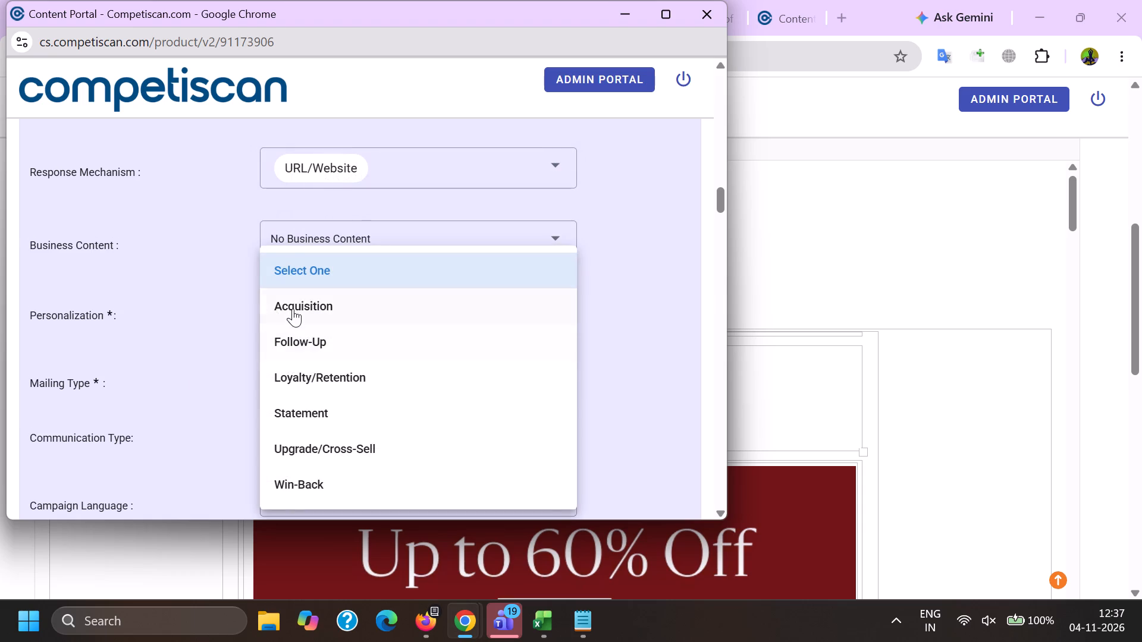
pyautogui.moveTo(141, 359); pyautogui.dragTo(167, 372)
# Select Bonuses/Contests/Incentives, Co-Brand and Mobile Application as the communication types.
pyautogui.click(316, 432)
pyautogui.scroll(-3, 332, 287)
pyautogui.click(338, 298)
pyautogui.scroll(-5, 338, 297)
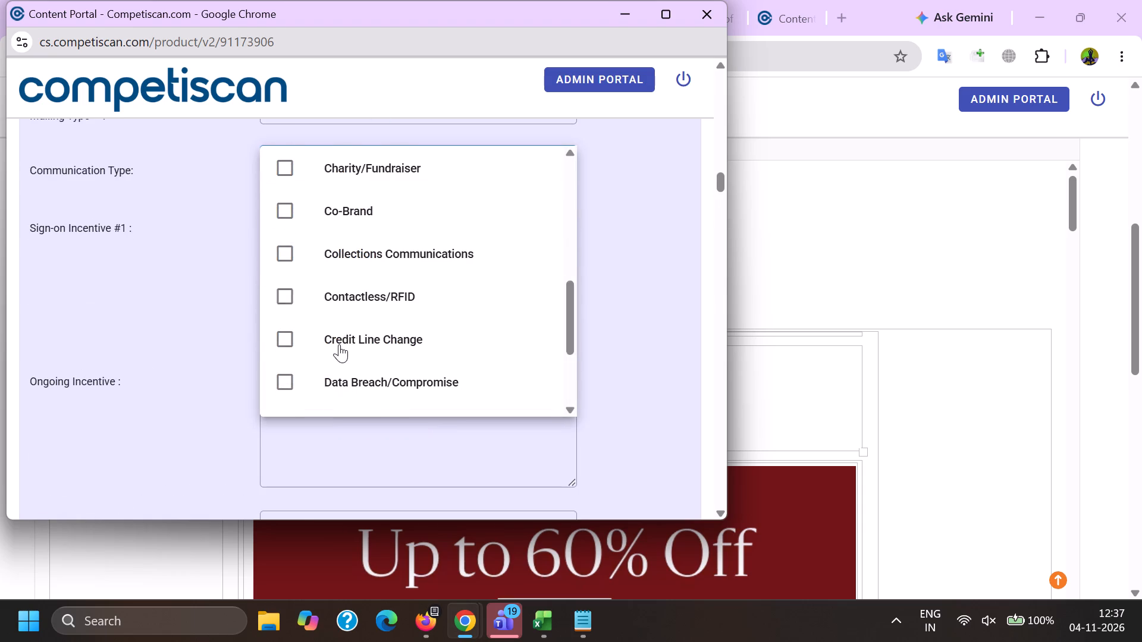
pyautogui.click(347, 192)
pyautogui.scroll(-12, 342, 205)
pyautogui.scroll(4, 337, 322)
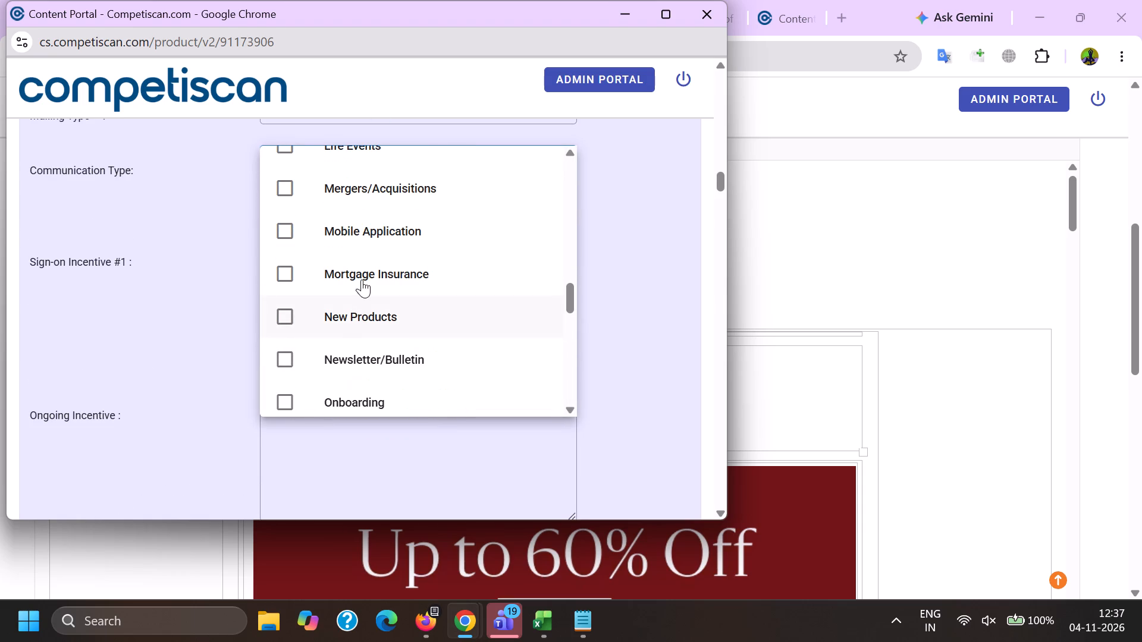
pyautogui.click(355, 226)
pyautogui.click(188, 241)
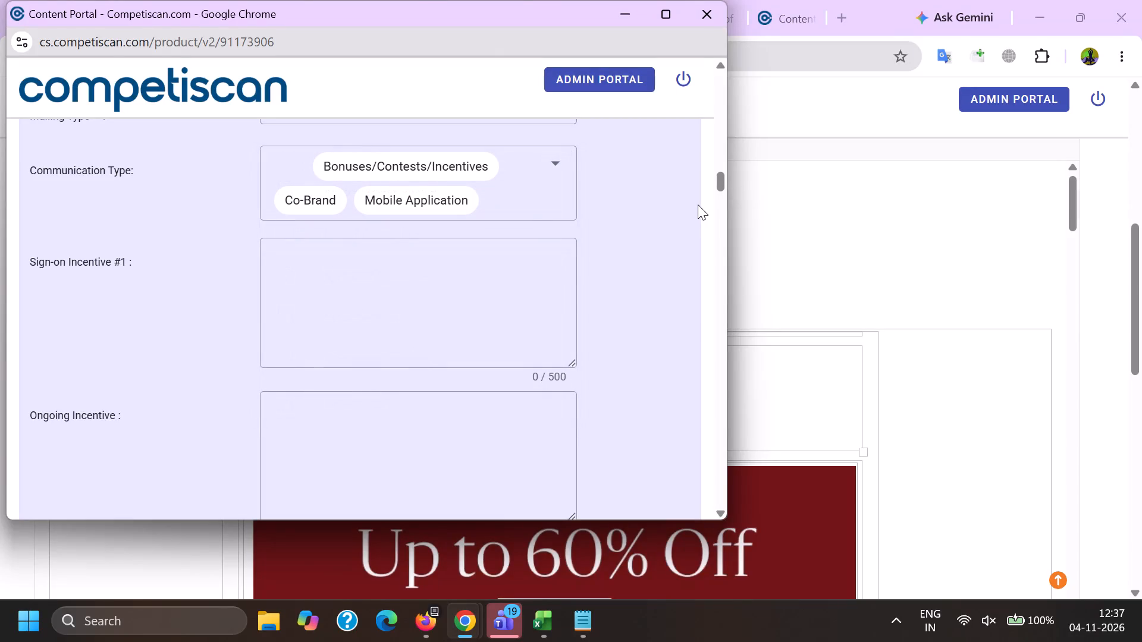
# Clear Bonuses/Contests/Incentives from the selected communication types.
pyautogui.click(534, 204)
pyautogui.scroll(6, 417, 331)
pyautogui.scroll(6, 374, 304)
pyautogui.click(375, 285)
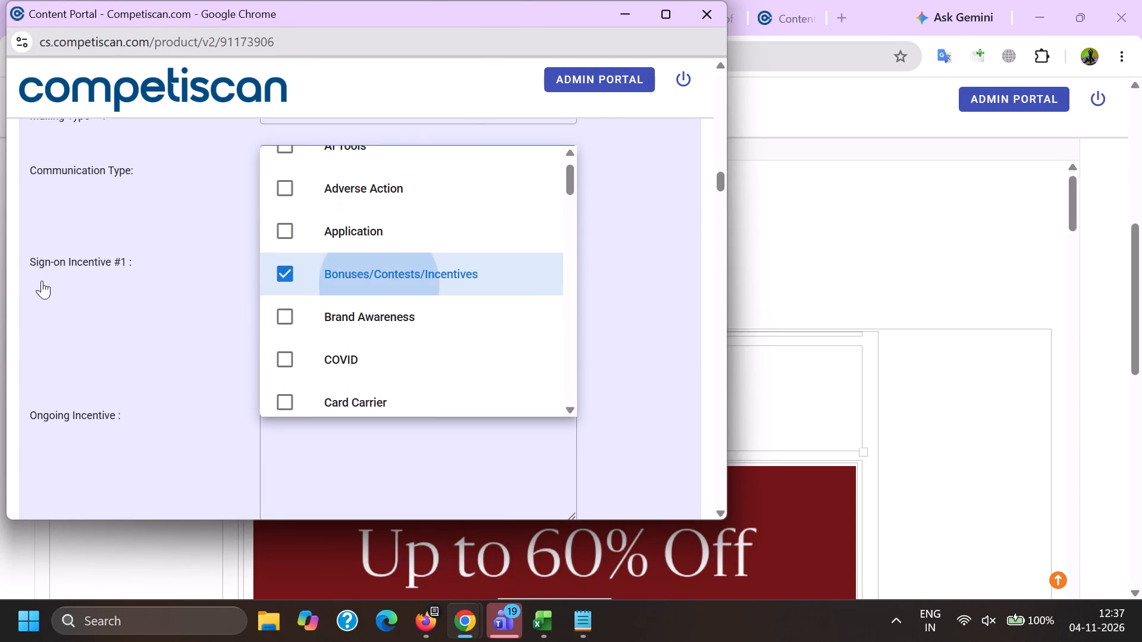
pyautogui.click(42, 279)
# In the payment card offer details, choose an application type and set the card network to Visa.
pyautogui.scroll(-6, 190, 224)
pyautogui.scroll(3, 272, 279)
pyautogui.click(292, 253)
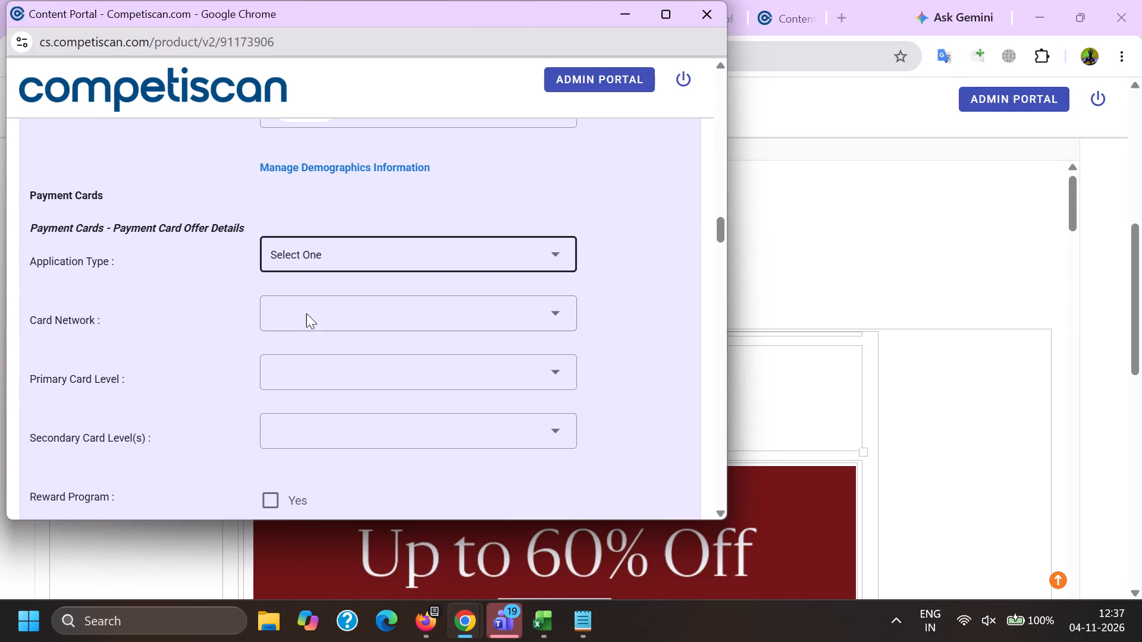
pyautogui.click(335, 326)
pyautogui.moveTo(205, 321); pyautogui.dragTo(223, 321)
pyautogui.click(302, 307)
pyautogui.scroll(-2, 306, 212)
pyautogui.click(330, 313)
pyautogui.moveTo(87, 287); pyautogui.dragTo(111, 286)
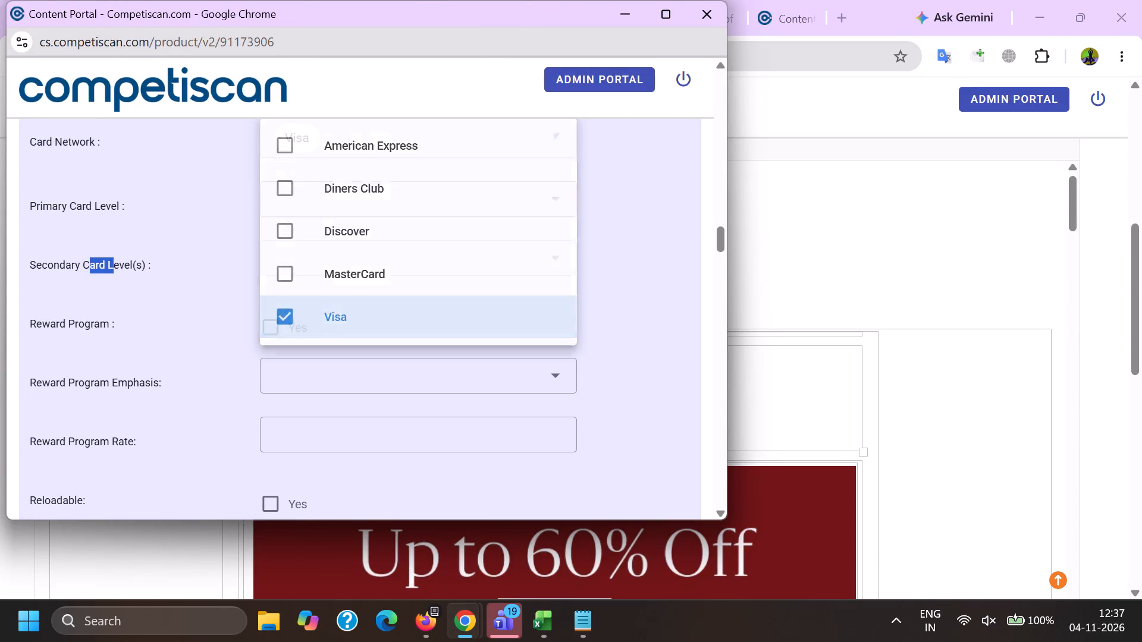
# Set the primary card level to Visa Signature, mark Reward Program as Yes, and check the reward program emphasis options.
pyautogui.click(294, 203)
pyautogui.scroll(-6, 346, 322)
pyautogui.click(364, 373)
pyautogui.moveTo(112, 347); pyautogui.dragTo(125, 350)
pyautogui.click(265, 326)
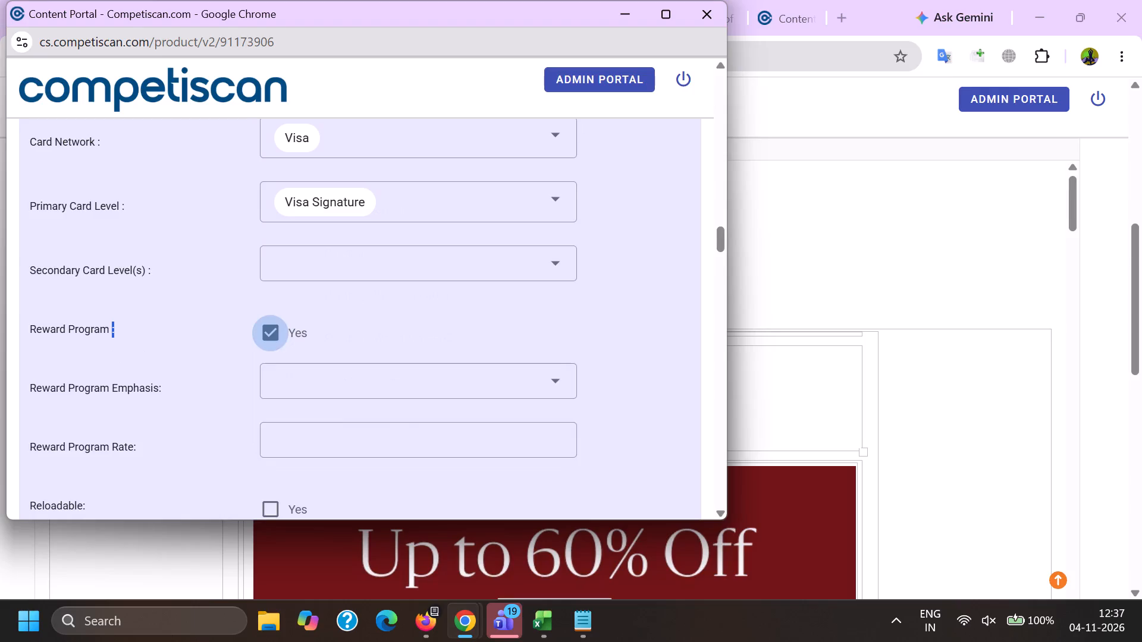
pyautogui.click(290, 370)
pyautogui.doubleClick(209, 409)
# Mark the credit card as mentioned in the retail credit section and submit the product form.
pyautogui.press('End')
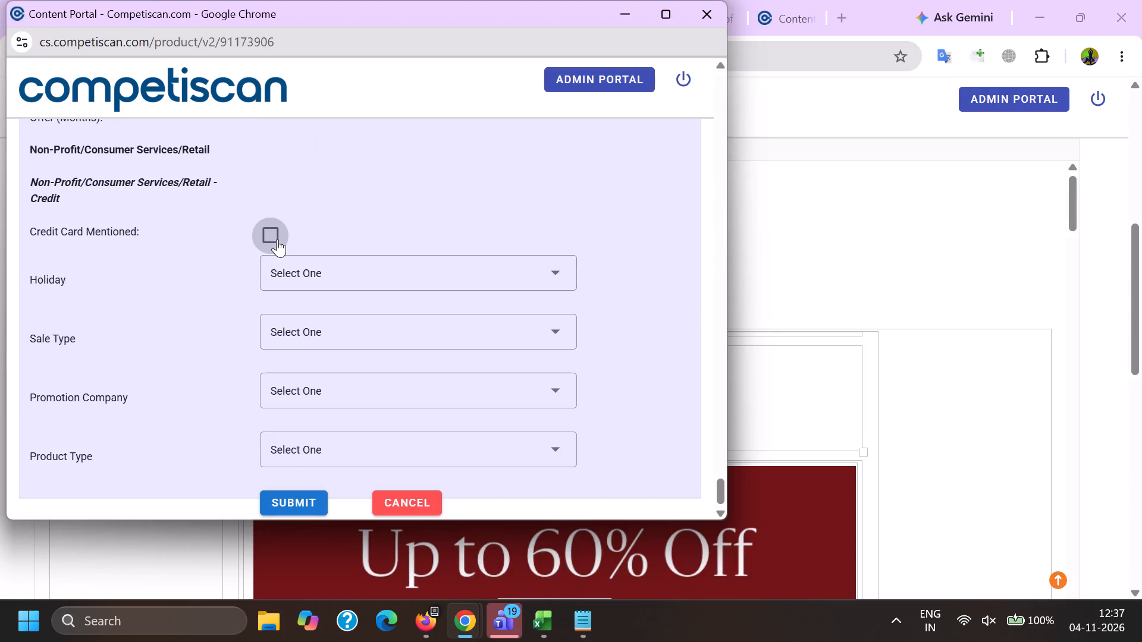
pyautogui.click(277, 239)
pyautogui.click(297, 493)
# Switch to the Firefox email list and copy the subject "Now arriving: Lone Fox + West Elm" of email 91330808.
pyautogui.click(848, 261)
pyautogui.click(131, 0)
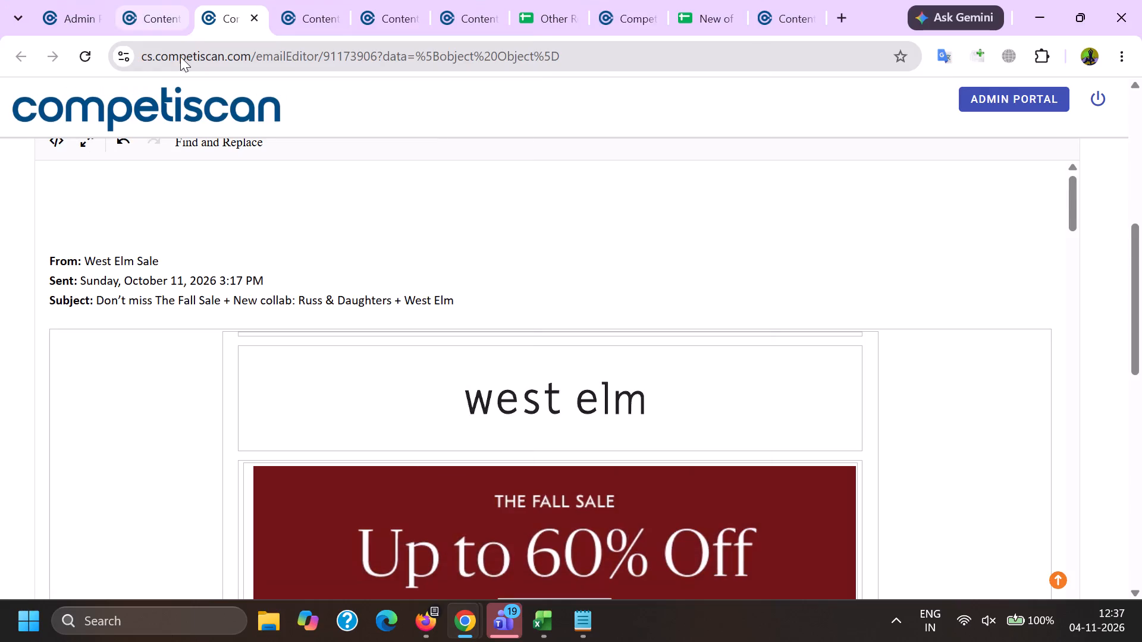
pyautogui.click(429, 627)
pyautogui.click(249, 544)
pyautogui.scroll(-1, 218, 428)
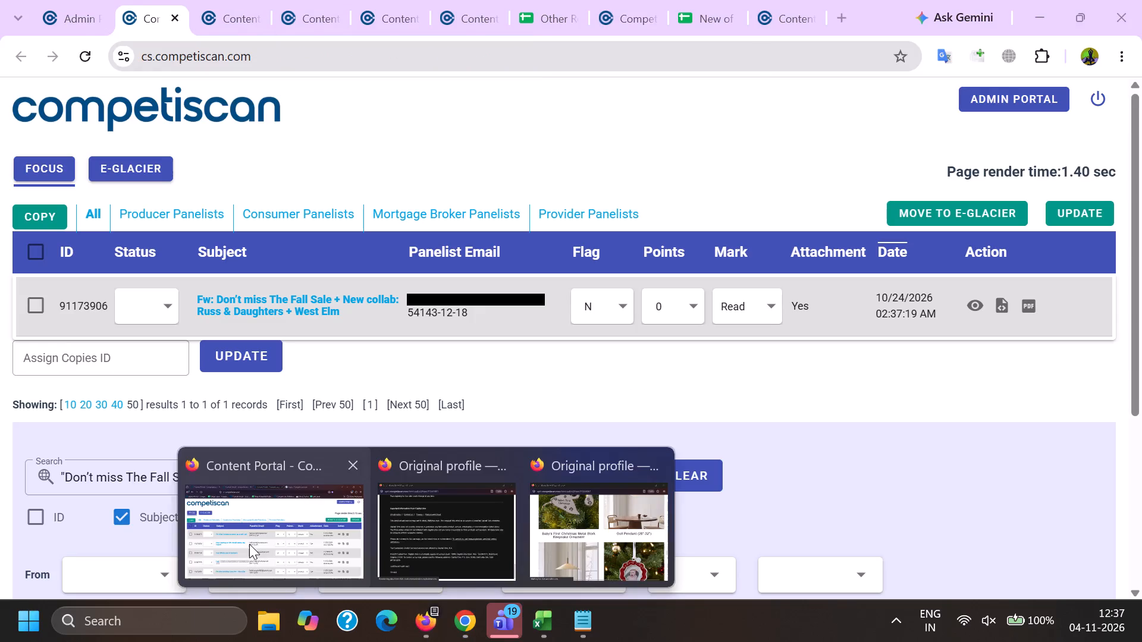
pyautogui.moveTo(217, 449); pyautogui.dragTo(399, 465)
pyautogui.hotkey('ctrl', 'c')
pyautogui.hotkey('ctrl', 'c')
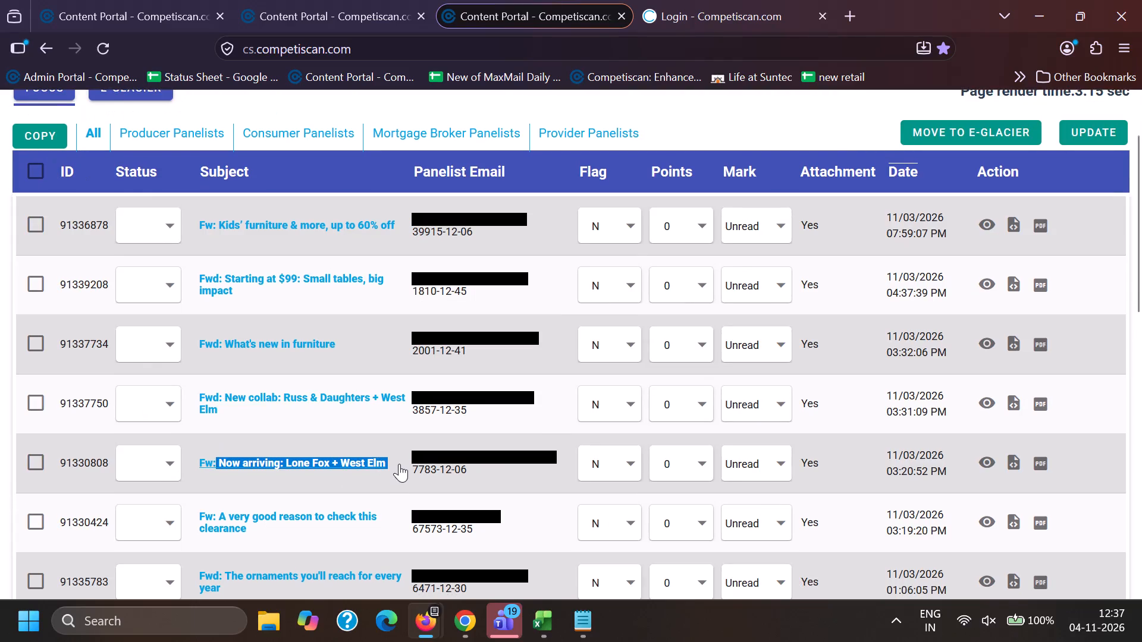
# Back in the Chrome portal, search email subjects for the exact phrase "Now arriving: Lone Fox + West Elm".
pyautogui.click(463, 626)
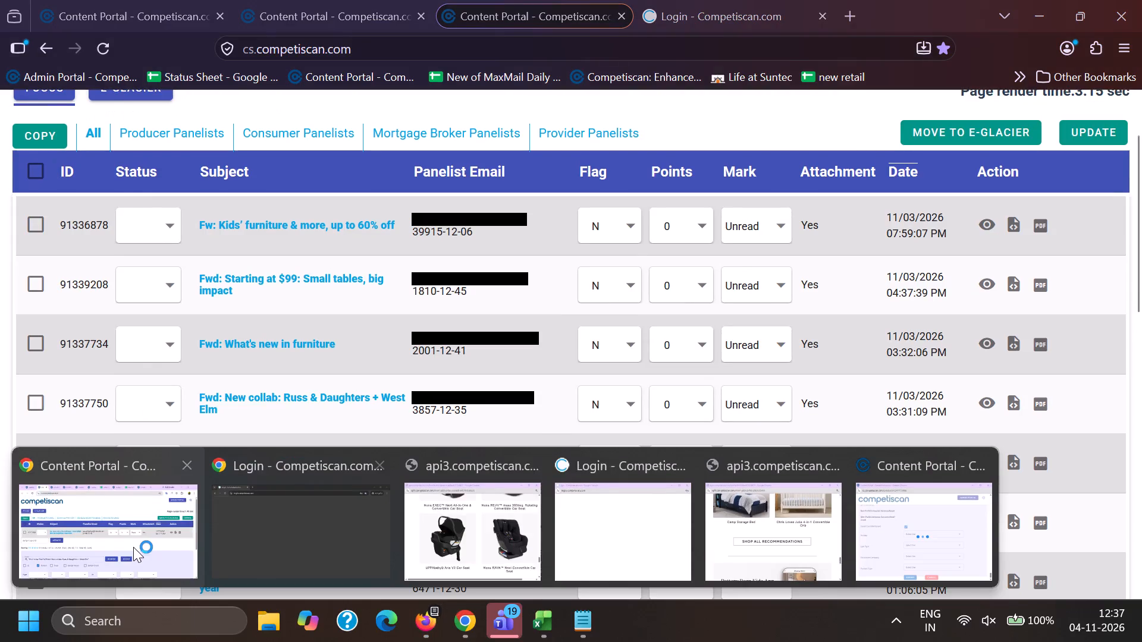
pyautogui.click(133, 547)
pyautogui.tripleClick(309, 476)
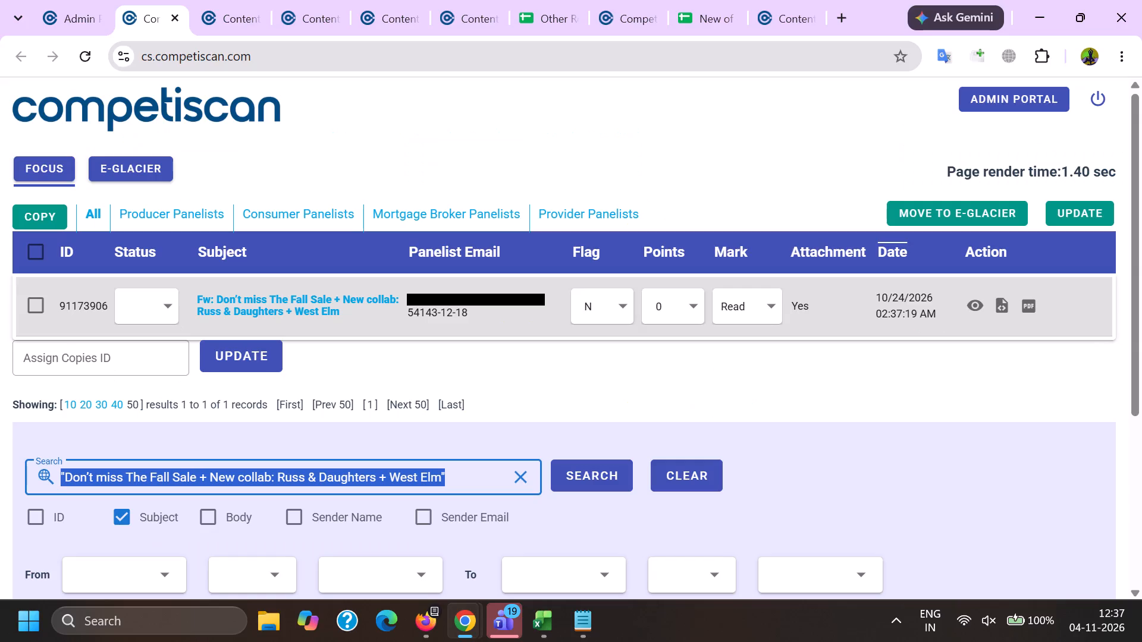
pyautogui.press('BackSpace')
pyautogui.hotkey('shift', '"')
pyautogui.hotkey('ctrl', 'v')
pyautogui.hotkey('shift', '"')
pyautogui.press('Return')
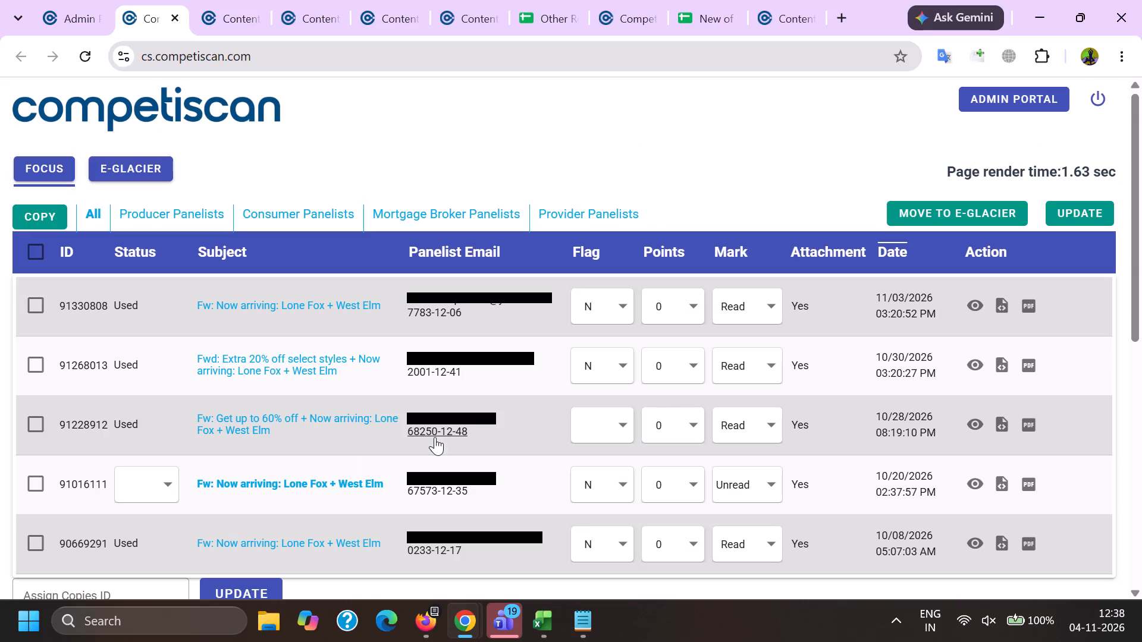
# Switch to the Firefox email list and copy the subject "A very good reason to check this clearance" of email 91330424.
pyautogui.hotkey('alt', 'Tab')
pyautogui.scroll(-1, 253, 451)
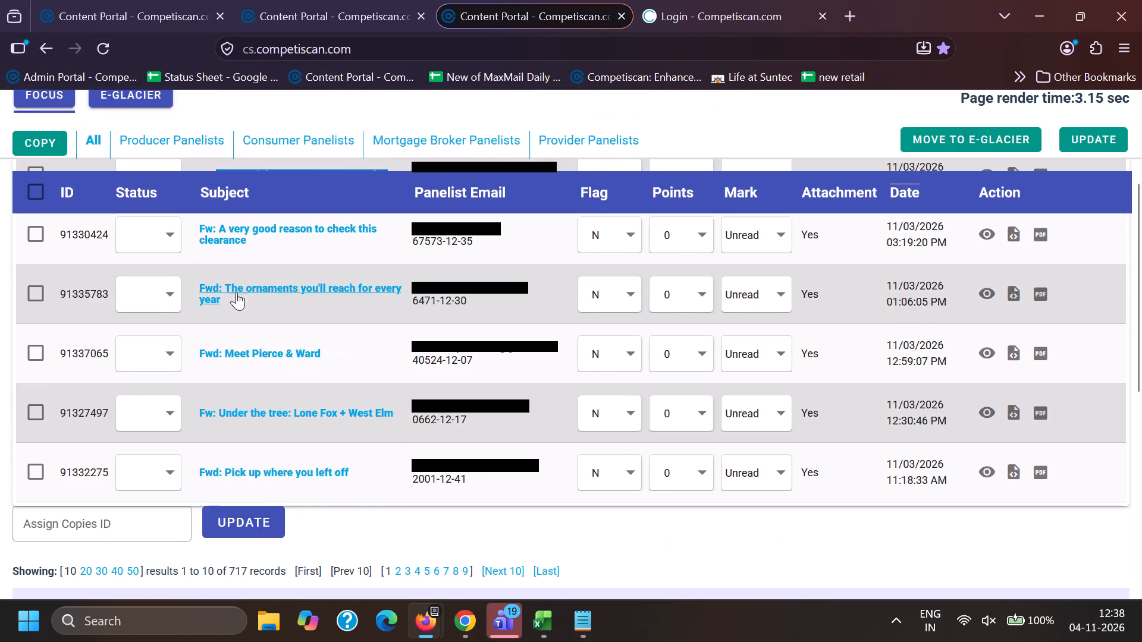
pyautogui.moveTo(219, 222); pyautogui.dragTo(306, 247)
pyautogui.hotkey('ctrl', 'c')
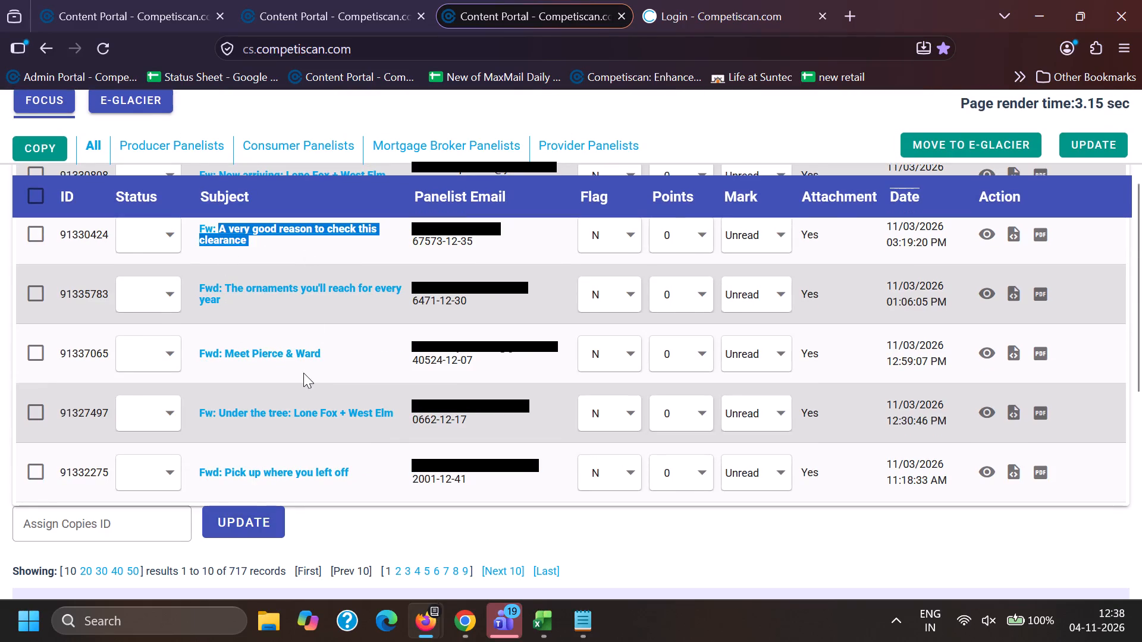
# Back in the Chrome portal, search email subjects for the exact phrase "A very good reason to check this clearance" and review the matching emails.
pyautogui.hotkey('alt', 'Tab')
pyautogui.scroll(-4, 322, 420)
pyautogui.moveTo(340, 350); pyautogui.dragTo(8, 358)
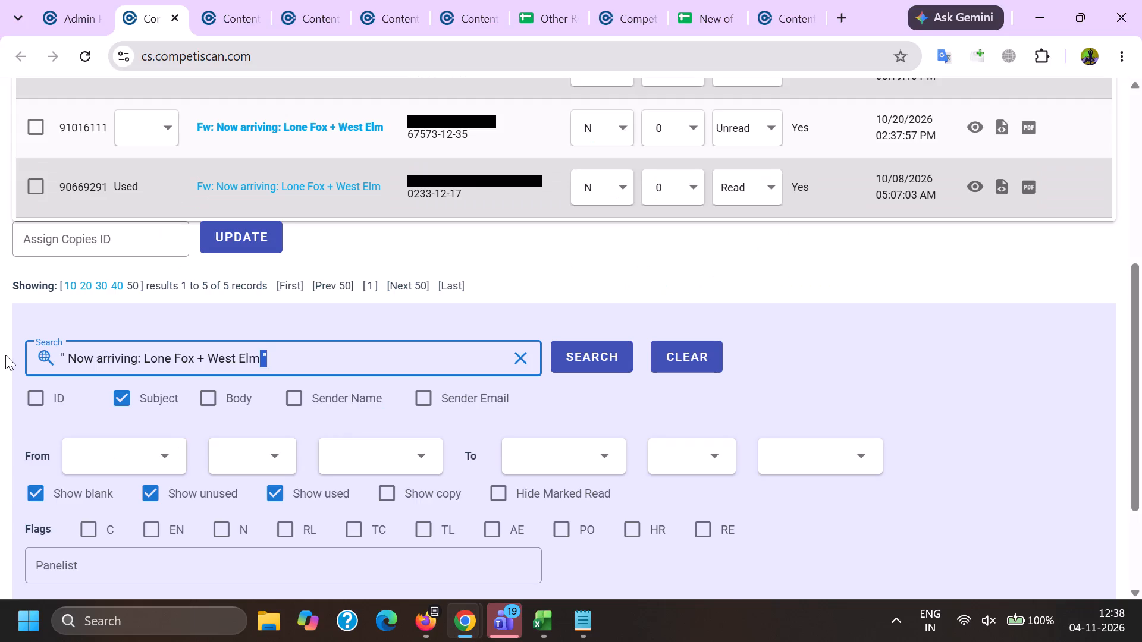
pyautogui.press('BackSpace')
pyautogui.hotkey('shift', '"')
pyautogui.hotkey('ctrl', 'v')
pyautogui.hotkey('shift', '"')
pyautogui.press('Return')
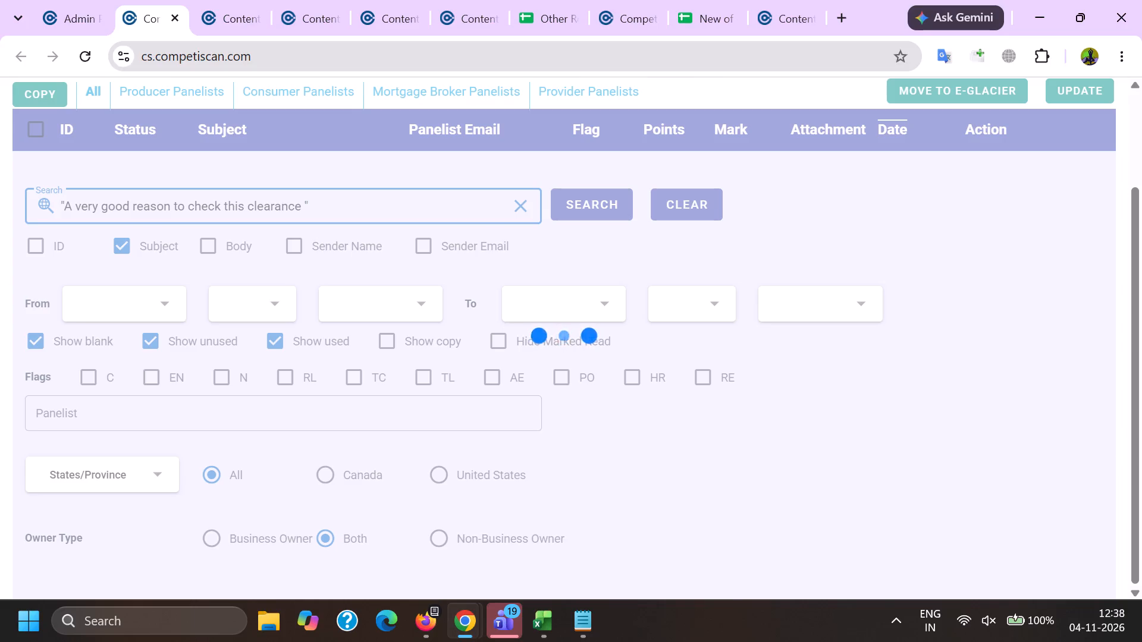
pyautogui.scroll(-2, 99, 395)
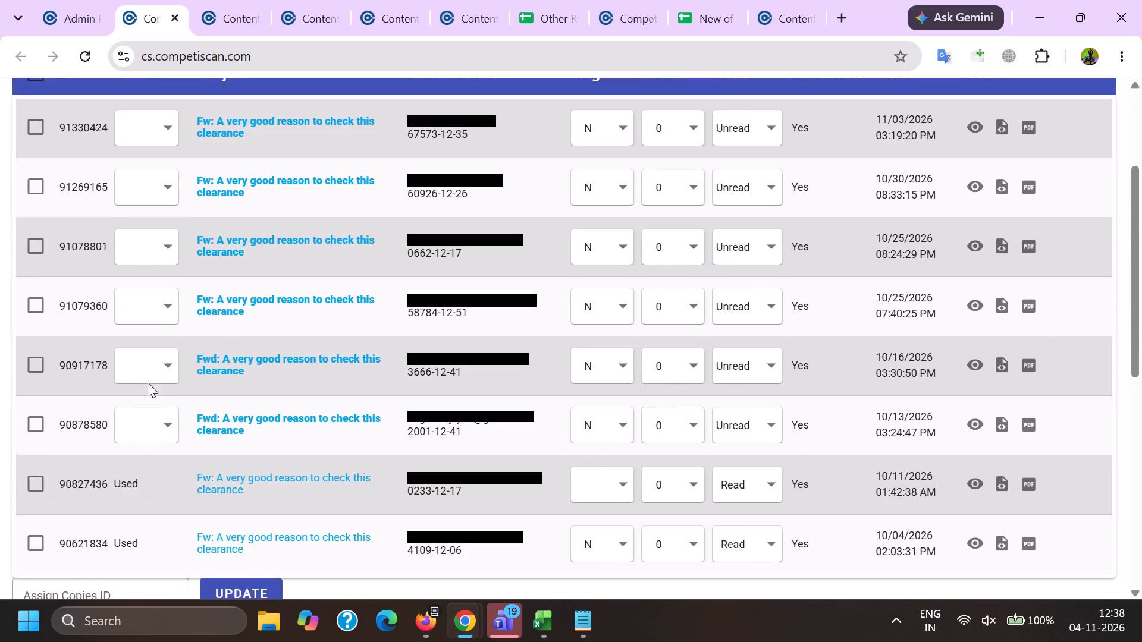
pyautogui.scroll(6, 256, 363)
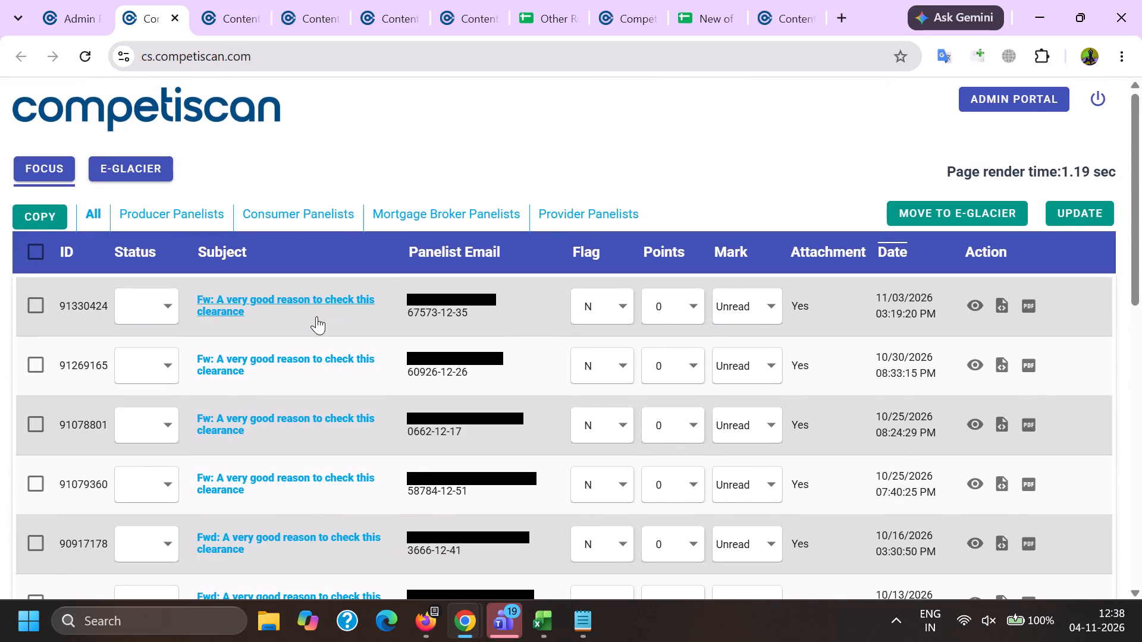
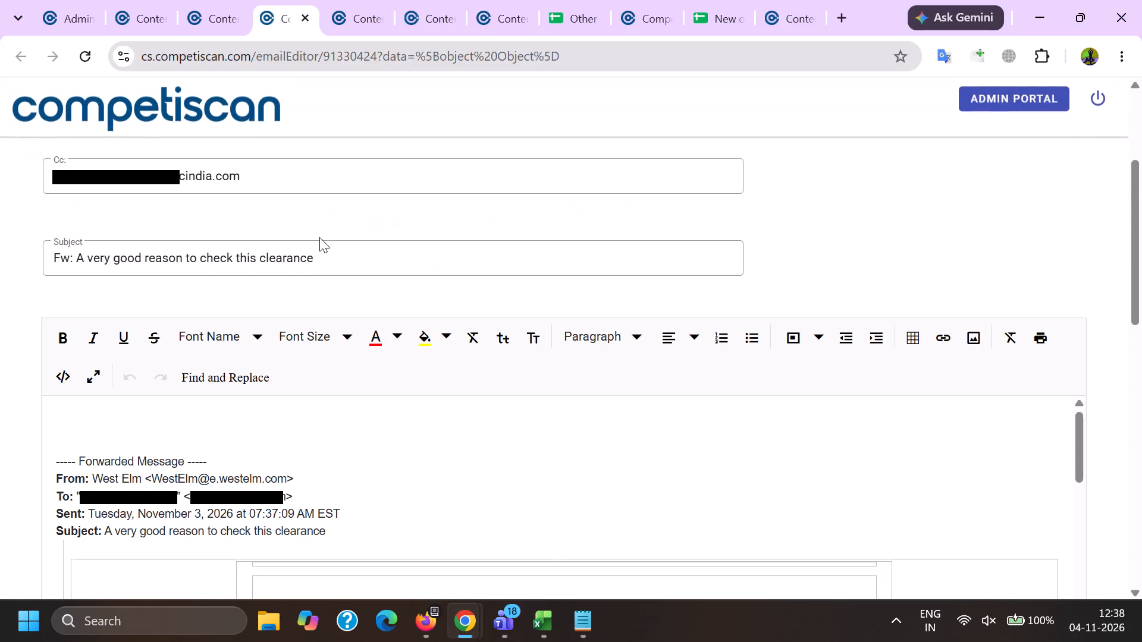
pyautogui.moveTo(213, 383); pyautogui.dragTo(58, 369)
pyautogui.click(222, 361)
pyautogui.moveTo(224, 361); pyautogui.dragTo(0, 328)
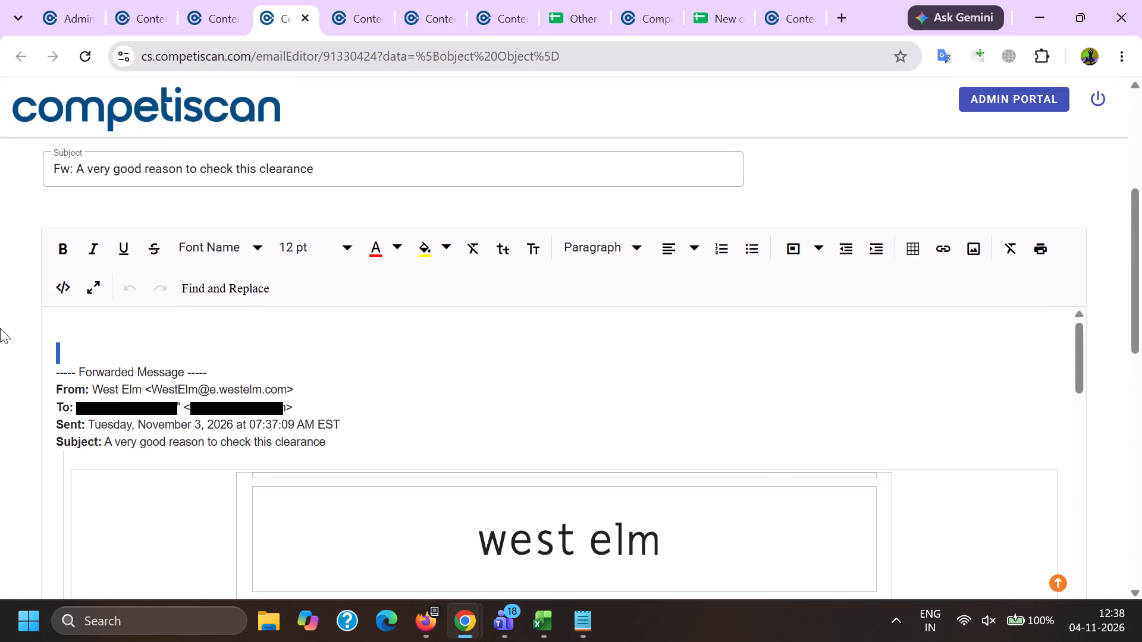
pyautogui.moveTo(0, 328); pyautogui.dragTo(250, 372)
pyautogui.press('BackSpace')
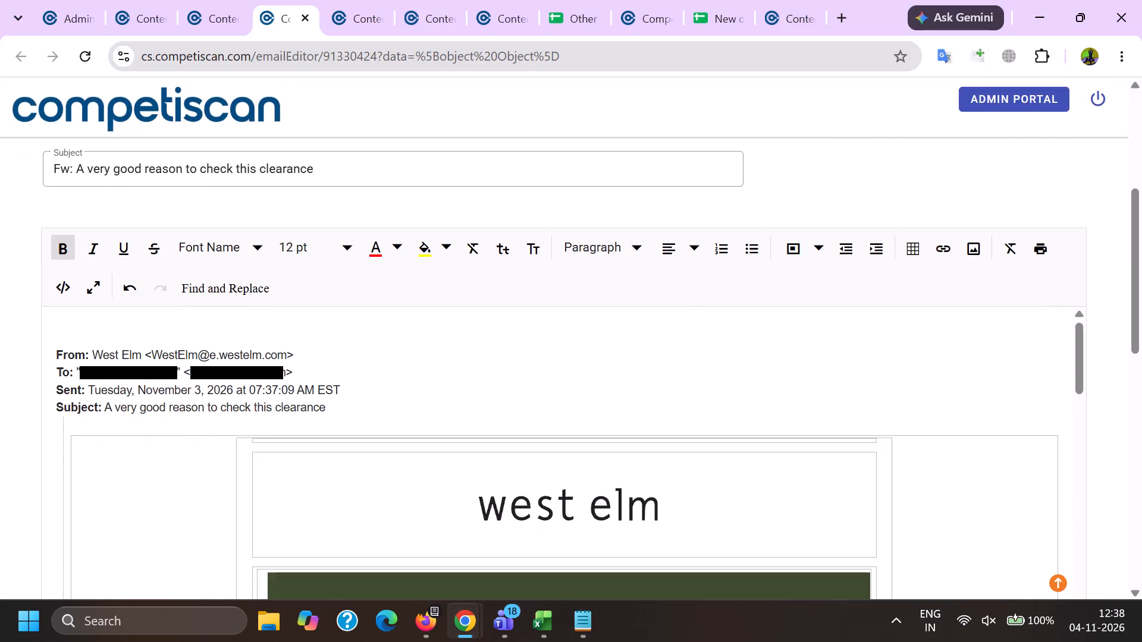
pyautogui.moveTo(141, 353); pyautogui.dragTo(372, 368)
pyautogui.press('BackSpace')
# Remove the links from the "Our app is here!" image and the "view this email with images" text.
pyautogui.scroll(-20, 540, 412)
pyautogui.scroll(-3, 540, 412)
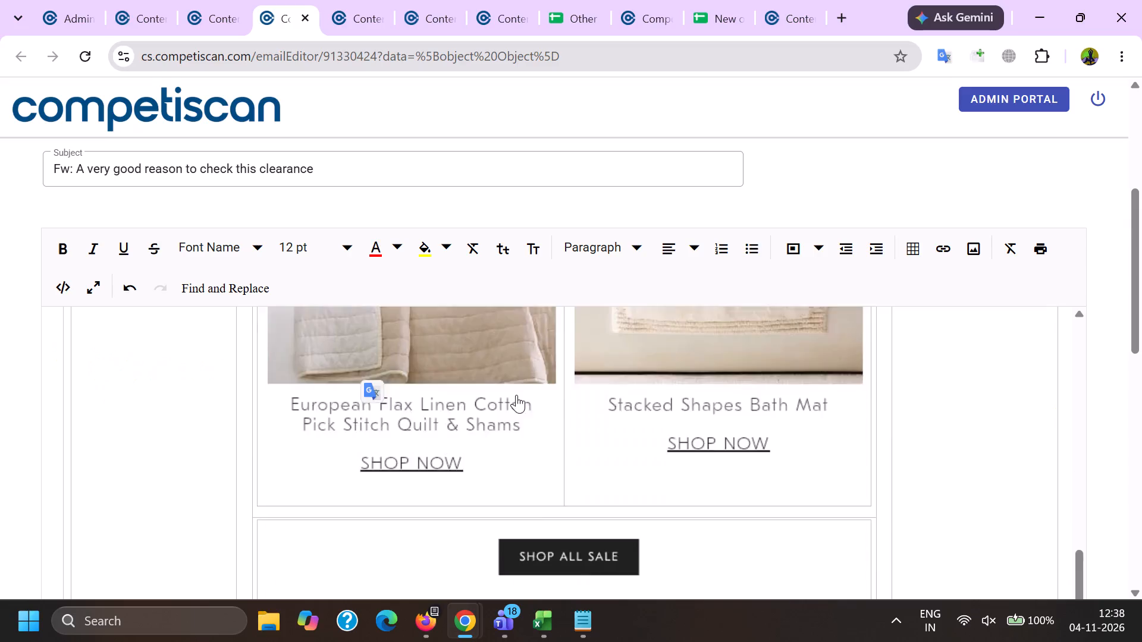
pyautogui.scroll(-9, 516, 395)
pyautogui.scroll(-3, 491, 463)
pyautogui.click(378, 437)
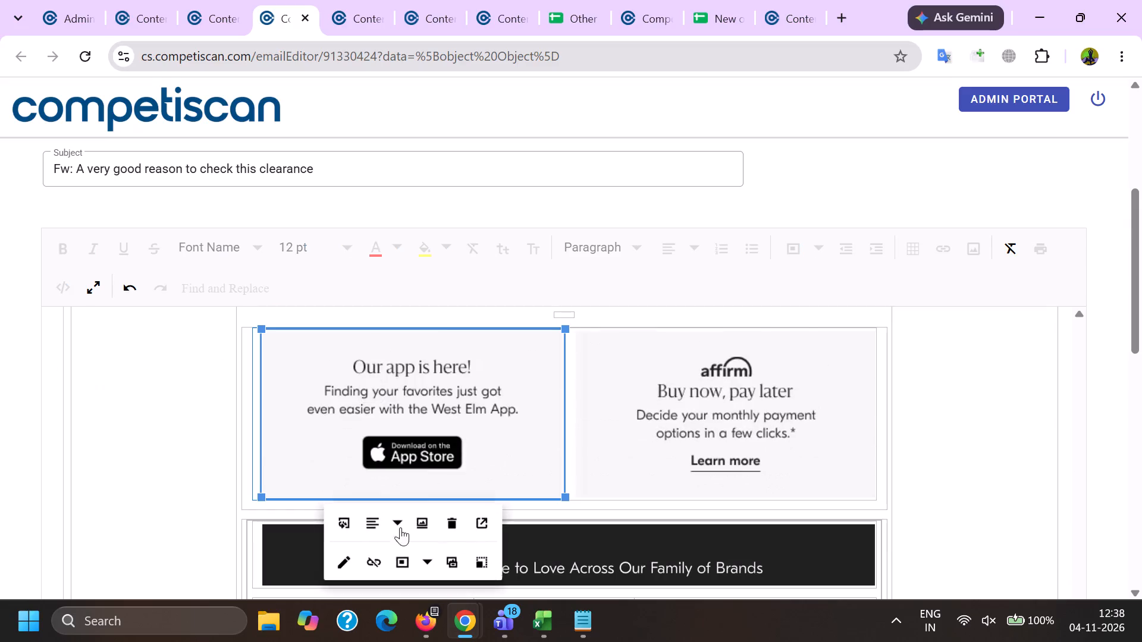
pyautogui.click(378, 554)
pyautogui.scroll(-4, 514, 404)
pyautogui.click(539, 490)
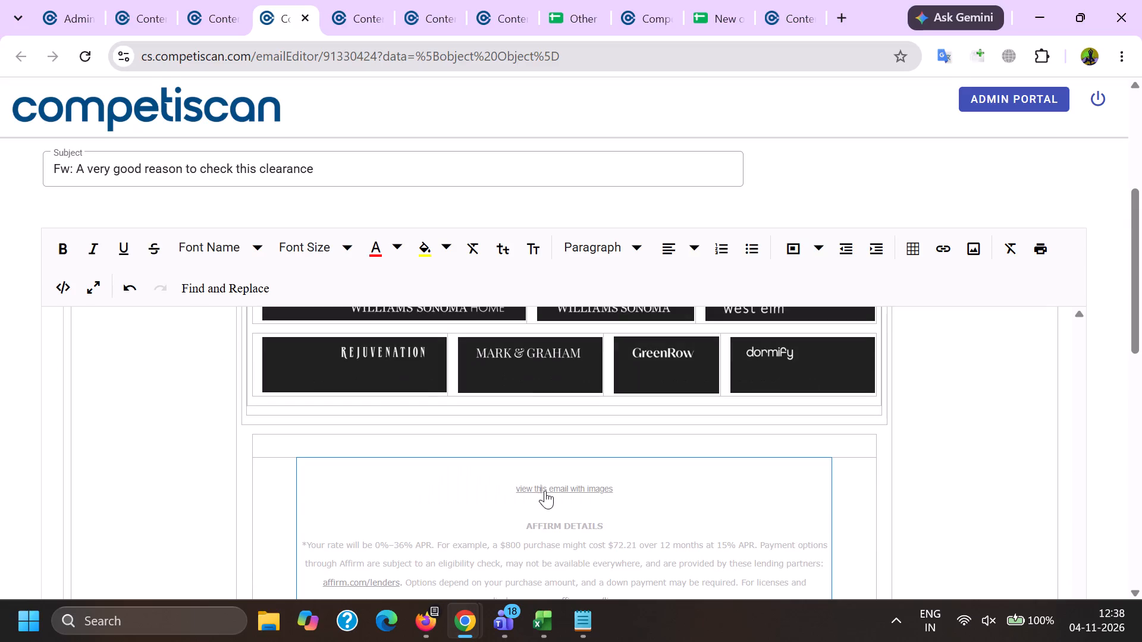
pyautogui.click(642, 524)
# Delete the recipient's address after "This message was sent to" and unlink "click here" in the footer's manage email preferences sentence.
pyautogui.scroll(-3, 563, 354)
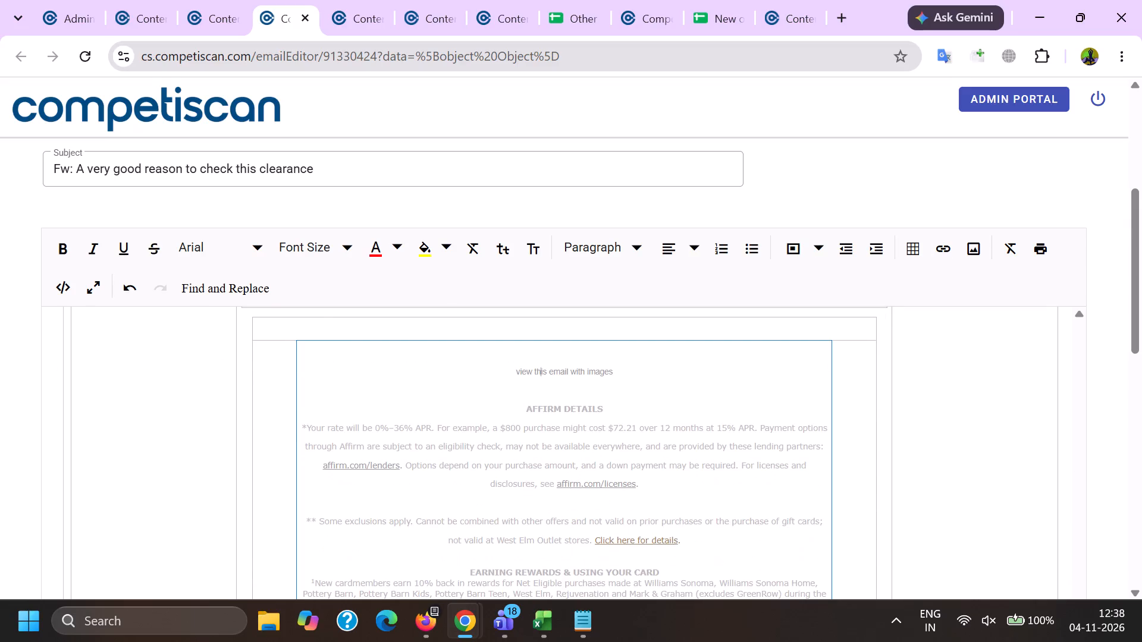
pyautogui.scroll(-5, 591, 420)
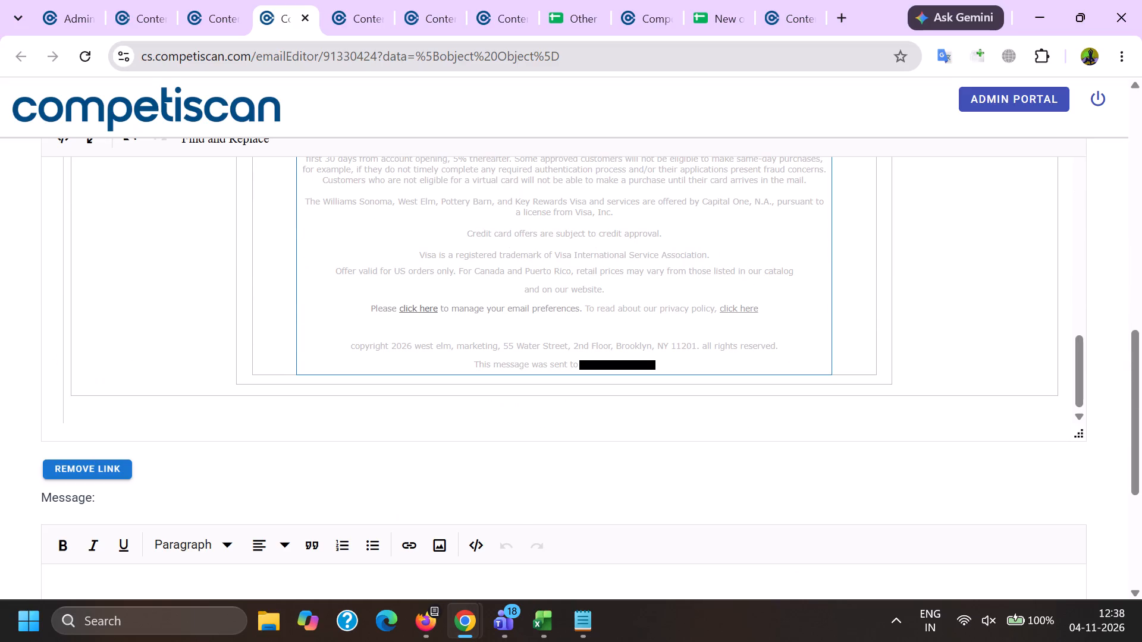
pyautogui.moveTo(580, 362); pyautogui.dragTo(716, 363)
pyautogui.press('BackSpace')
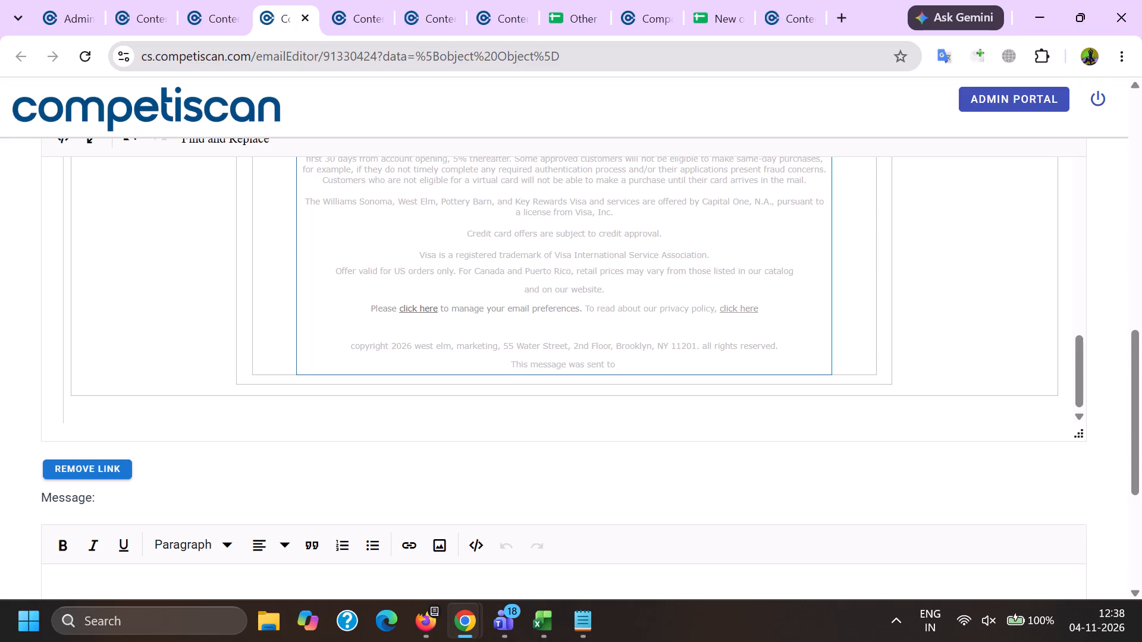
pyautogui.click(408, 306)
pyautogui.click(510, 344)
pyautogui.scroll(-11, 507, 288)
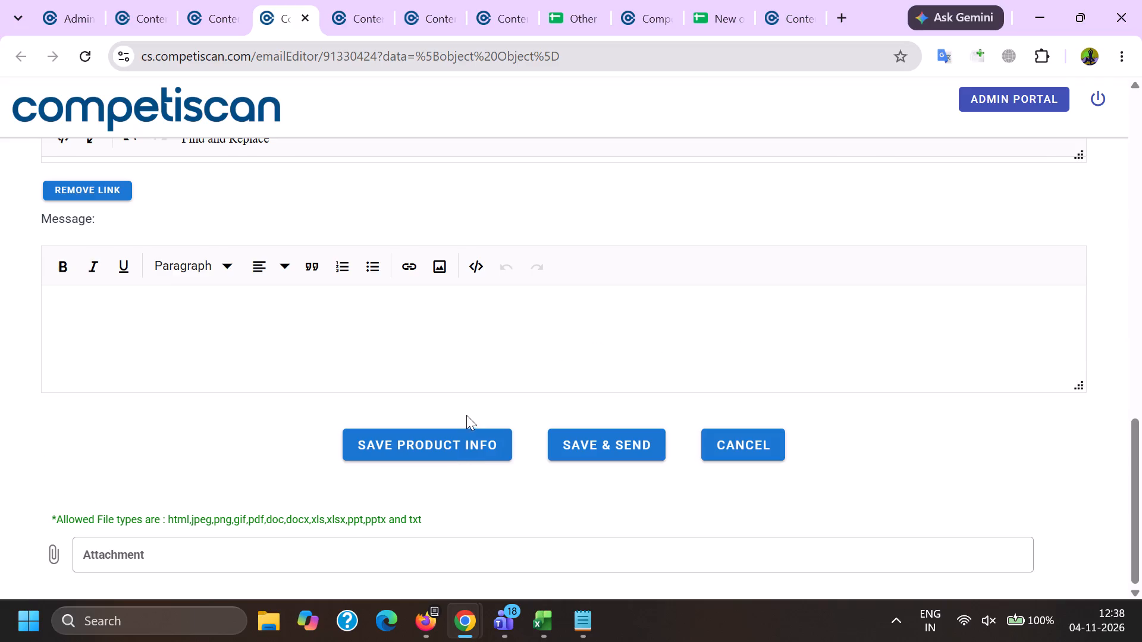
pyautogui.click(459, 443)
pyautogui.click(578, 373)
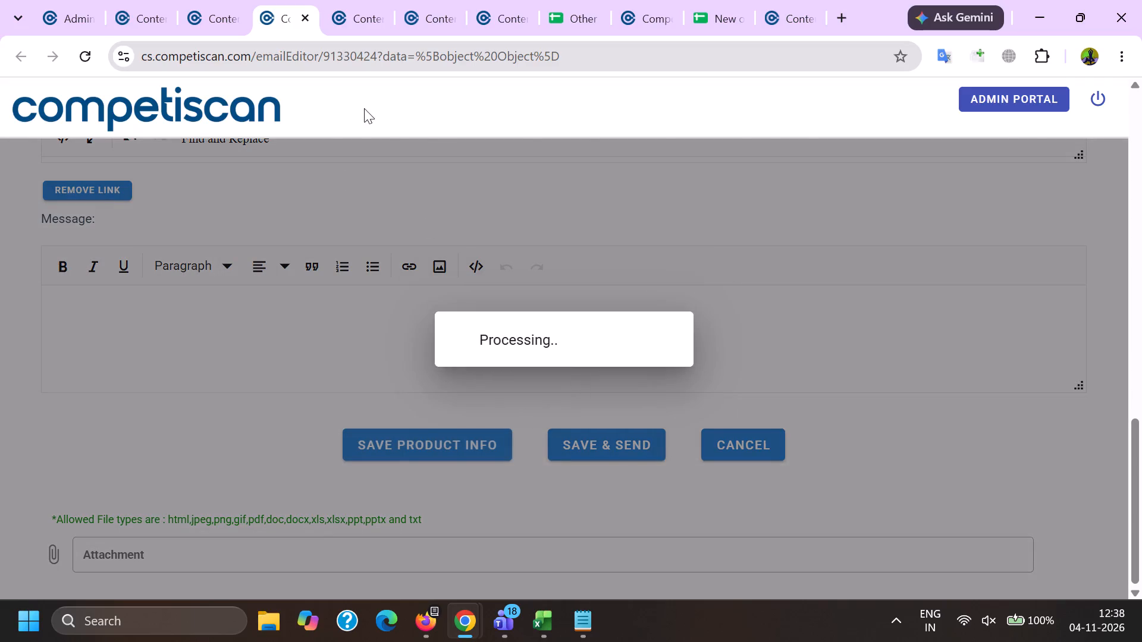
pyautogui.moveTo(0, 341); pyautogui.dragTo(2, 326)
pyautogui.click(53, 137)
pyautogui.click(40, 119)
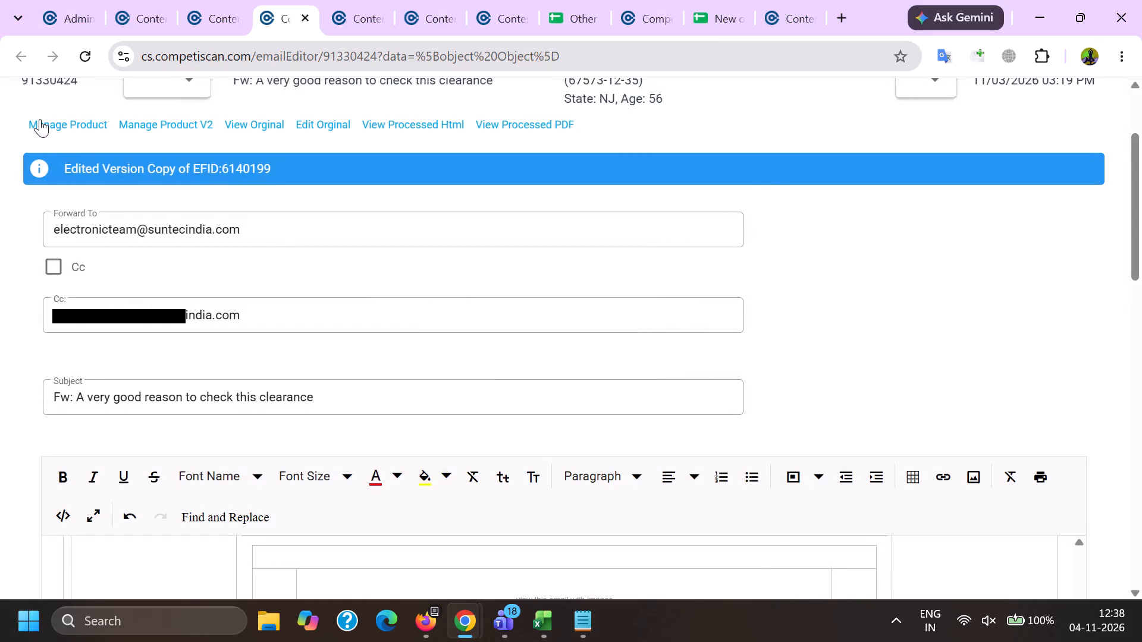
# Back in the email editor, copy the sender name "West Elm" from the From line and return to the product window.
pyautogui.hotkey('alt', 'Tab')
pyautogui.scroll(-5, 245, 181)
pyautogui.doubleClick(169, 365)
pyautogui.press('pageup')
pyautogui.press('pageup')
pyautogui.press('pageup')
pyautogui.press('pageup')
pyautogui.press('pageup')
pyautogui.press('pageup')
pyautogui.press('pageup')
pyautogui.press('pageup')
pyautogui.press('pageup')
pyautogui.press('pageup')
pyautogui.press('pageup')
pyautogui.press('pageup')
pyautogui.press('pageup')
pyautogui.press('pageup')
pyautogui.press('pageup')
pyautogui.press('pageup')
pyautogui.press('pageup')
pyautogui.press('pageup')
pyautogui.press('pageup')
pyautogui.press('pageup')
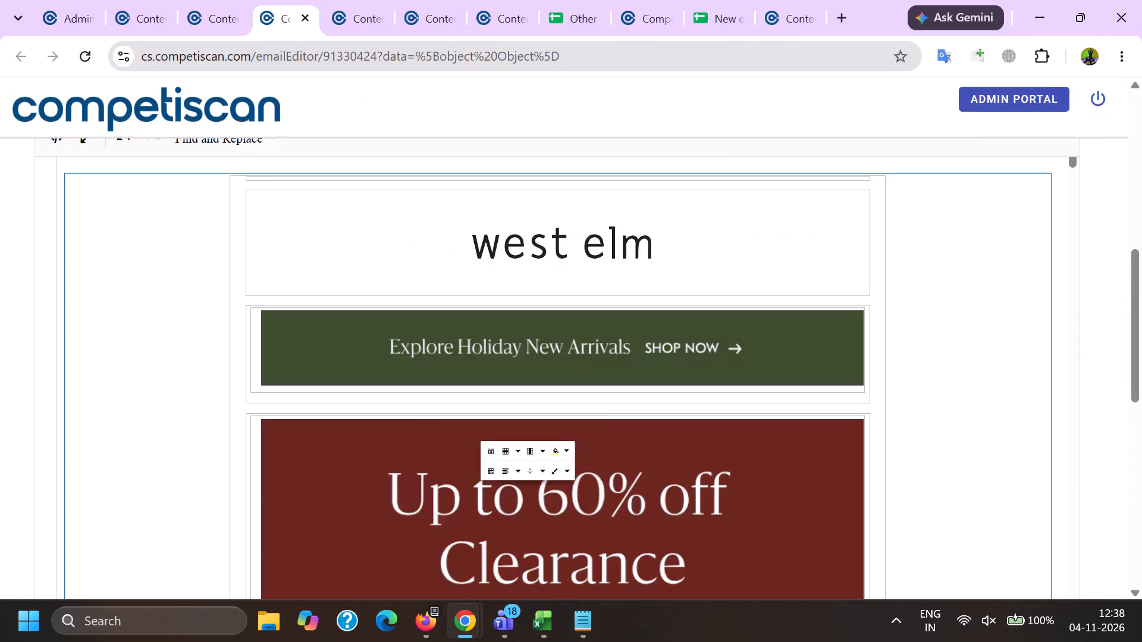
pyautogui.scroll(-6, 174, 357)
pyautogui.scroll(3, 34, 402)
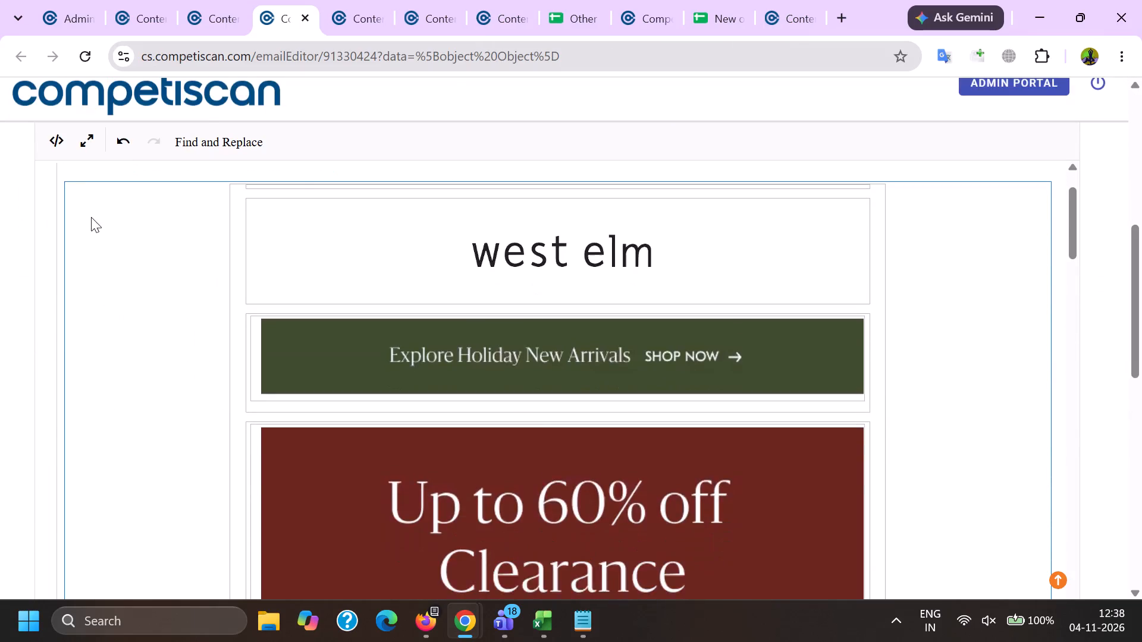
pyautogui.scroll(-2, 86, 304)
pyautogui.scroll(5, 110, 395)
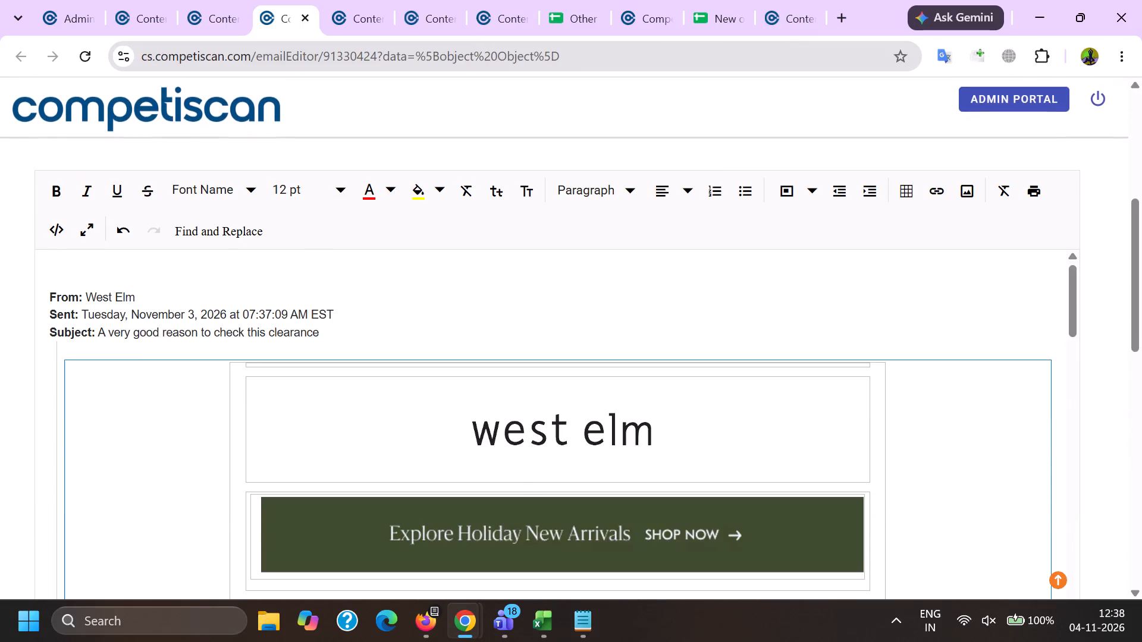
pyautogui.doubleClick(94, 292)
pyautogui.keyDown('shift'); pyautogui.click(143, 295); pyautogui.keyUp('shift')
pyautogui.hotkey('ctrl', 'c')
pyautogui.hotkey('alt', 'Tab')
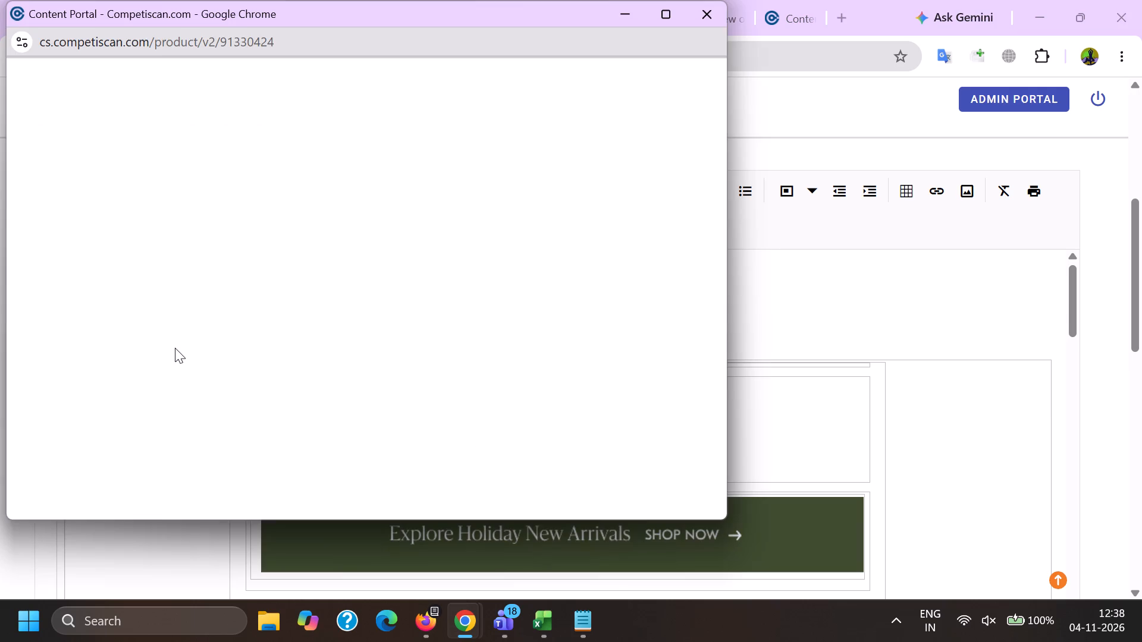
pyautogui.scroll(-6, 308, 291)
pyautogui.click(315, 239)
pyautogui.click(321, 202)
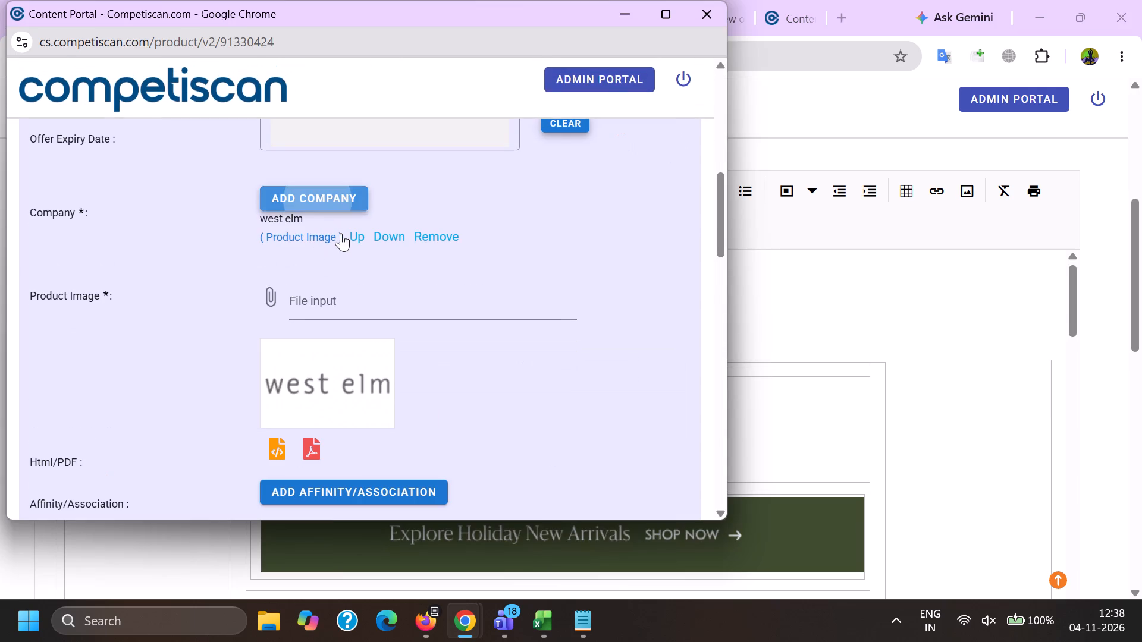
pyautogui.press('c')
pyautogui.write('apita')
pyautogui.write('l one')
pyautogui.scroll(-3, 388, 241)
pyautogui.click(367, 208)
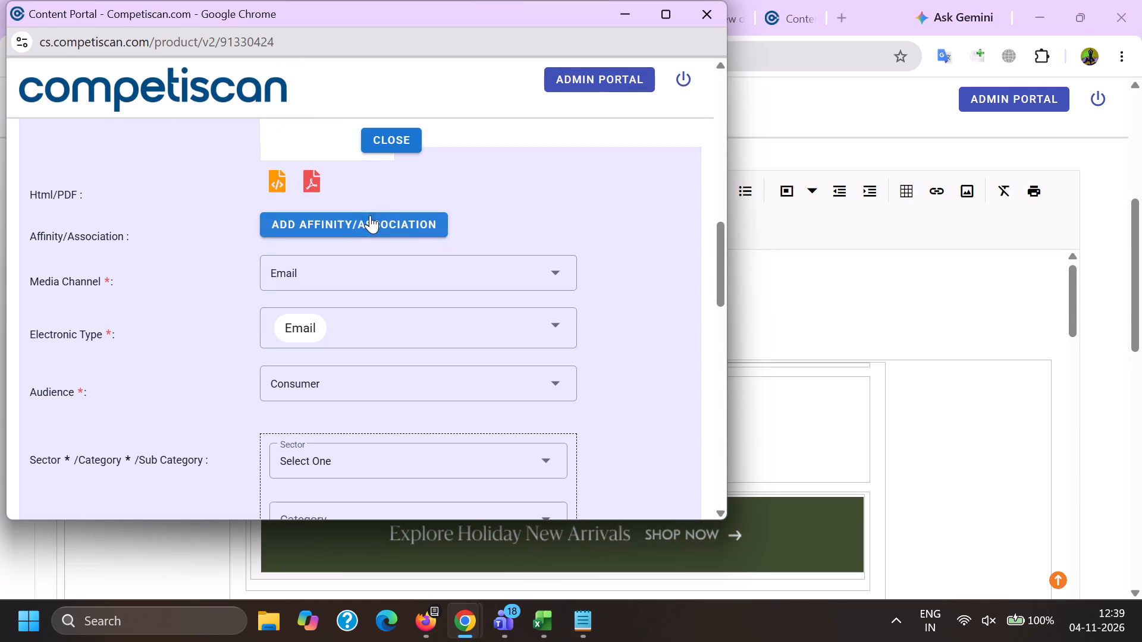
pyautogui.click(371, 215)
pyautogui.click(426, 250)
pyautogui.hotkey('ctrl', 'v')
pyautogui.scroll(5, 406, 309)
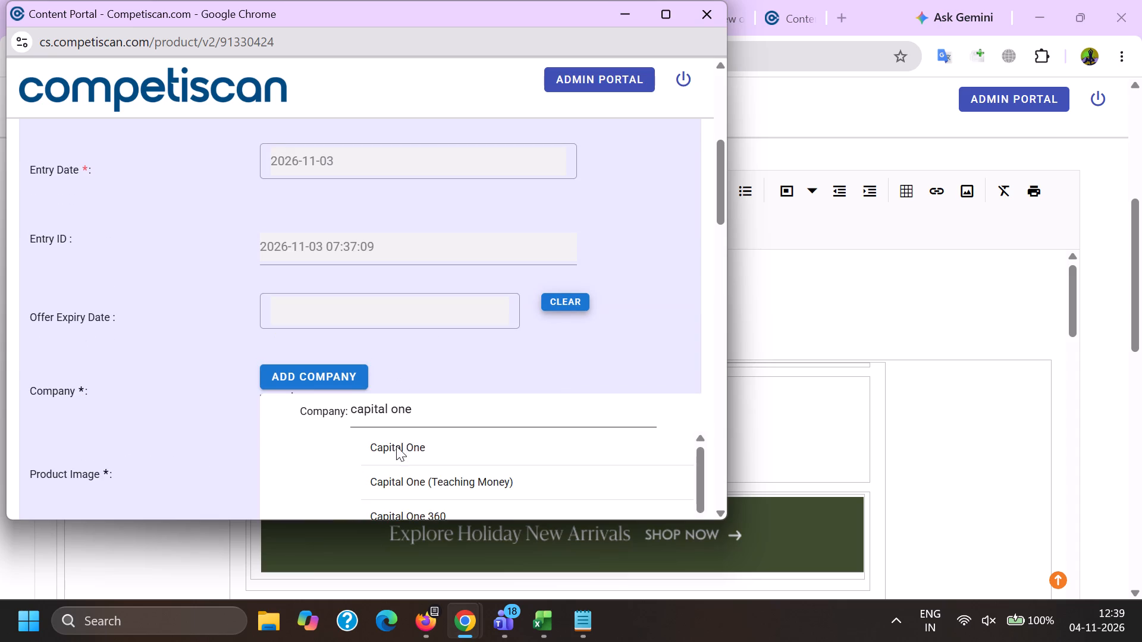
pyautogui.click(396, 446)
pyautogui.scroll(-4, 359, 285)
pyautogui.click(404, 437)
pyautogui.scroll(3, 400, 428)
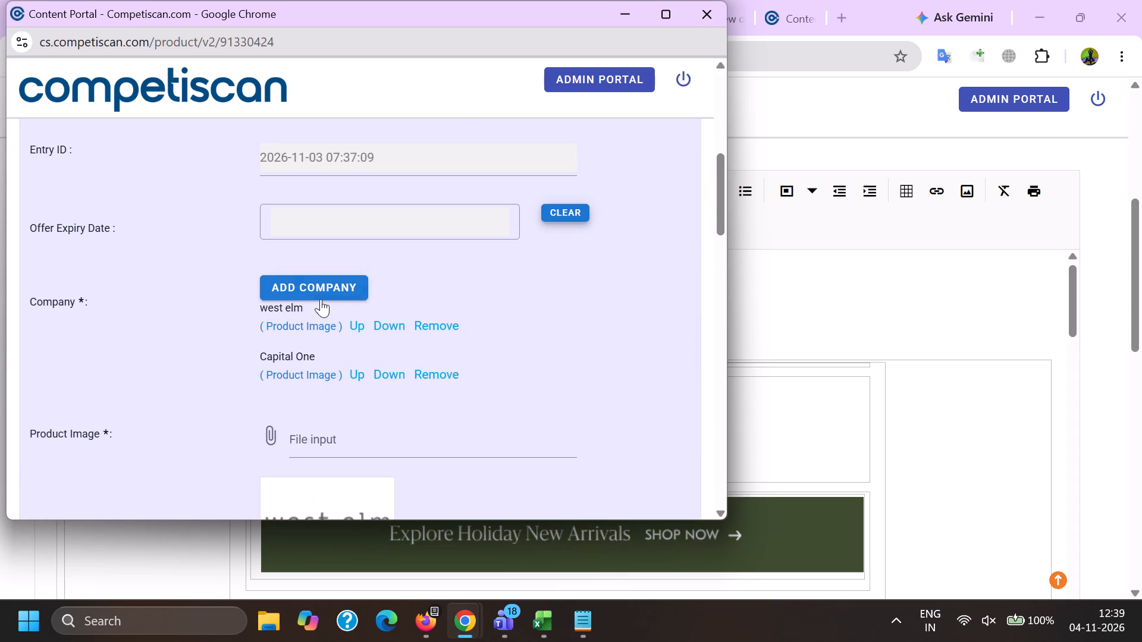
# Set the sector of email 91330424 to Retail and its category to Home.
pyautogui.scroll(-7, 323, 301)
pyautogui.click(314, 288)
pyautogui.click(313, 261)
pyautogui.scroll(-6, 313, 263)
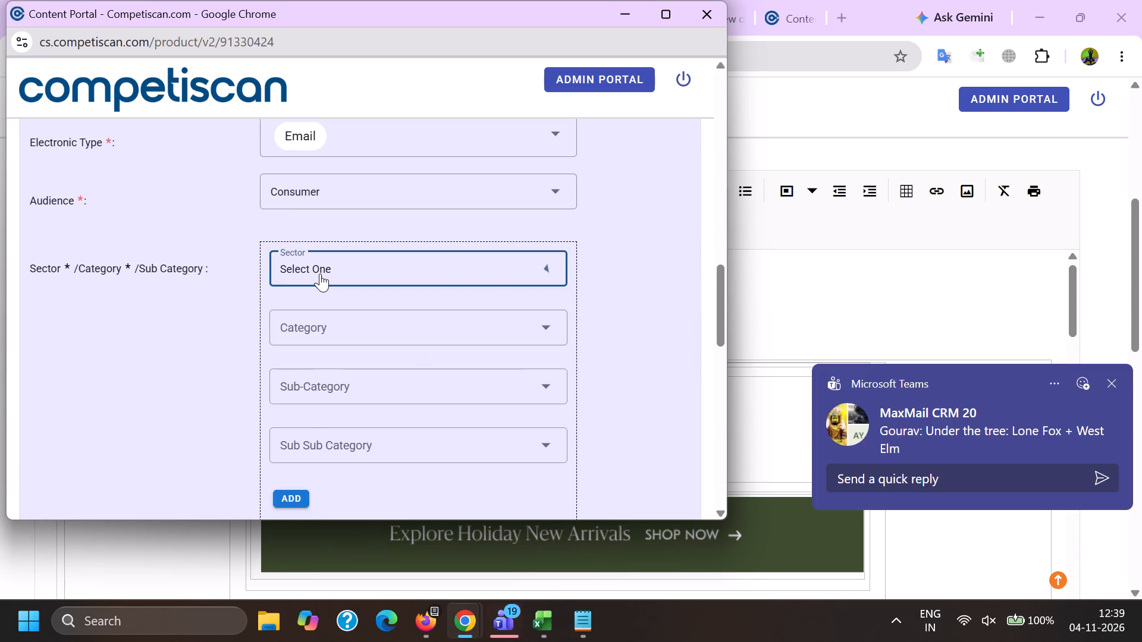
pyautogui.click(328, 340)
pyautogui.moveTo(68, 325); pyautogui.dragTo(85, 324)
pyautogui.click(336, 312)
pyautogui.scroll(-1, 315, 202)
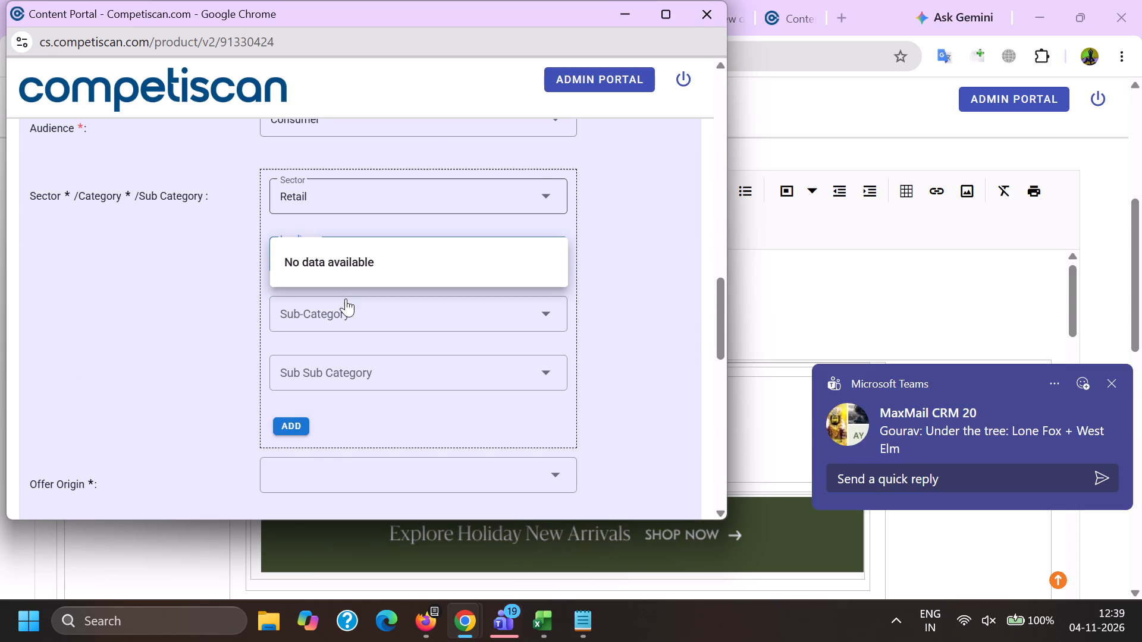
pyautogui.scroll(-6, 310, 289)
pyautogui.click(316, 251)
pyautogui.moveTo(182, 267); pyautogui.dragTo(194, 276)
# Switch from the email 91330424 entry form to the previously used window.
pyautogui.hotkey('alt', 'Tab')
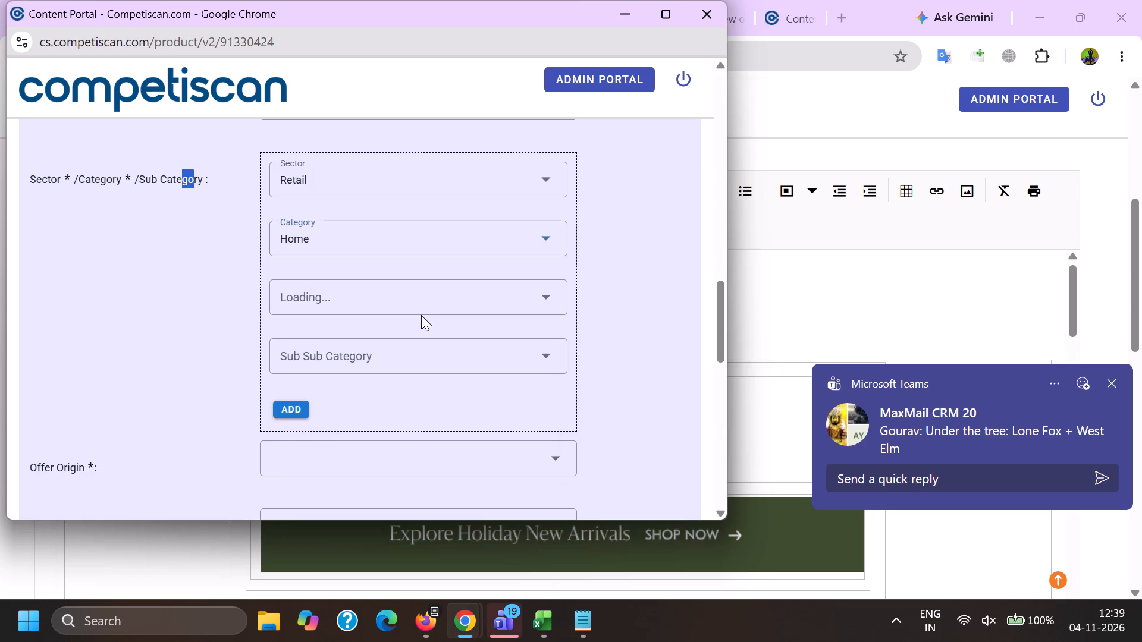
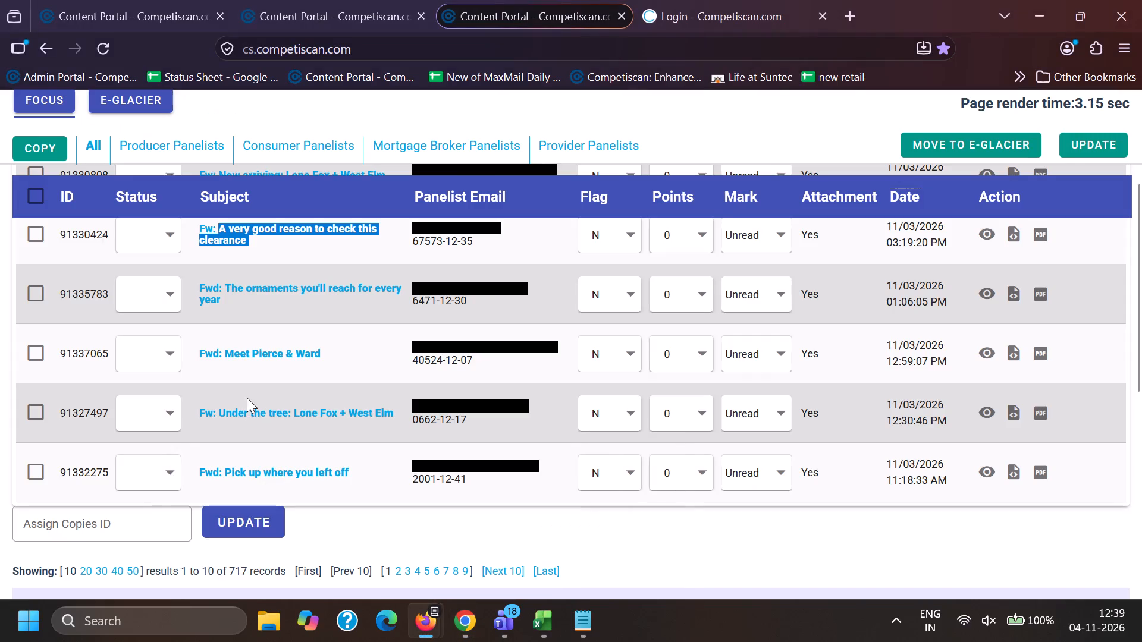
# Switch to the Chrome window that has the Competiscan email editor open on West Elm email 91173906.
pyautogui.hotkey('alt', 'Tab')
pyautogui.click(460, 629)
pyautogui.click(92, 515)
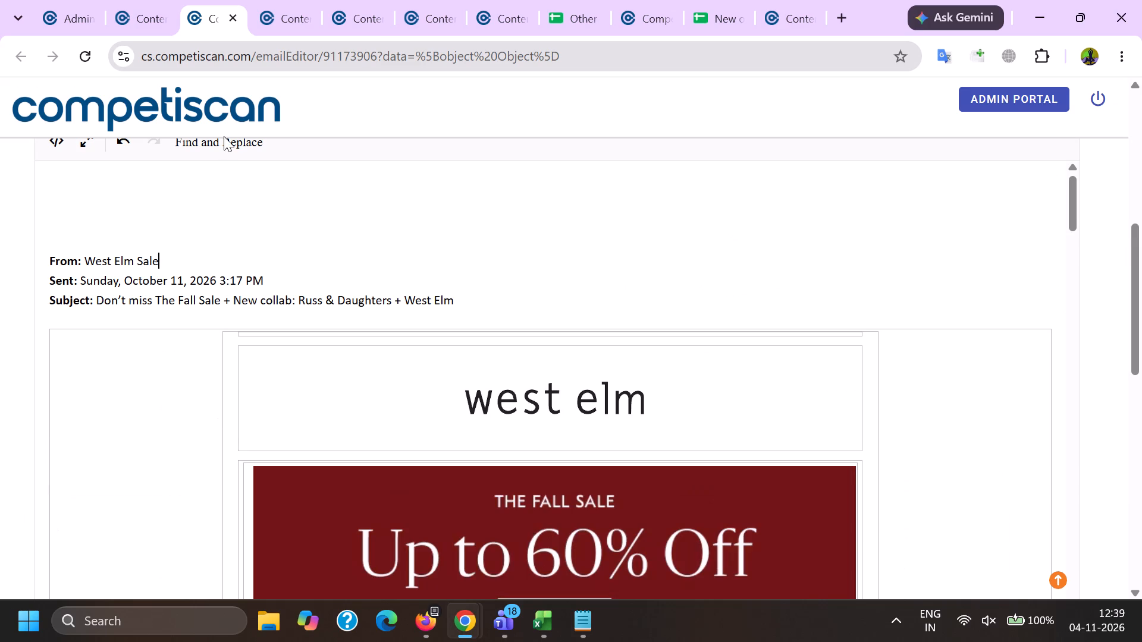
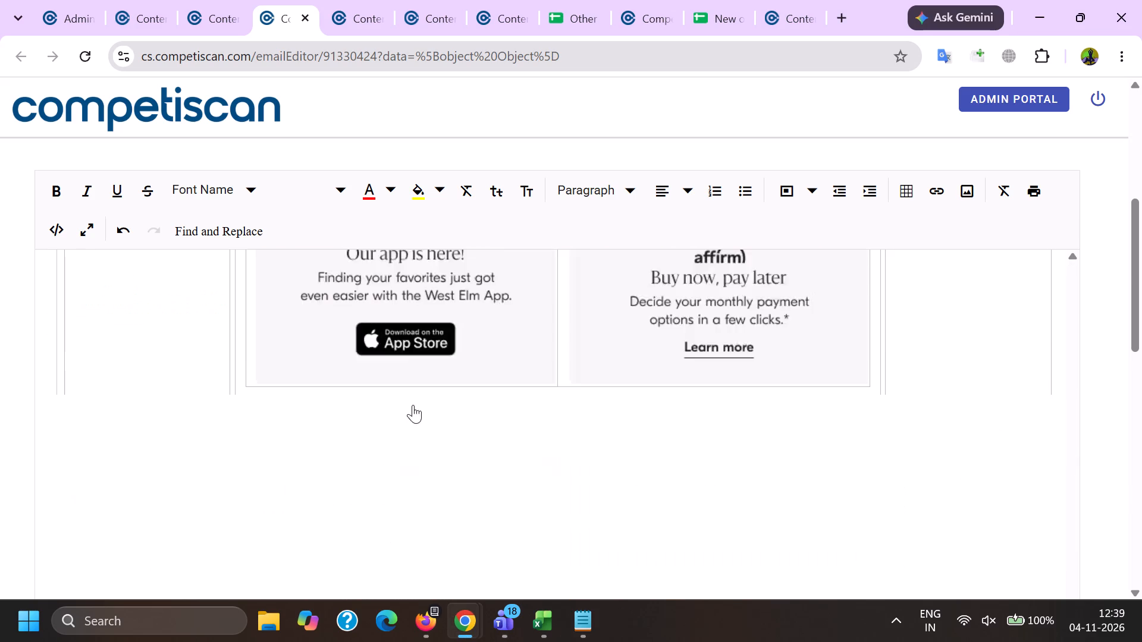
# Add Retail / Home as the sector and category in the product form for email 91330424.
pyautogui.scroll(2, 408, 440)
pyautogui.click(372, 458)
pyautogui.scroll(-3, 404, 448)
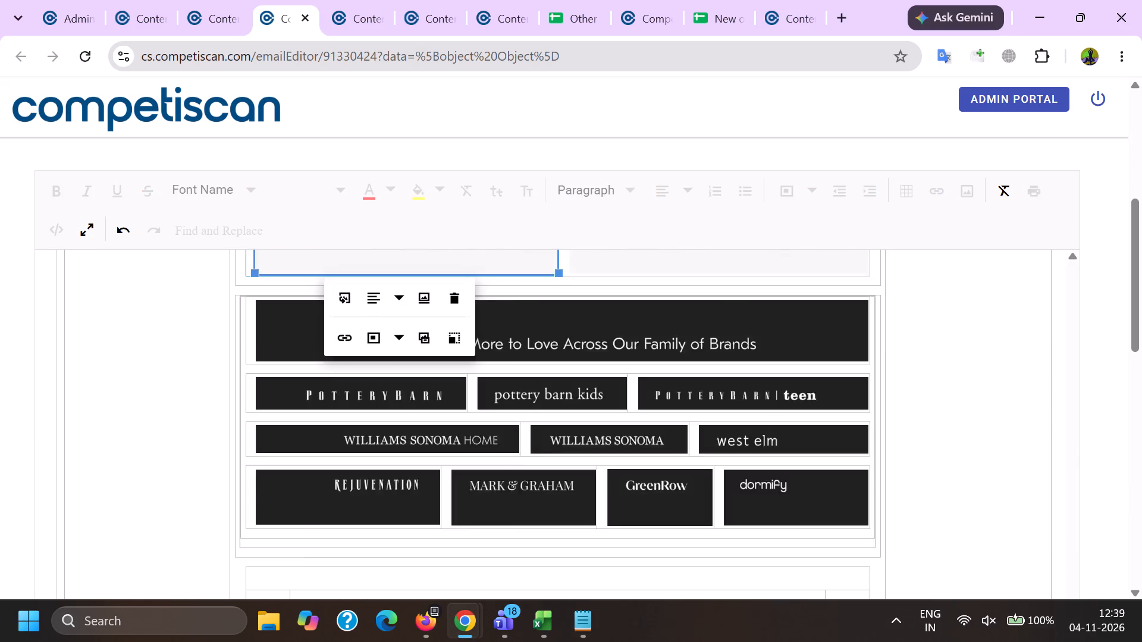
pyautogui.scroll(-20, 418, 444)
pyautogui.scroll(-2, 418, 444)
pyautogui.scroll(10, 239, 470)
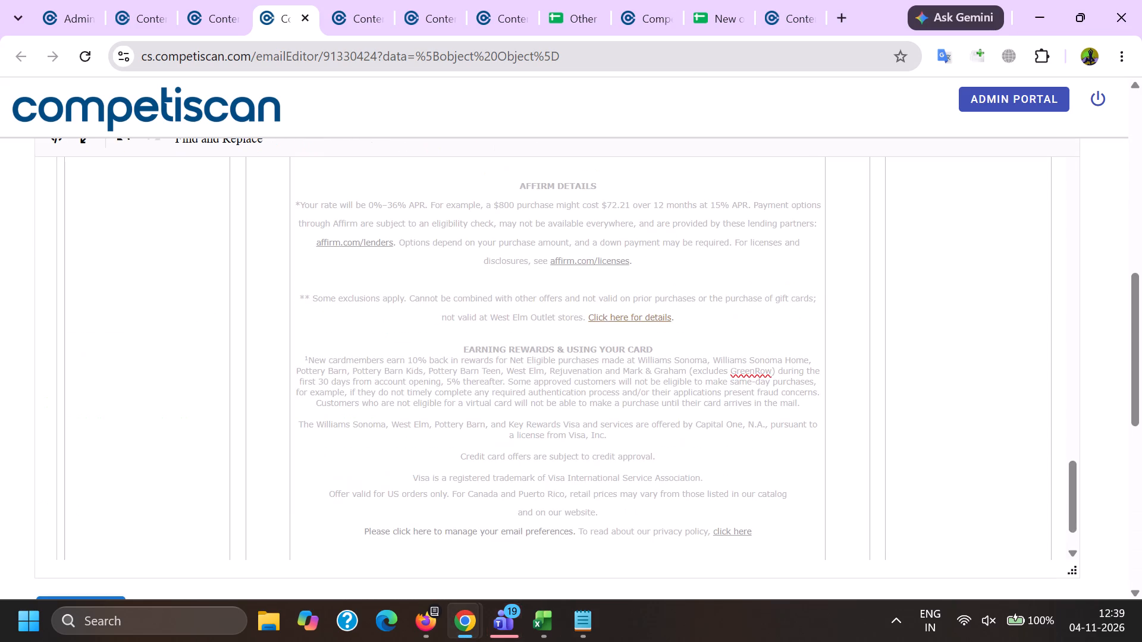
pyautogui.scroll(7, 247, 458)
pyautogui.hotkey('alt', 'Tab')
pyautogui.hotkey('alt', 'Tab')
pyautogui.hotkey('alt', 'Tab')
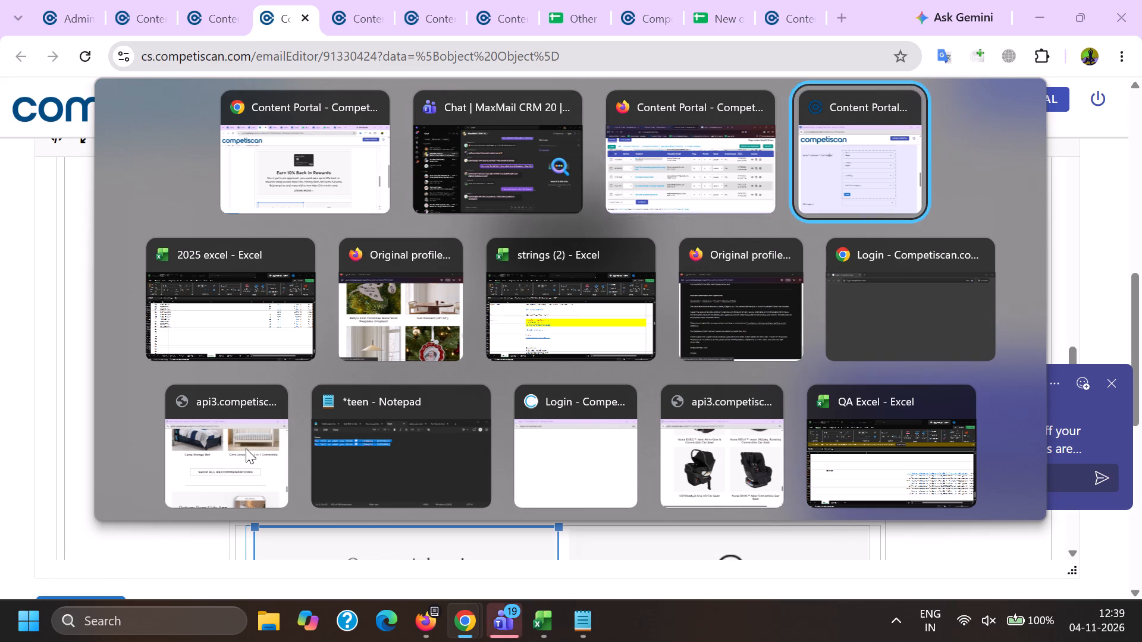
pyautogui.click(315, 286)
pyautogui.moveTo(230, 410); pyautogui.dragTo(244, 412)
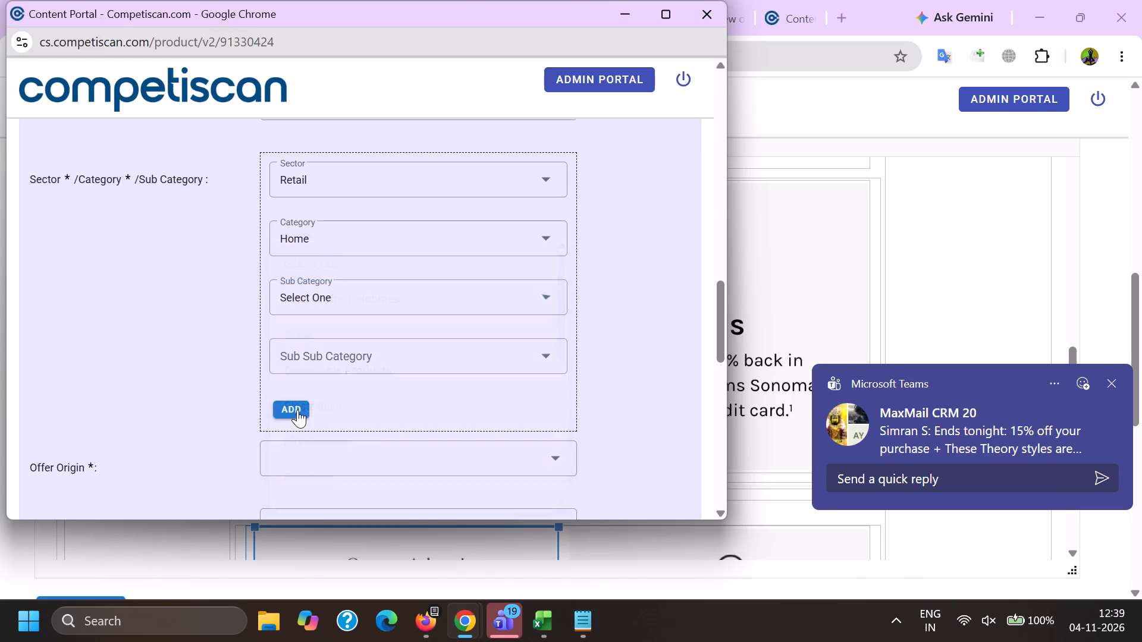
pyautogui.click(296, 409)
# Add the Credit Cards / Payment Cards / Credit Cards classification and move Retail / Home below it.
pyautogui.click(309, 211)
pyautogui.scroll(7, 341, 327)
pyautogui.click(344, 341)
pyautogui.moveTo(196, 318); pyautogui.dragTo(212, 317)
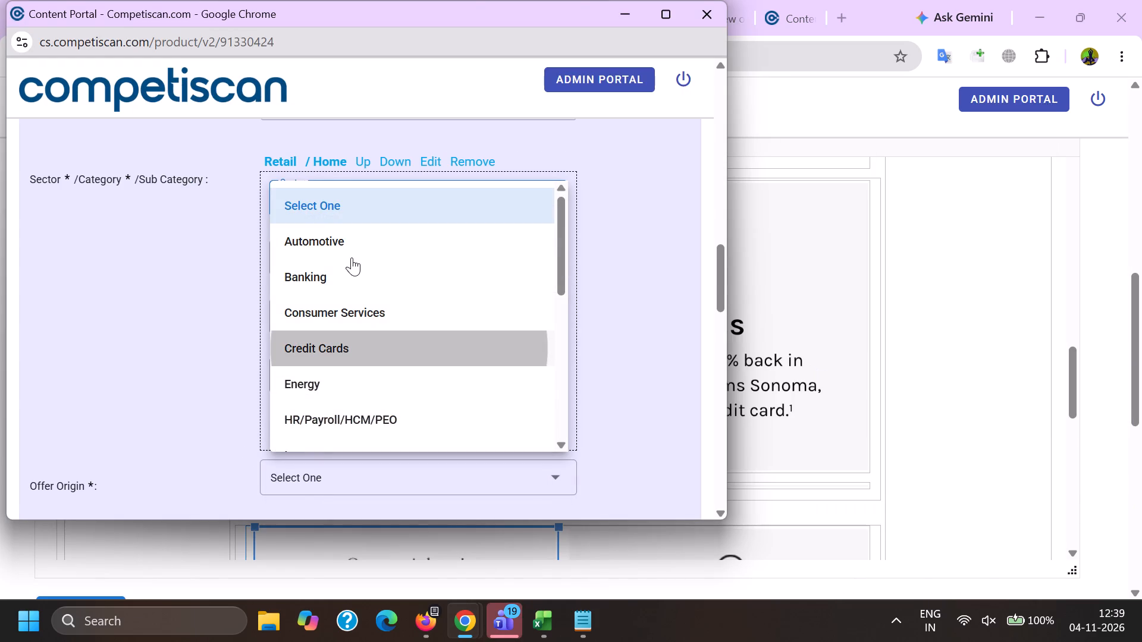
pyautogui.click(338, 254)
pyautogui.click(319, 347)
pyautogui.click(305, 319)
pyautogui.scroll(-2, 303, 285)
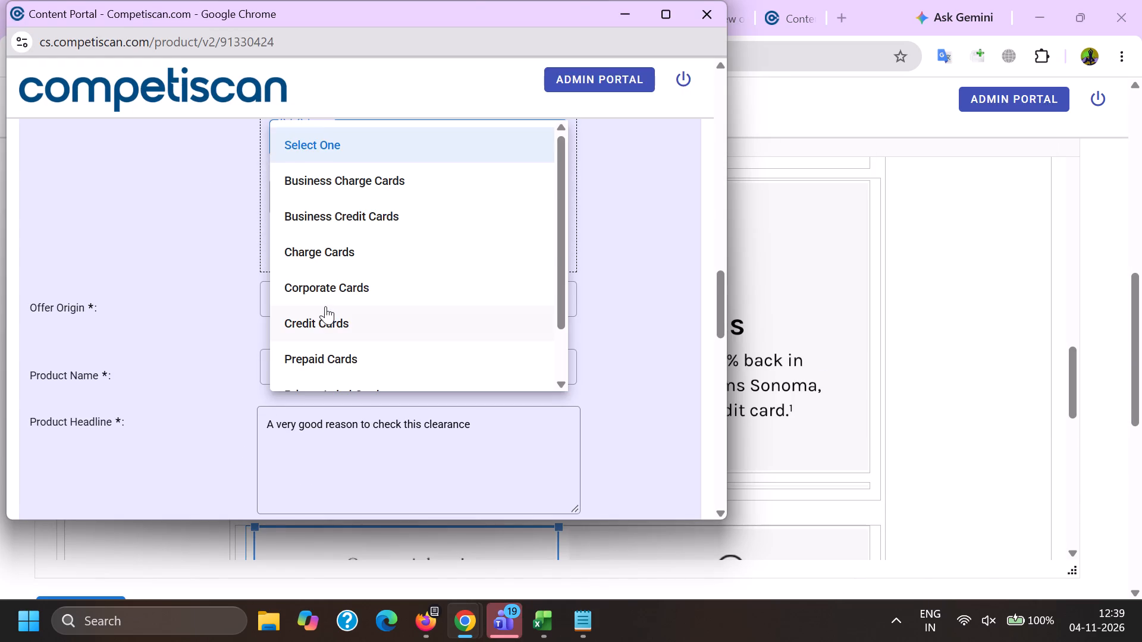
pyautogui.click(328, 323)
pyautogui.moveTo(228, 300); pyautogui.dragTo(244, 297)
pyautogui.click(289, 248)
pyautogui.scroll(3, 306, 358)
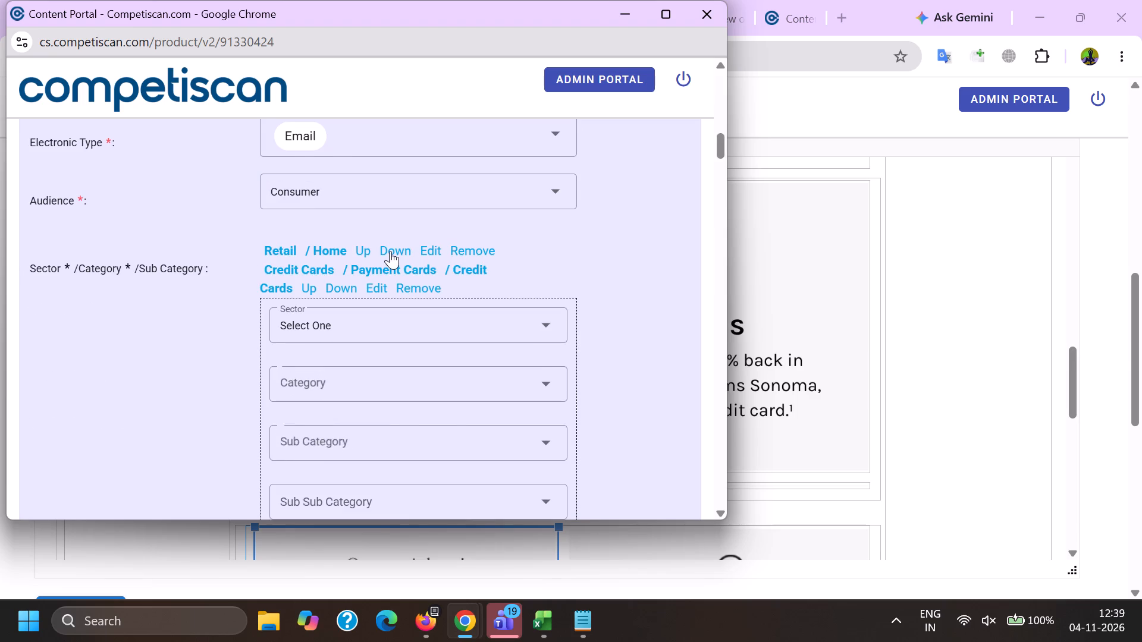
pyautogui.click(390, 251)
# Set the offer origin to Provider/Bank and the product name to West Elm Key Rewards Visa Card.
pyautogui.scroll(-5, 366, 238)
pyautogui.click(292, 162)
pyautogui.doubleClick(294, 238)
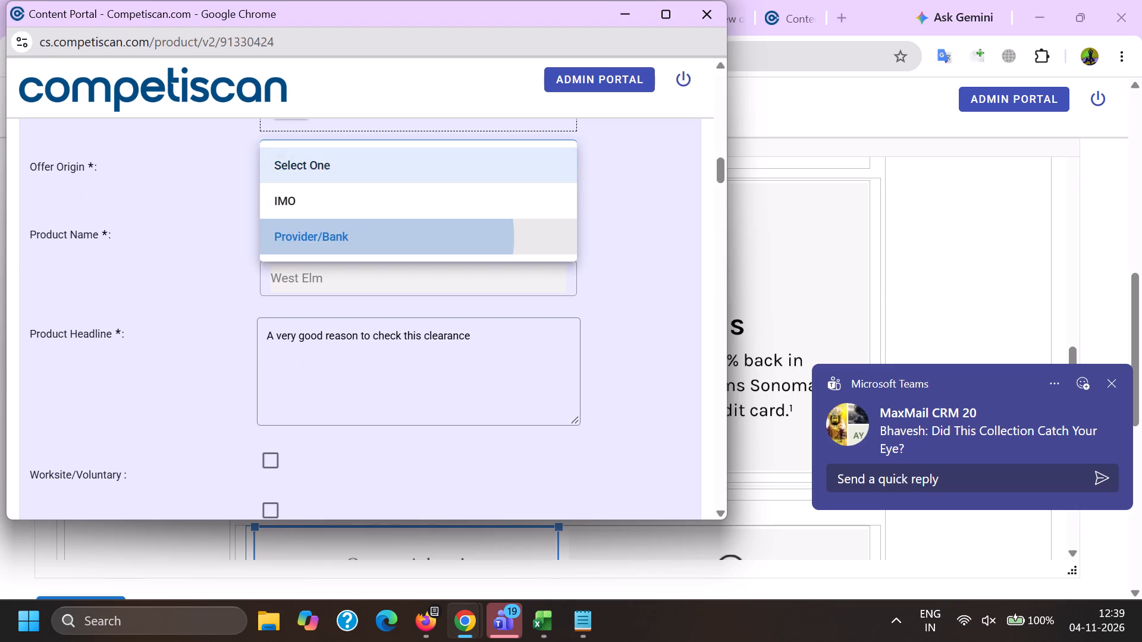
pyautogui.hotkey('ctrl', 'v')
pyautogui.click(341, 310)
# Move the Credit Cards classification down below Retail / Home.
pyautogui.scroll(5, 336, 304)
pyautogui.click(344, 267)
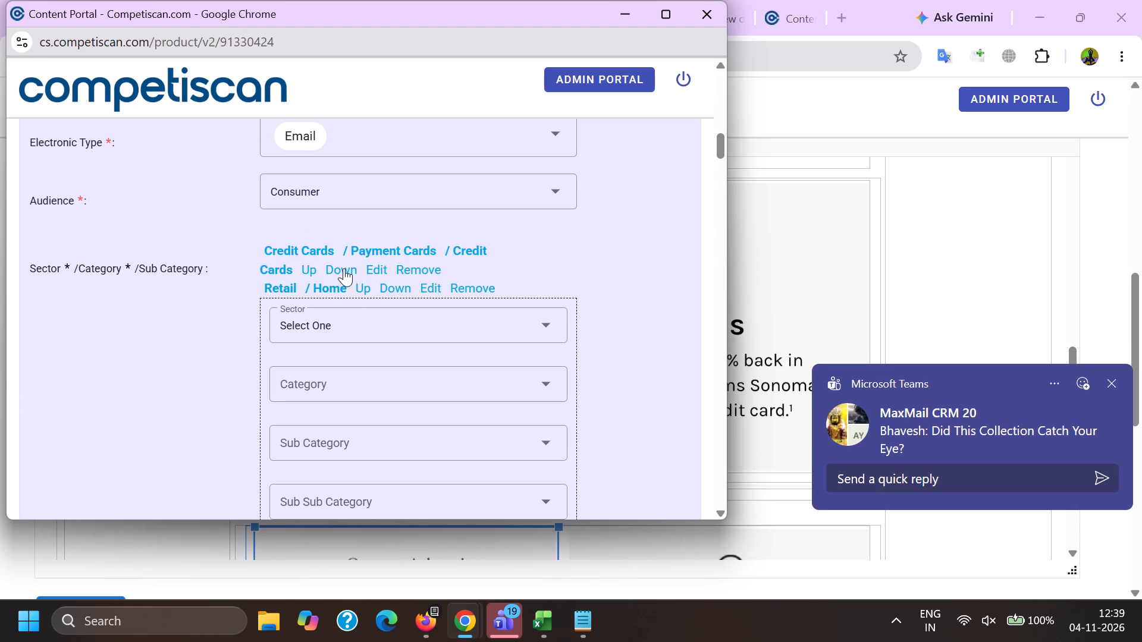
# Replace the product headline with the subject copied from email 91330424, ending it with a period: "A very good reason to check this clearance.".
pyautogui.scroll(-6, 344, 252)
pyautogui.moveTo(515, 257); pyautogui.dragTo(1, 235)
pyautogui.press('BackSpace')
pyautogui.hotkey('alt', 'Tab')
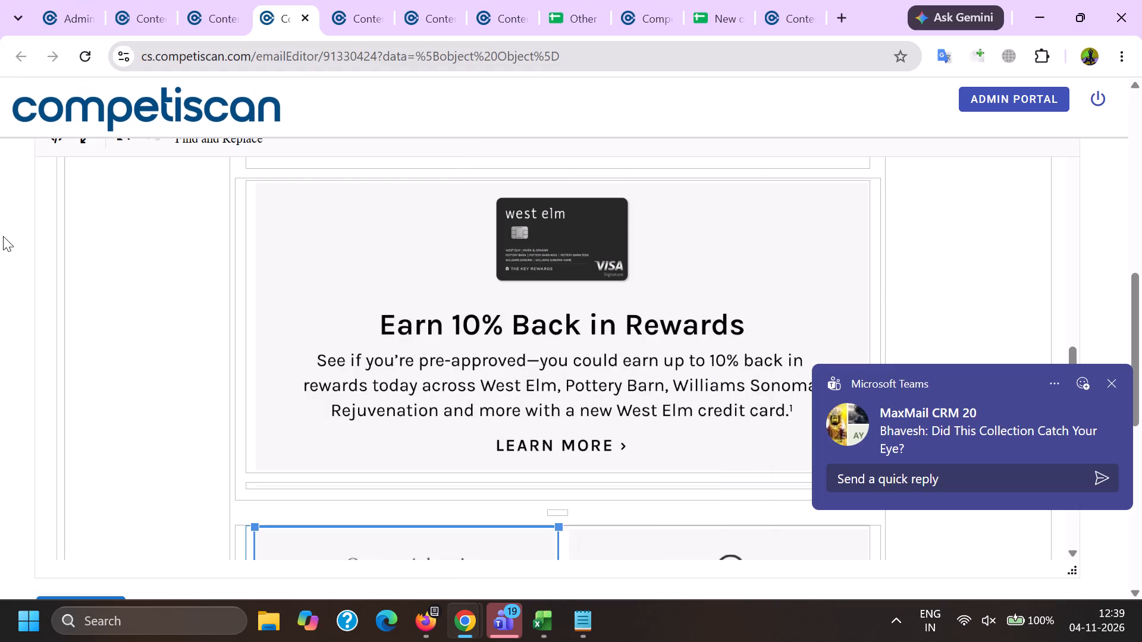
pyautogui.scroll(17, 190, 335)
pyautogui.scroll(20, 178, 316)
pyautogui.moveTo(100, 439); pyautogui.dragTo(193, 452)
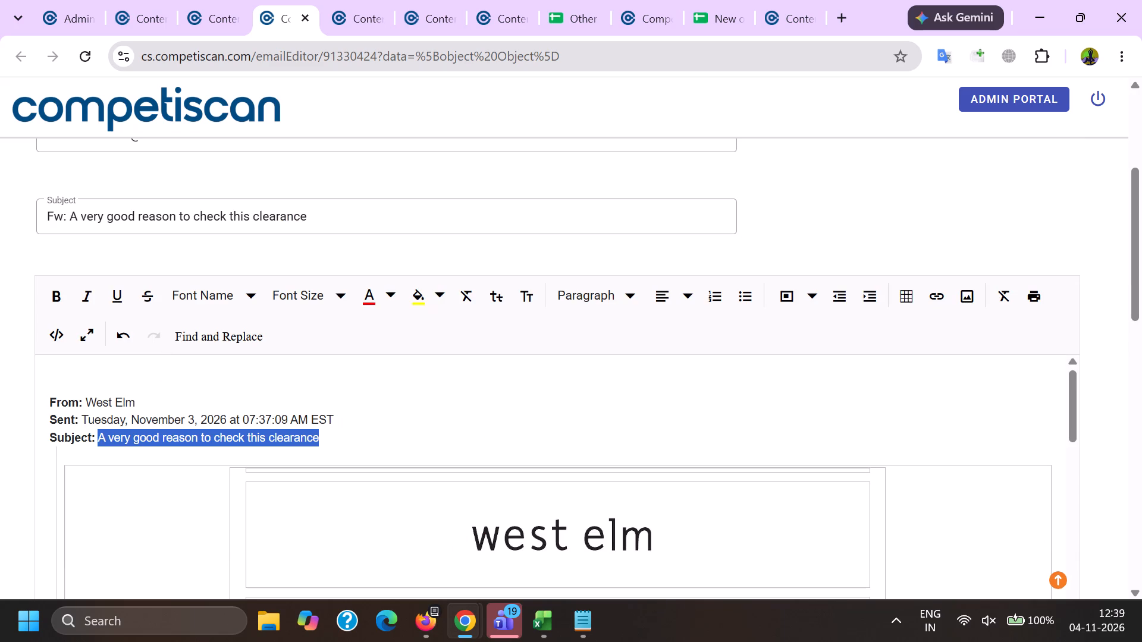
pyautogui.moveTo(193, 452); pyautogui.dragTo(336, 460)
pyautogui.hotkey('ctrl', 'c')
pyautogui.hotkey('alt', 'Tab')
pyautogui.click(321, 210)
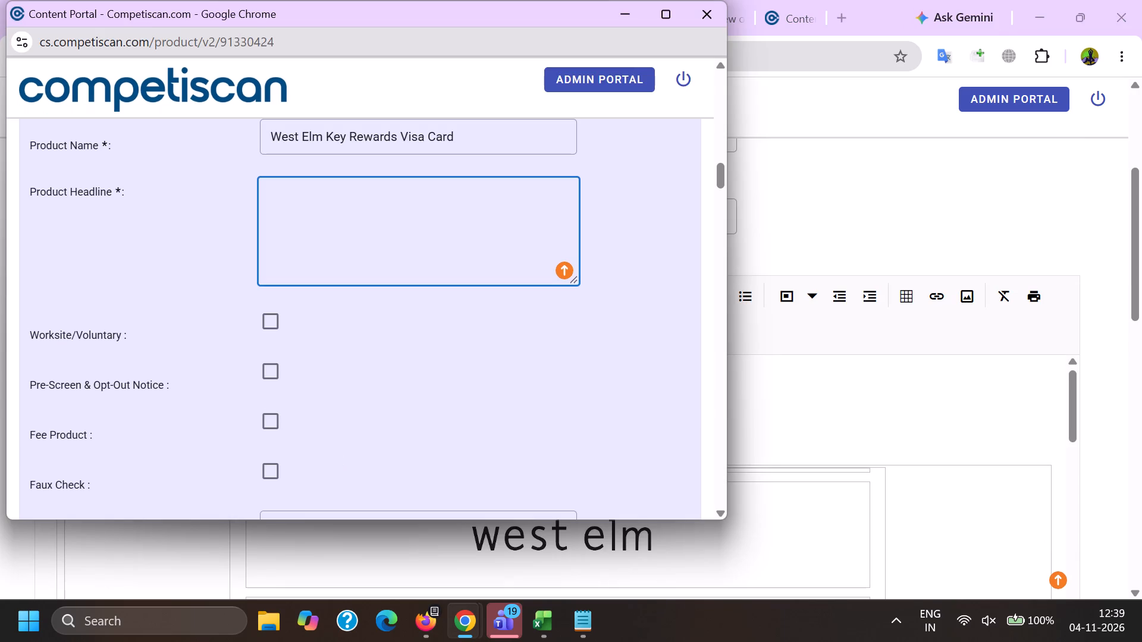
pyautogui.hotkey('ctrl', 'v')
pyautogui.press('BackSpace')
pyautogui.press('.')
pyautogui.press('space')
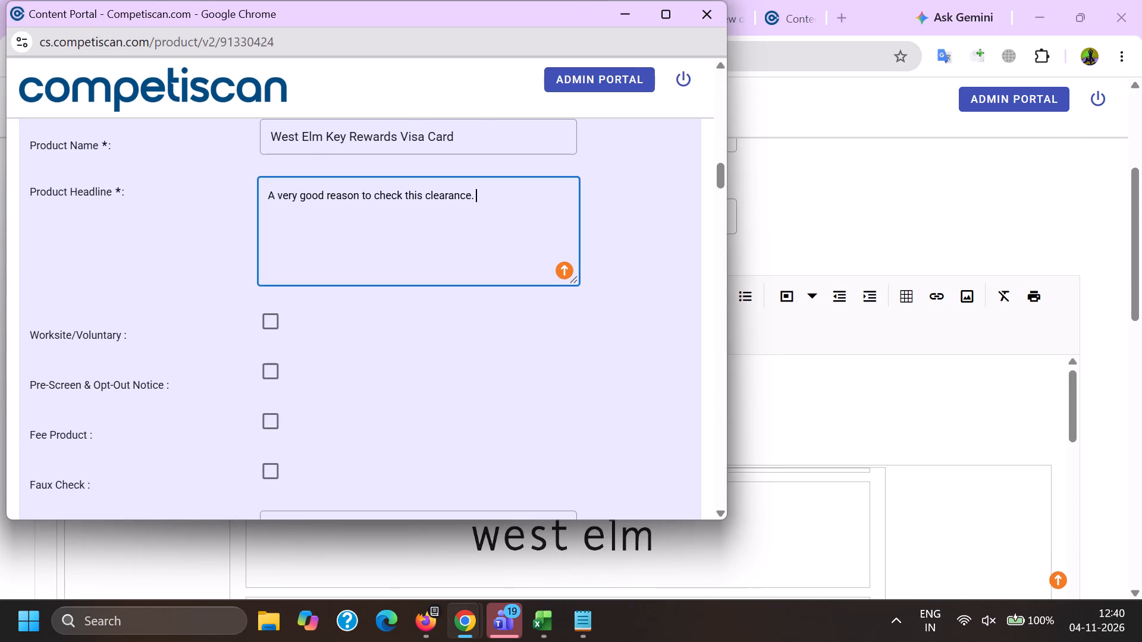
# Append the text copied from the product headline of entry 20990965 to the clearance product's headline.
pyautogui.hotkey('alt', 'Tab')
pyautogui.click(794, 0)
pyautogui.scroll(8, 718, 404)
pyautogui.scroll(-9, 726, 388)
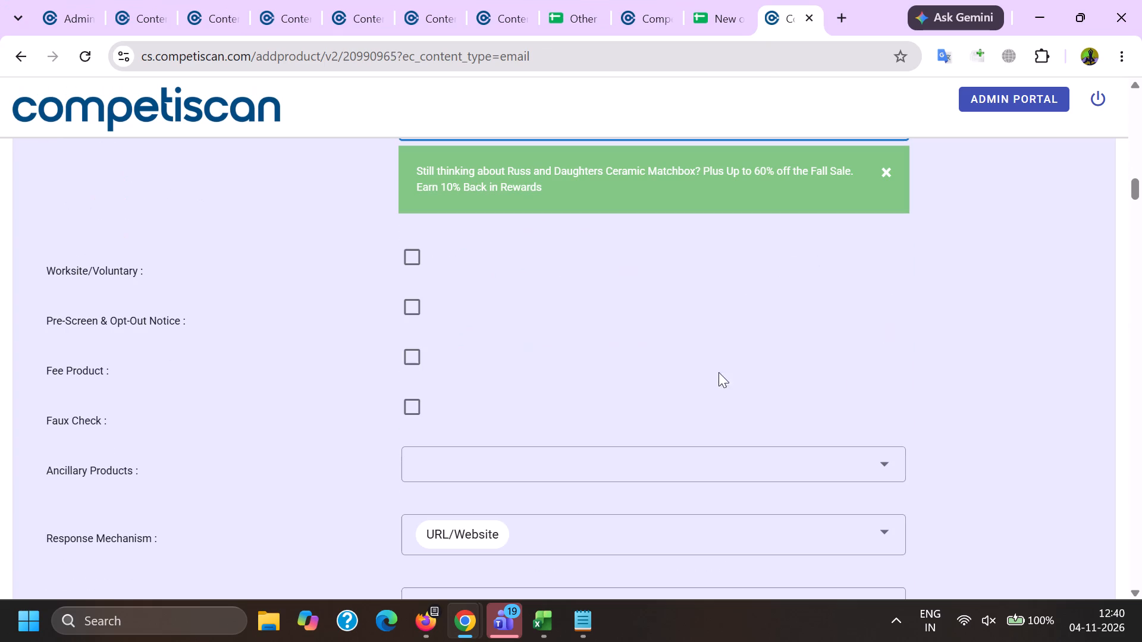
pyautogui.hotkey('ctrl', 'c')
pyautogui.hotkey('alt', 'Tab')
pyautogui.hotkey('ctrl', 'v')
# Set the response mechanism to URL/Website and the mailing type to Acquisition.
pyautogui.scroll(-5, 383, 238)
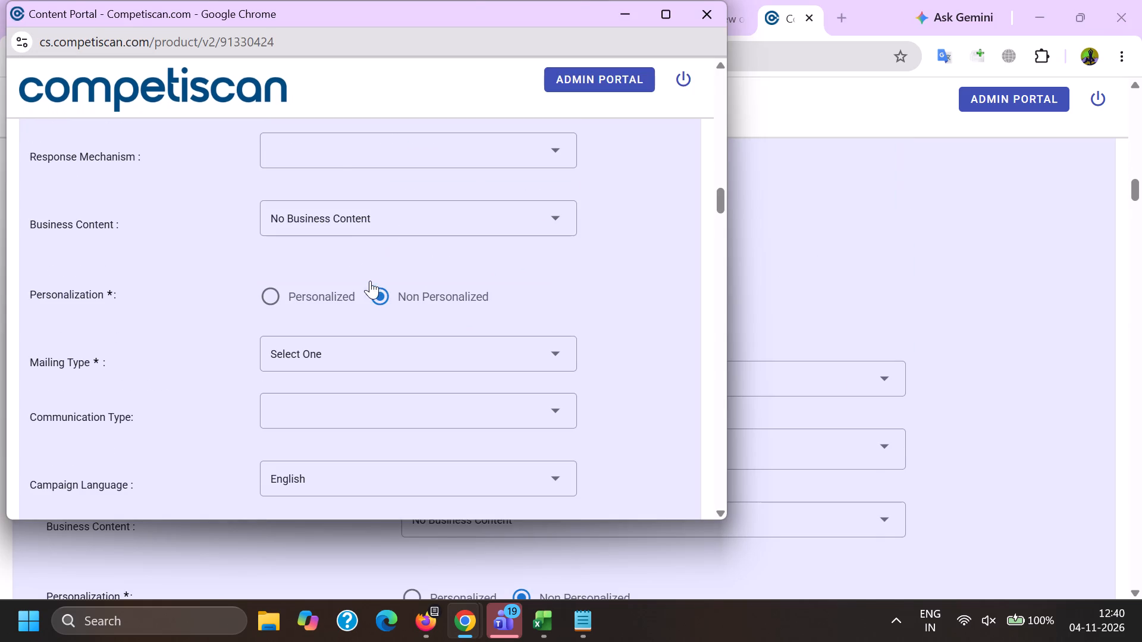
pyautogui.click(324, 143)
pyautogui.scroll(-6, 321, 304)
pyautogui.click(358, 383)
pyautogui.moveTo(101, 374); pyautogui.dragTo(161, 383)
pyautogui.click(322, 375)
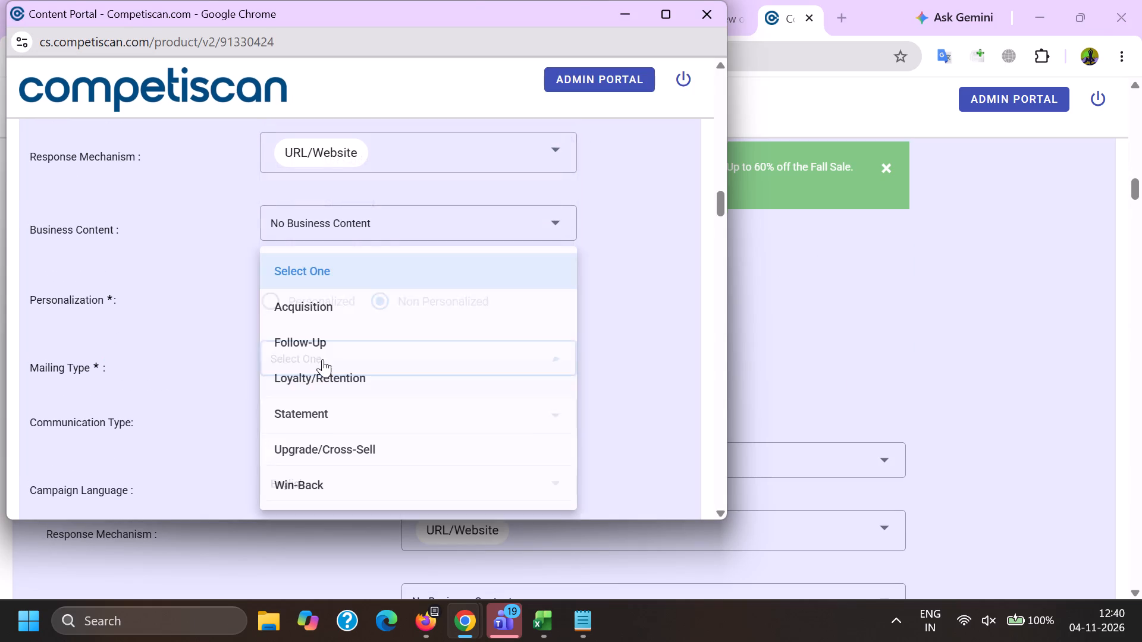
pyautogui.moveTo(313, 306); pyautogui.dragTo(312, 311)
pyautogui.moveTo(137, 359); pyautogui.dragTo(150, 366)
# Select Bonuses/Contests/Incentives, Co-Brand and Mobile Application as the communication types.
pyautogui.click(272, 413)
pyautogui.scroll(-3, 303, 216)
pyautogui.click(334, 295)
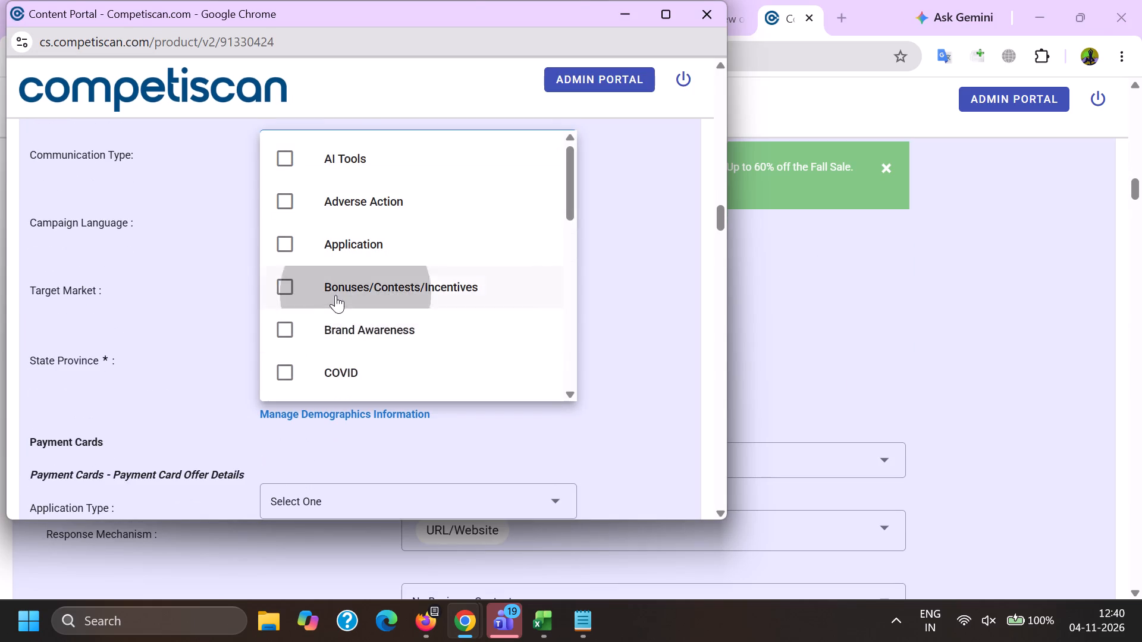
pyautogui.scroll(-5, 336, 290)
pyautogui.click(360, 344)
pyautogui.scroll(-11, 364, 334)
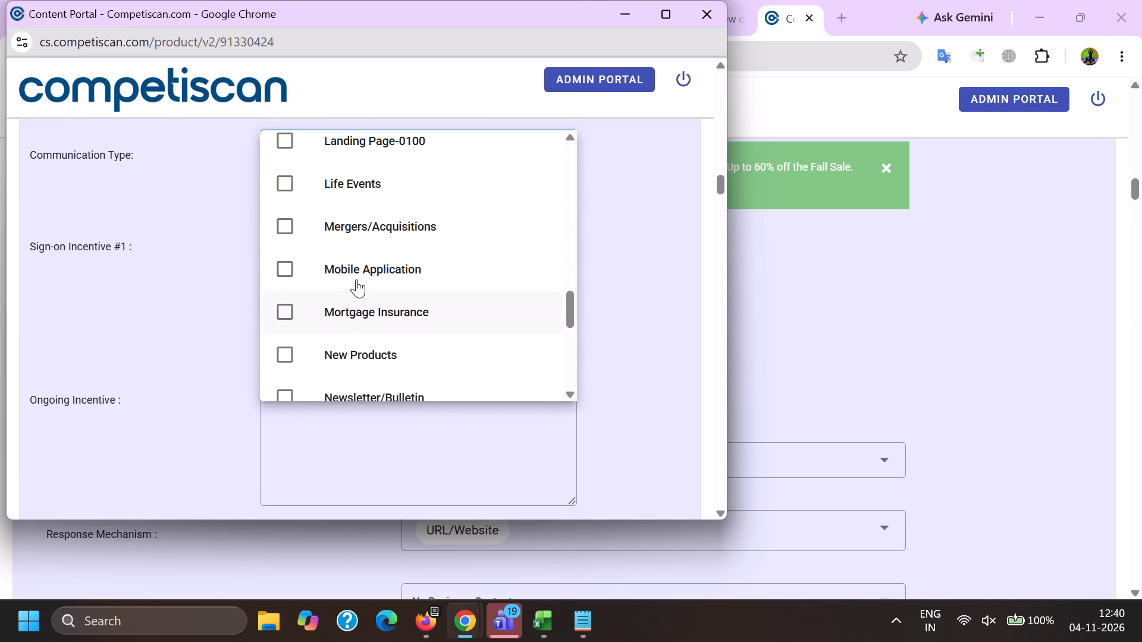
pyautogui.click(356, 269)
pyautogui.click(187, 257)
pyautogui.scroll(3, 409, 332)
# Reopen the communication type choices and change one more option.
pyautogui.click(547, 441)
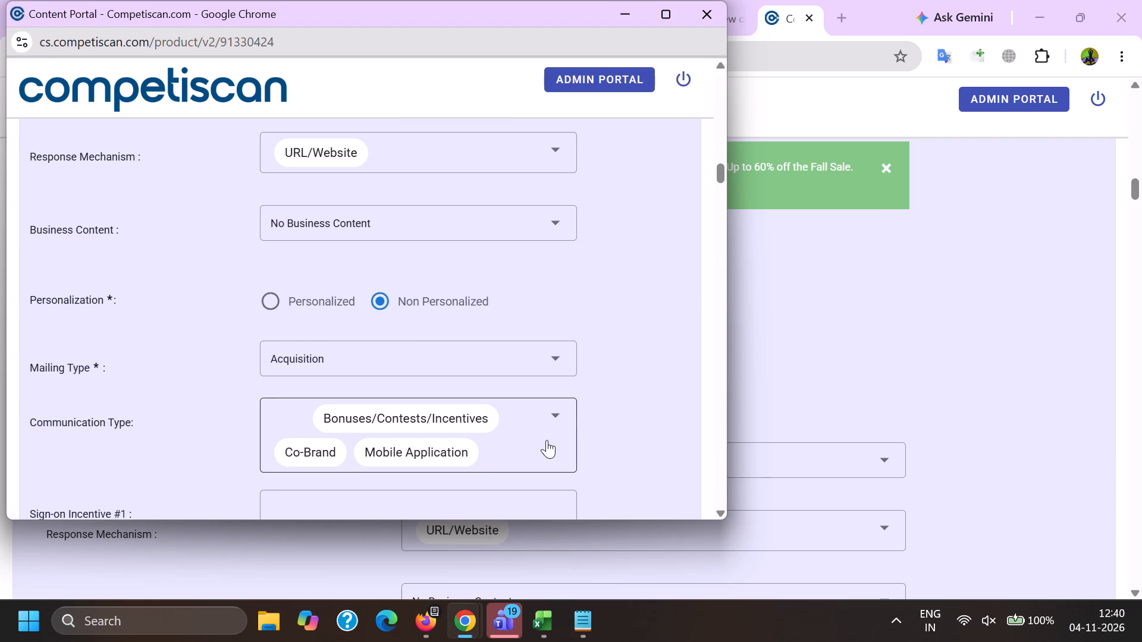
pyautogui.scroll(7, 366, 423)
pyautogui.scroll(-10, 397, 262)
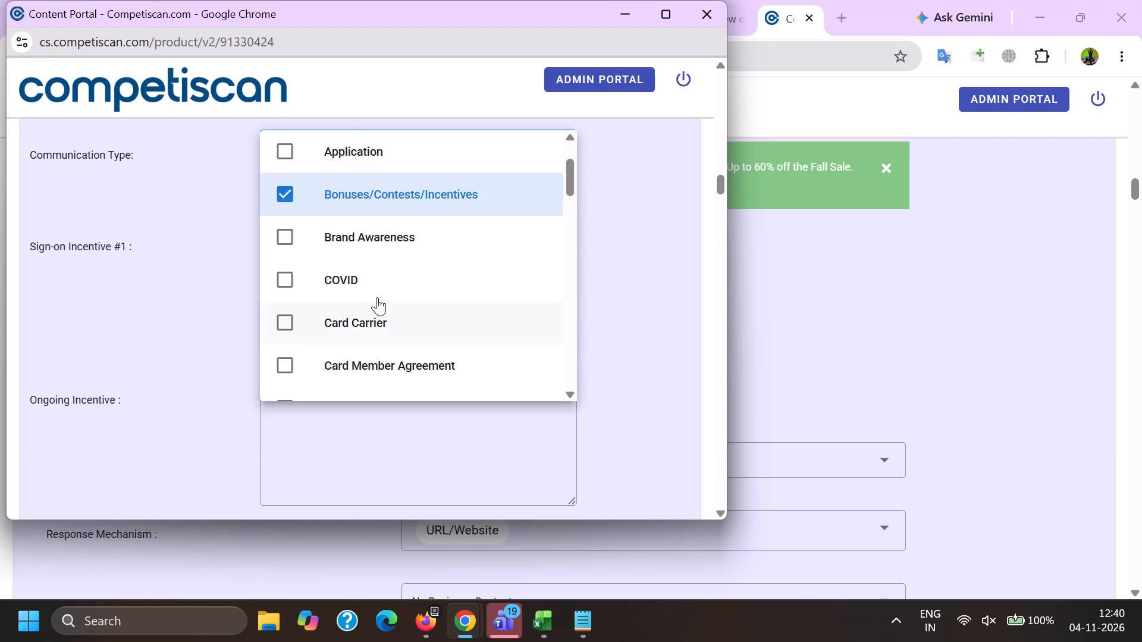
pyautogui.scroll(6, 378, 297)
pyautogui.click(377, 285)
pyautogui.click(228, 257)
# Set the application type to Invitation to Apply and the card network to Visa only.
pyautogui.scroll(-3, 224, 209)
pyautogui.click(305, 237)
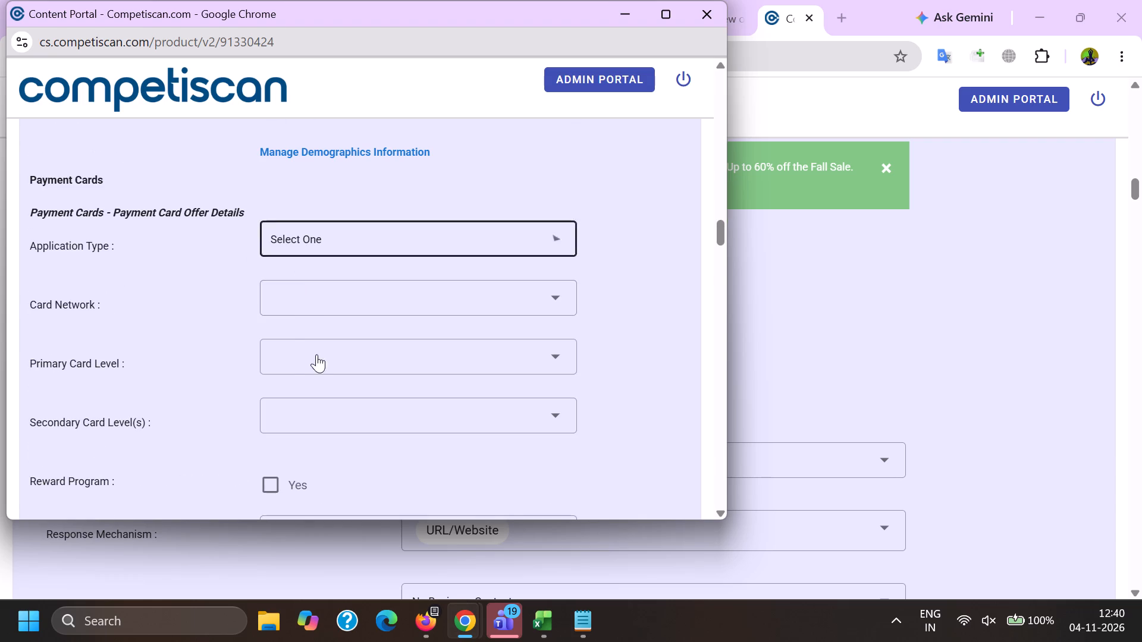
pyautogui.click(337, 322)
pyautogui.moveTo(180, 314); pyautogui.dragTo(189, 313)
pyautogui.click(277, 305)
pyautogui.scroll(-1, 285, 181)
pyautogui.click(352, 351)
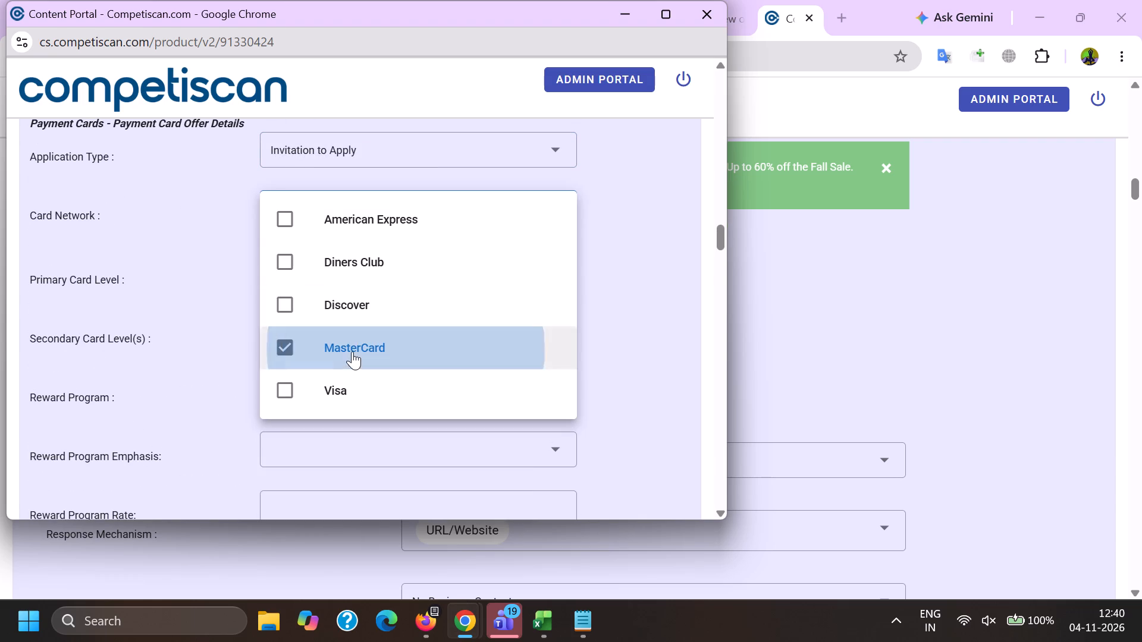
pyautogui.click(352, 348)
pyautogui.click(330, 391)
pyautogui.click(124, 343)
# Set the primary card level to Visa Signature and mark the reward program as Yes.
pyautogui.click(293, 273)
pyautogui.scroll(-1, 311, 180)
pyautogui.scroll(-7, 343, 284)
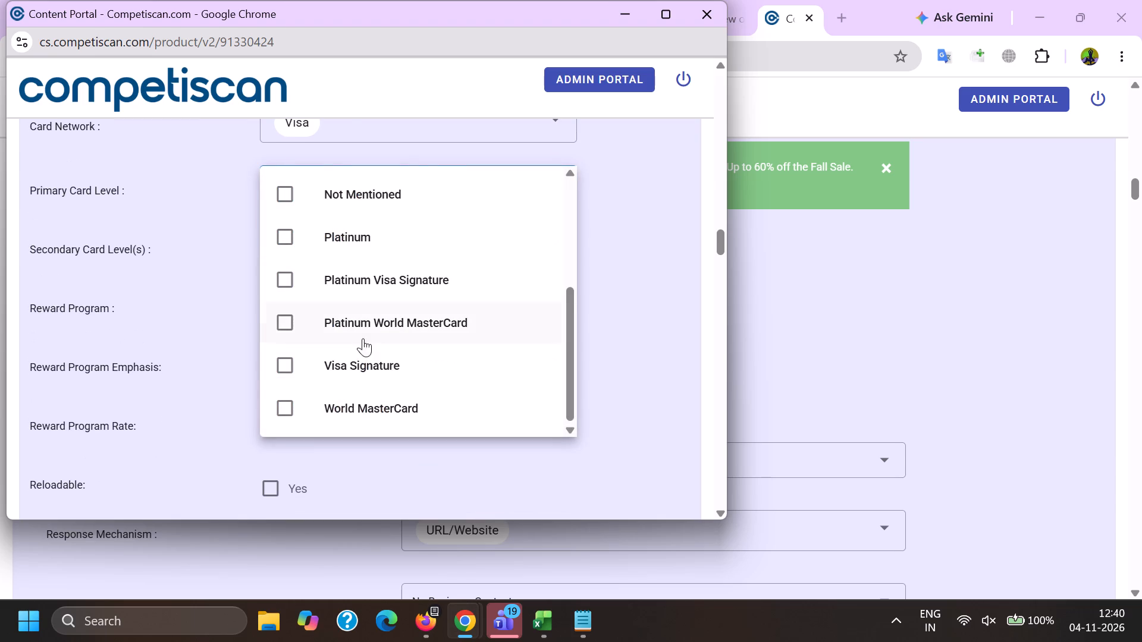
pyautogui.click(383, 361)
pyautogui.moveTo(100, 336); pyautogui.dragTo(115, 338)
pyautogui.click(268, 320)
pyautogui.click(240, 370)
pyautogui.click(241, 366)
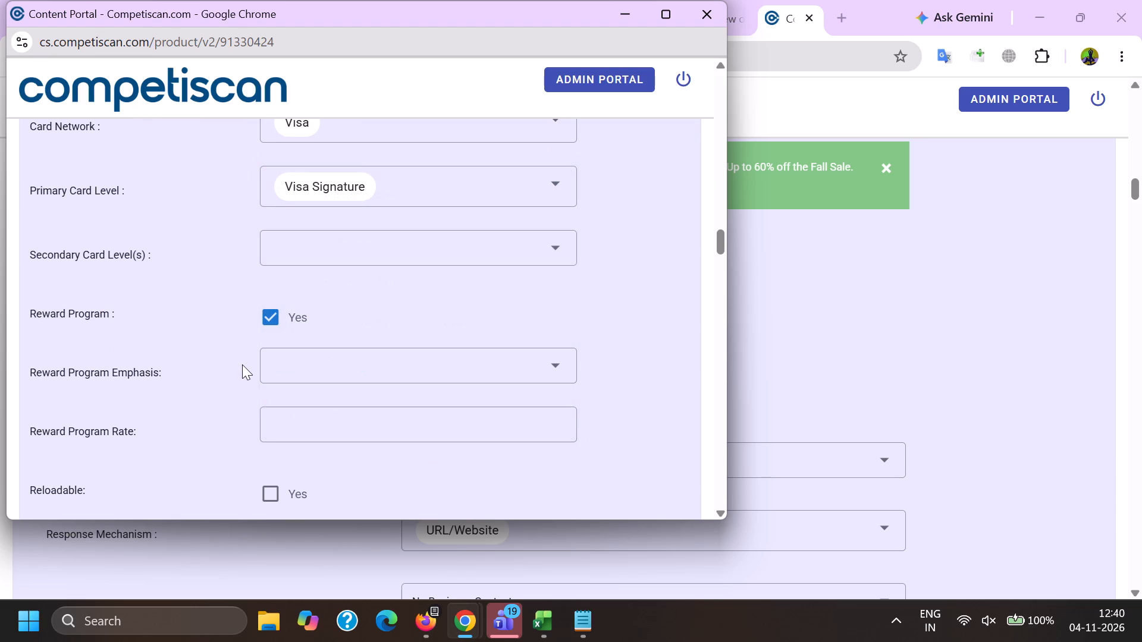
pyautogui.press('End')
pyautogui.click(265, 223)
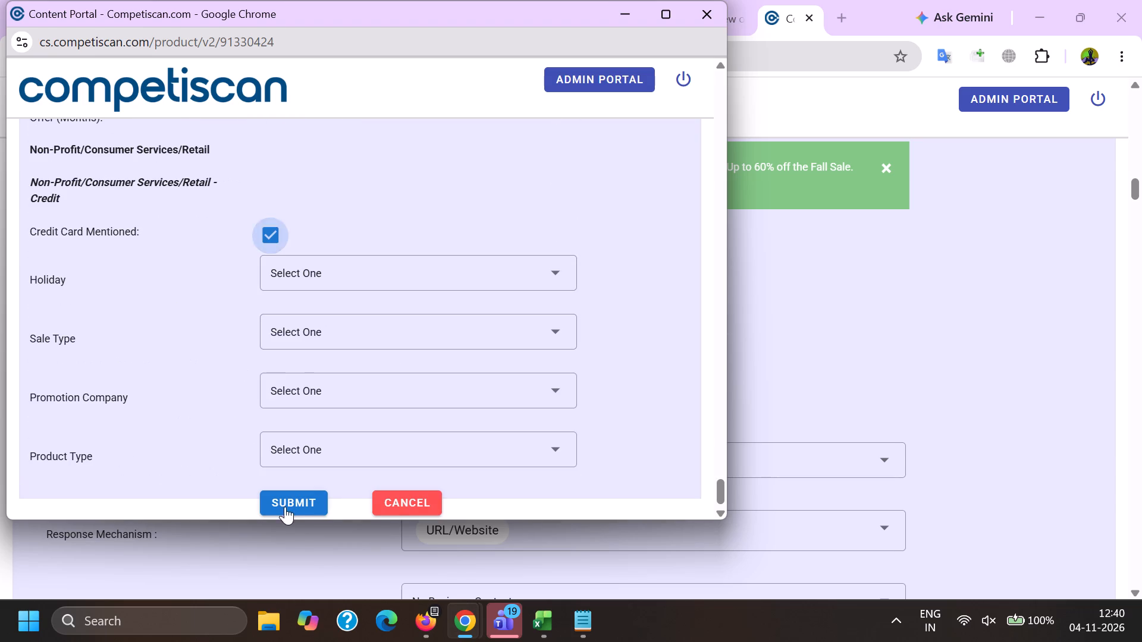
pyautogui.click(313, 493)
pyautogui.click(866, 381)
# Set both the Forward To and Cc fields of email 91173906 to the company address kept in the Notepad notes.
pyautogui.click(287, 0)
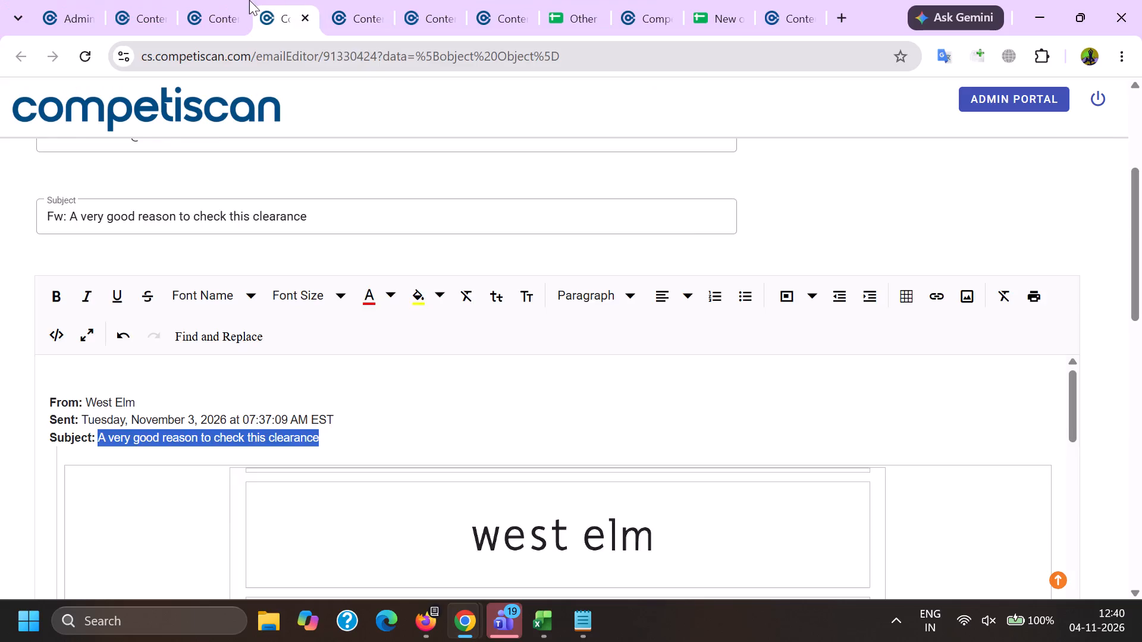
pyautogui.click(228, 0)
pyautogui.click(582, 632)
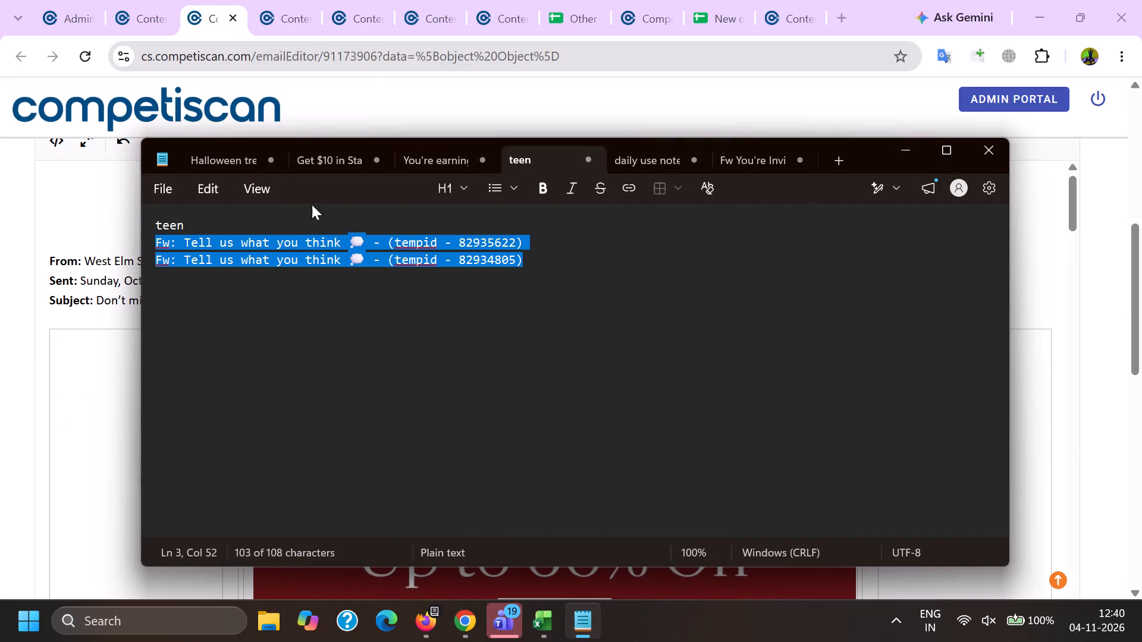
pyautogui.click(226, 166)
pyautogui.hotkey('ctrl', 'c')
pyautogui.hotkey('alt', 'Tab')
pyautogui.scroll(5, 58, 367)
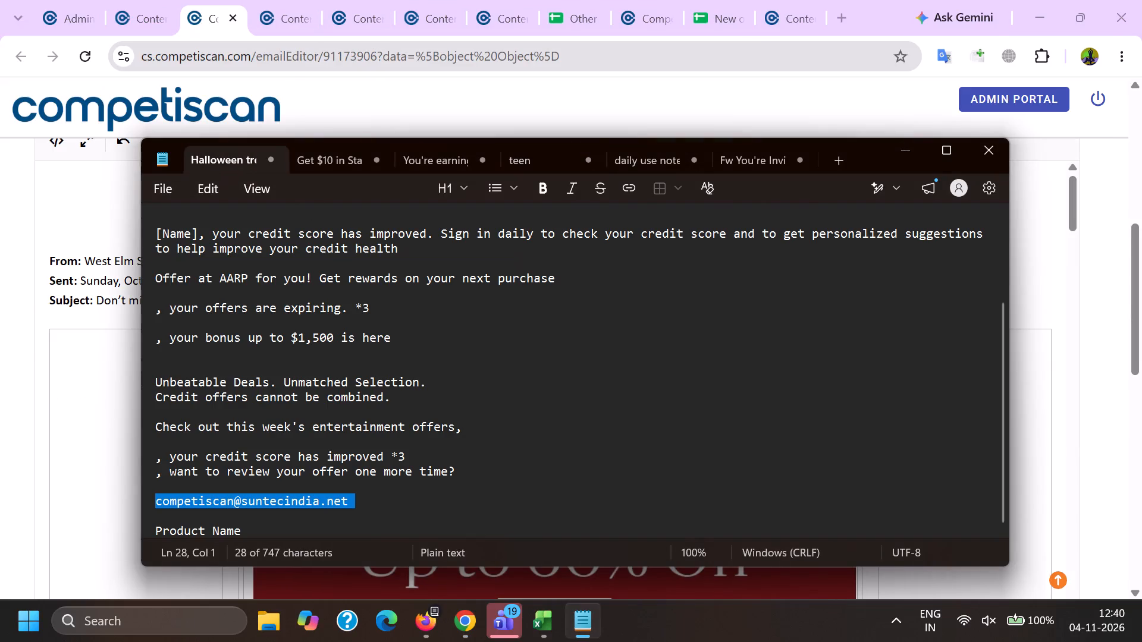
pyautogui.scroll(7, 282, 322)
pyautogui.moveTo(252, 371); pyautogui.dragTo(12, 350)
pyautogui.hotkey('ctrl', 'v')
pyautogui.click(54, 401)
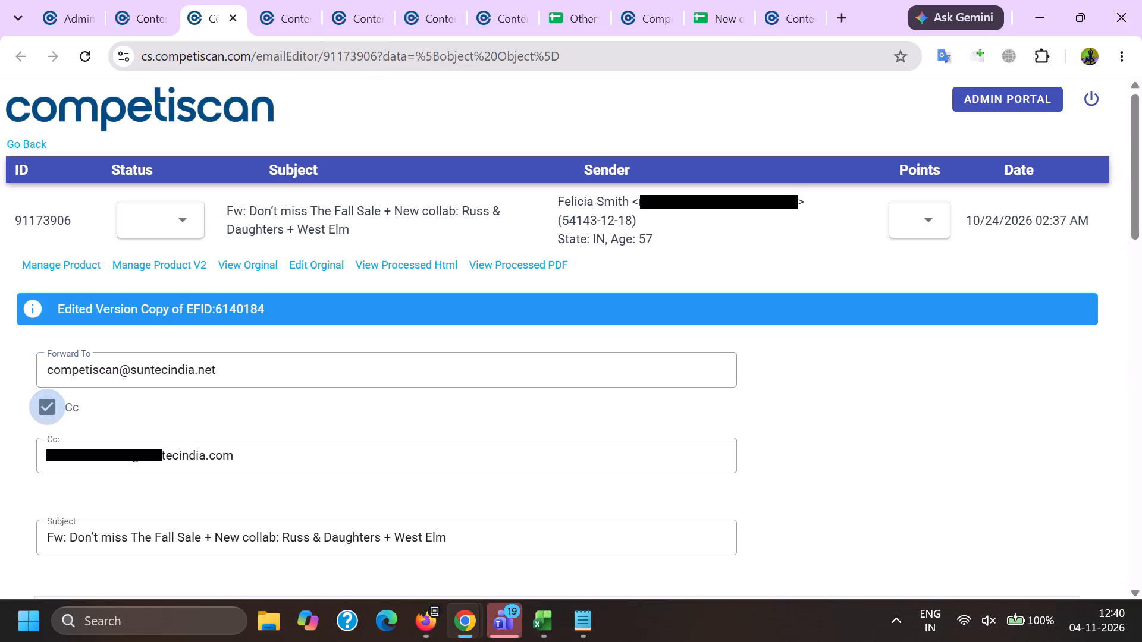
pyautogui.moveTo(277, 449); pyautogui.dragTo(6, 440)
pyautogui.hotkey('ctrl', 'v')
# Append "++HP" to the subject of email 91173906, and save and send the email.
pyautogui.click(513, 539)
pyautogui.press('space')
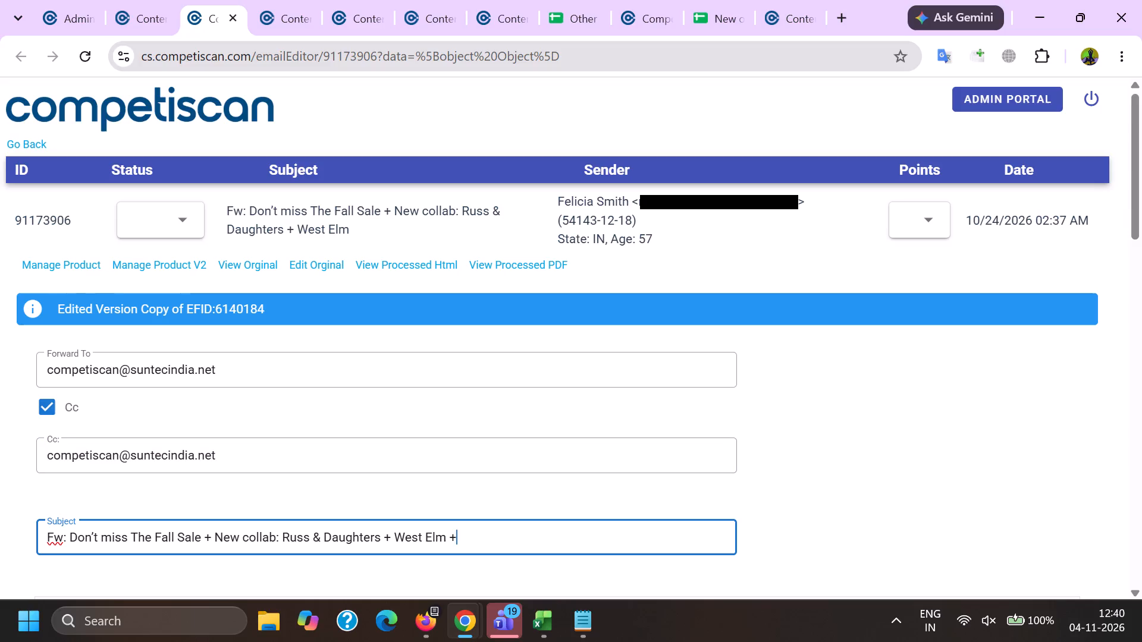
pyautogui.scroll(-3, 0, 440)
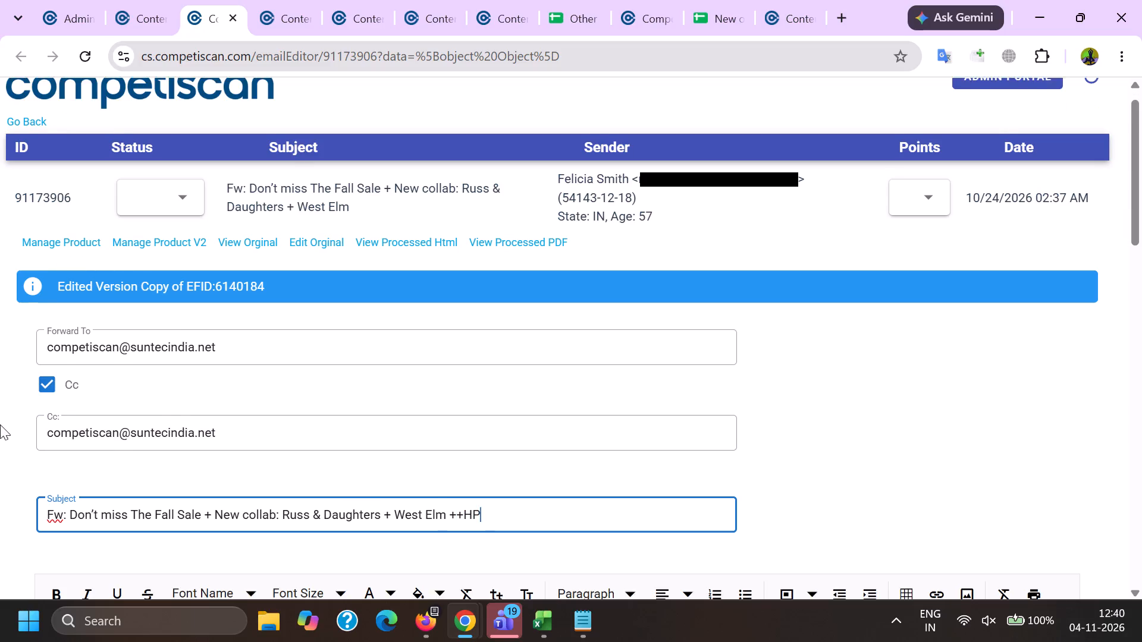
pyautogui.scroll(-15, 0, 424)
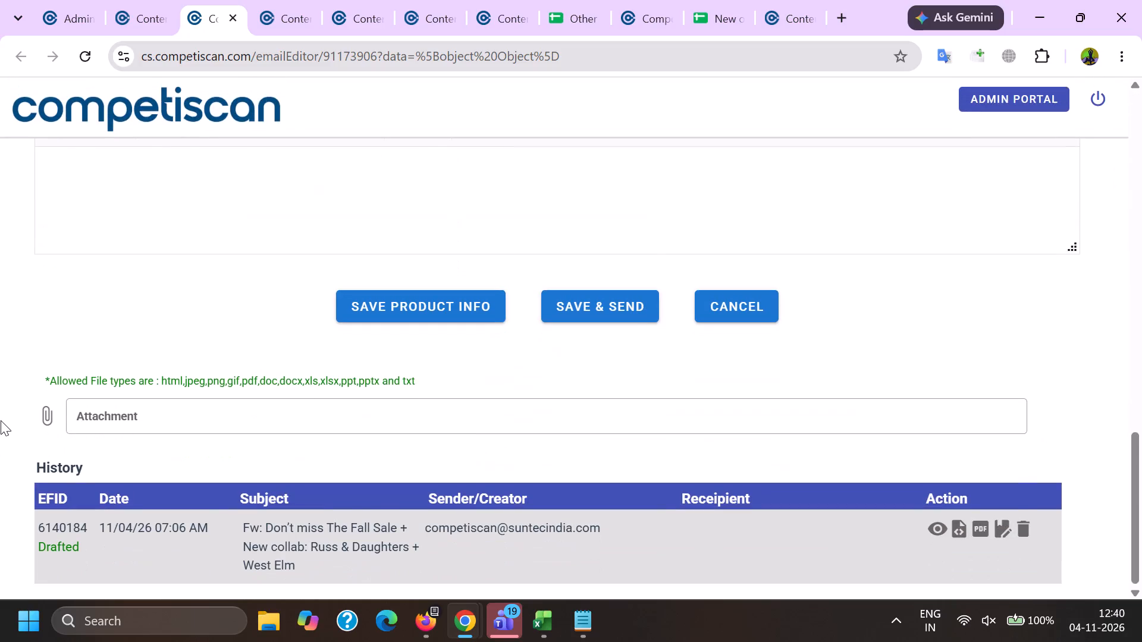
pyautogui.scroll(-13, 0, 376)
pyautogui.click(597, 314)
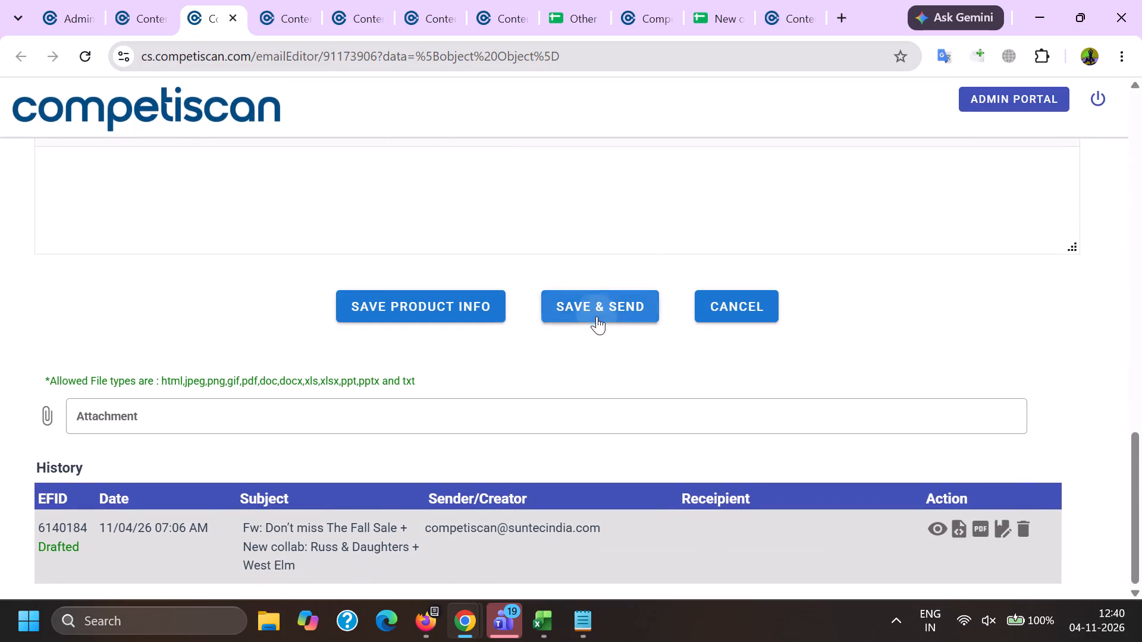
# Confirm sending email 91173906.
pyautogui.click(586, 358)
# For email 91330424, enable Cc and set both the Forward To and Cc fields to the copied company address.
pyautogui.click(280, 0)
pyautogui.scroll(12, 0, 289)
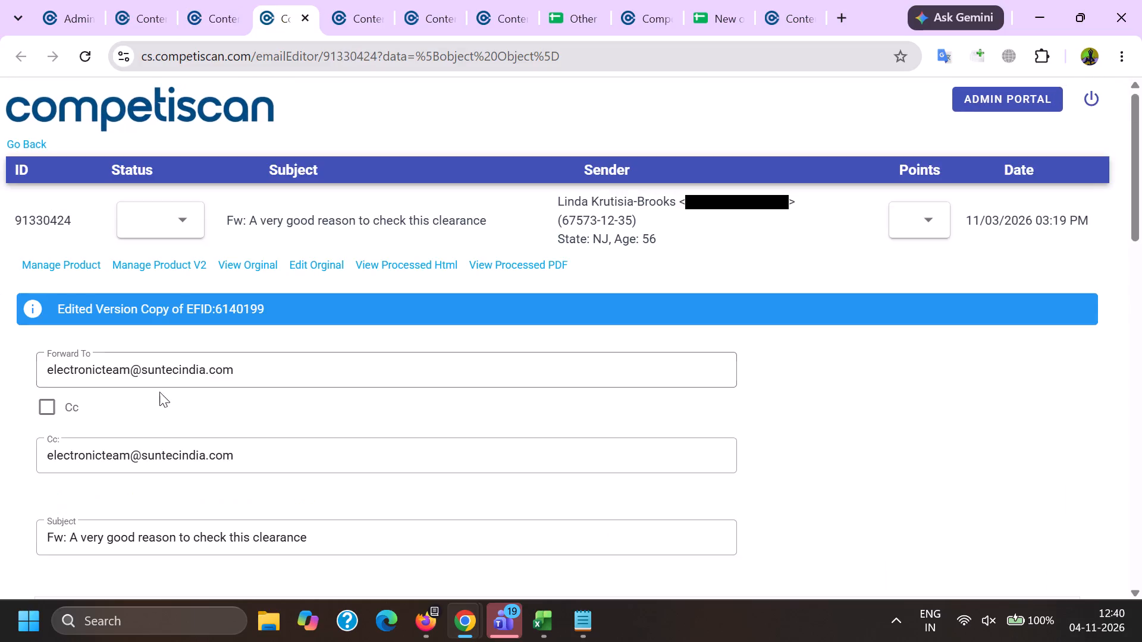
pyautogui.moveTo(287, 367); pyautogui.dragTo(4, 297)
pyautogui.hotkey('ctrl', 'v')
pyautogui.click(46, 408)
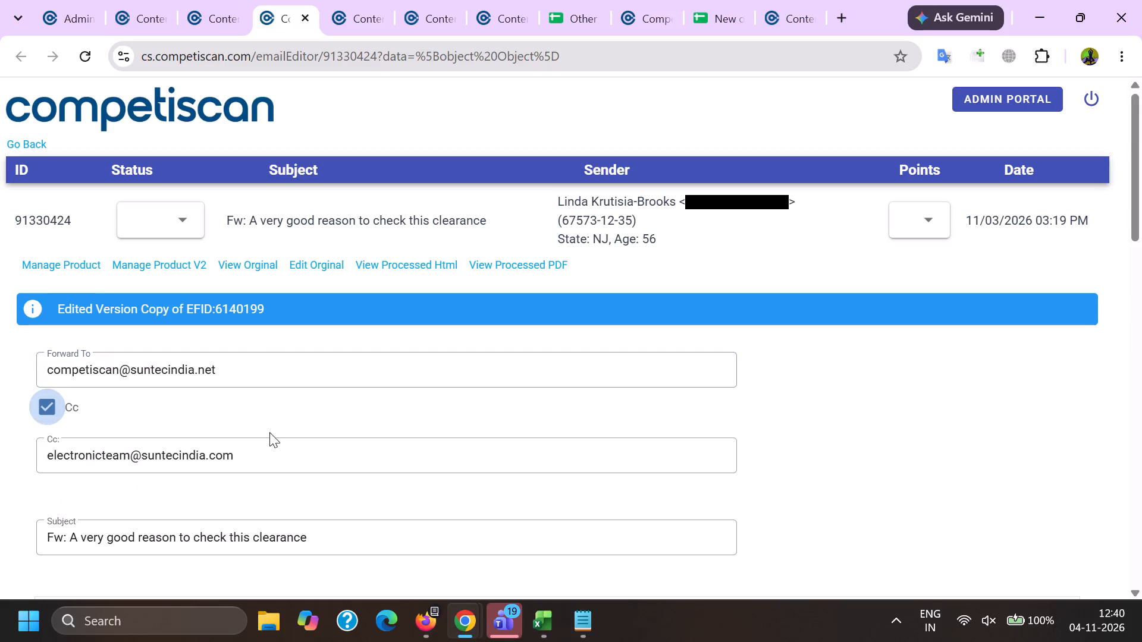
pyautogui.moveTo(317, 455); pyautogui.dragTo(21, 394)
pyautogui.hotkey('ctrl', 'v')
# Append "++HP" to the subject of email 91330424, and save and send the email.
pyautogui.click(339, 559)
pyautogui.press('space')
pyautogui.scroll(6, 30, 433)
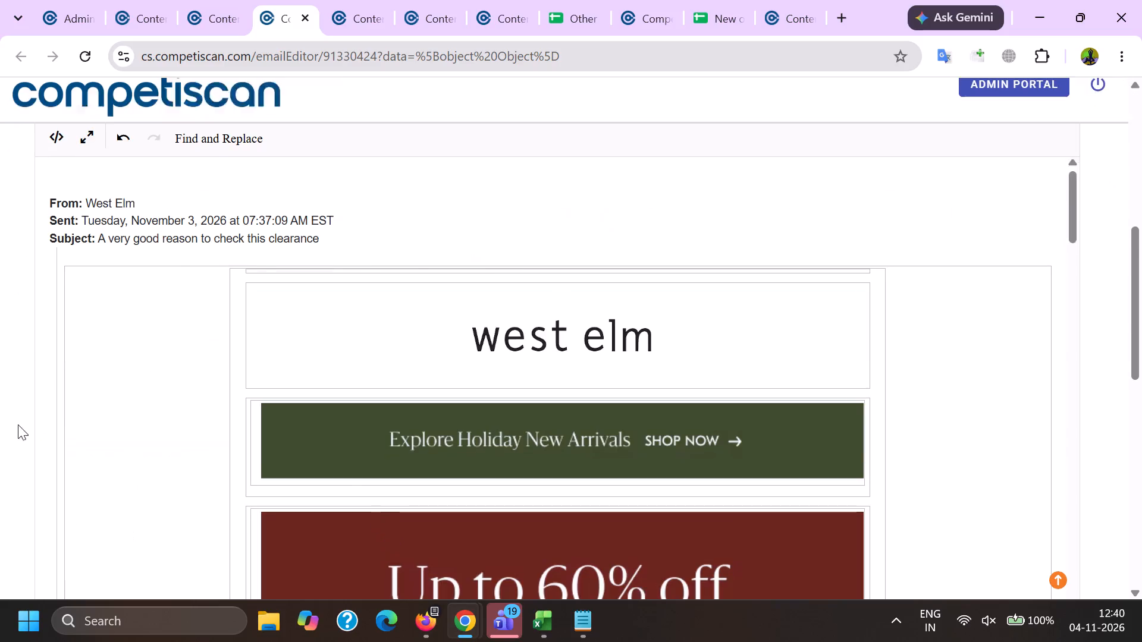
pyautogui.click(401, 530)
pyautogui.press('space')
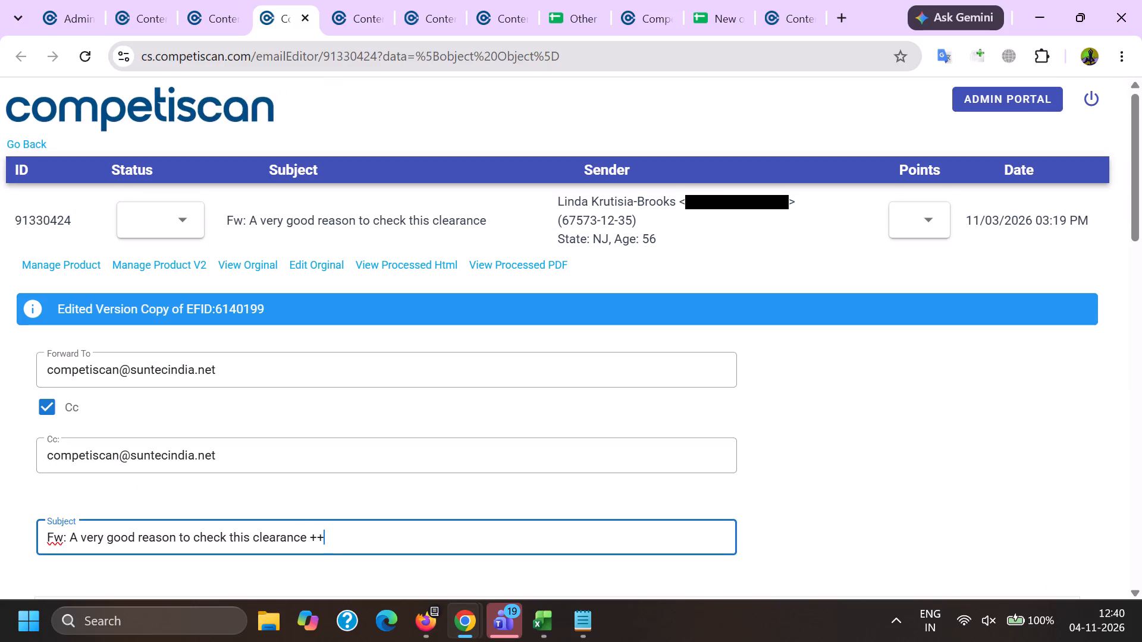
pyautogui.scroll(-20, 425, 486)
pyautogui.scroll(-1, 425, 486)
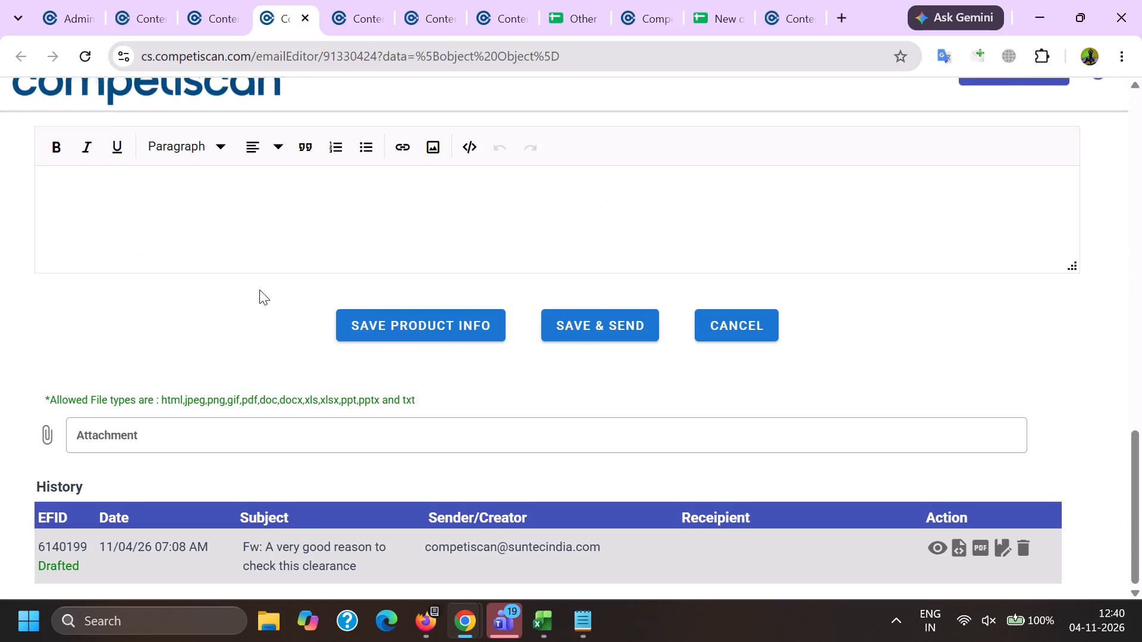
pyautogui.click(601, 349)
pyautogui.click(569, 329)
pyautogui.click(575, 380)
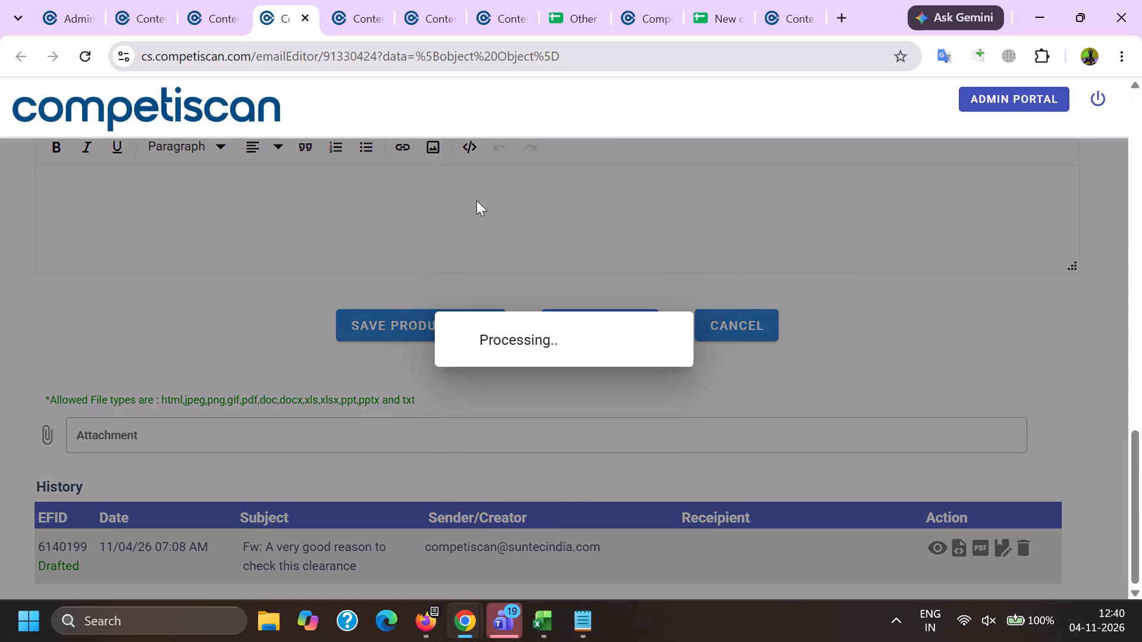
pyautogui.click(357, 0)
pyautogui.scroll(11, 82, 324)
pyautogui.moveTo(259, 333); pyautogui.dragTo(261, 340)
pyautogui.moveTo(278, 361); pyautogui.dragTo(0, 316)
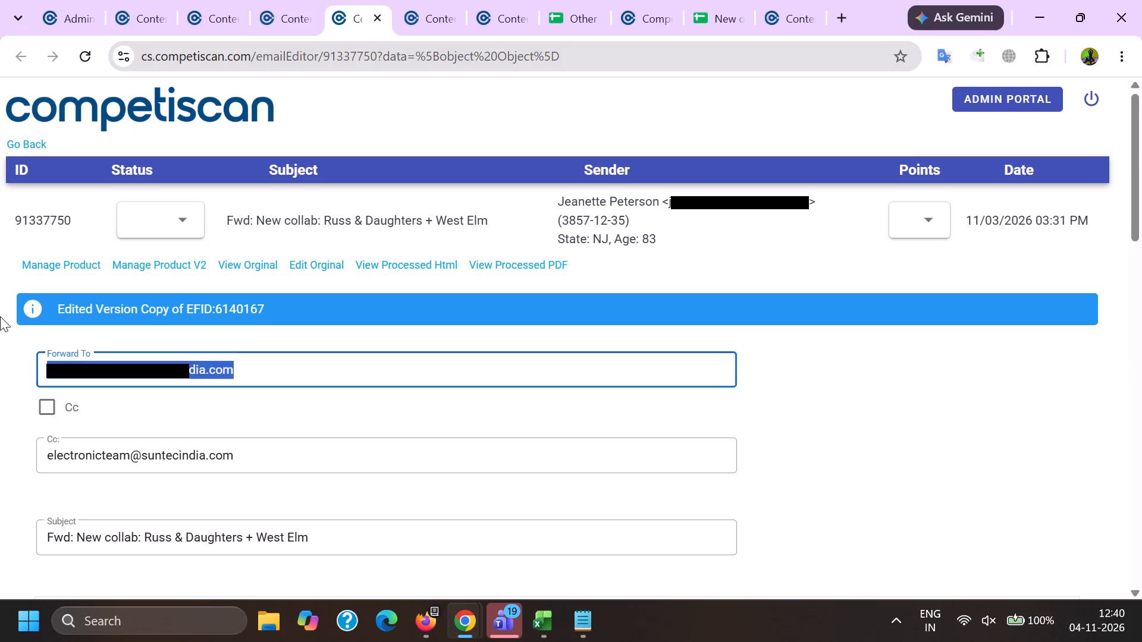
pyautogui.moveTo(0, 316); pyautogui.dragTo(1, 326)
pyautogui.hotkey('ctrl', 'v')
pyautogui.click(58, 399)
pyautogui.moveTo(267, 451); pyautogui.dragTo(69, 401)
pyautogui.hotkey('ctrl', 'v')
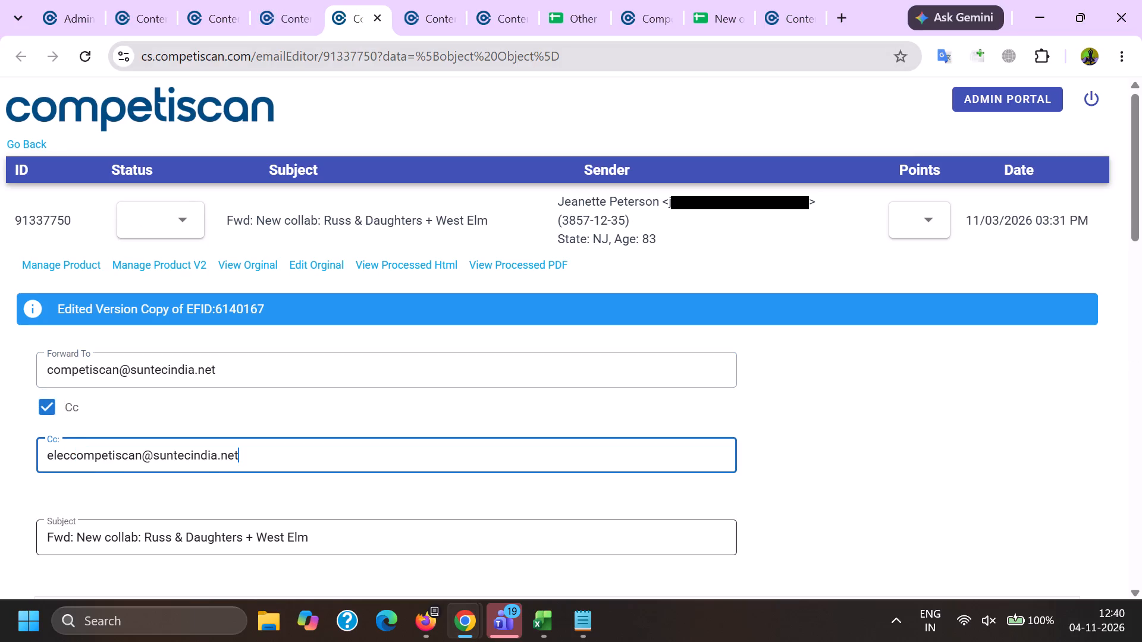
pyautogui.click(392, 545)
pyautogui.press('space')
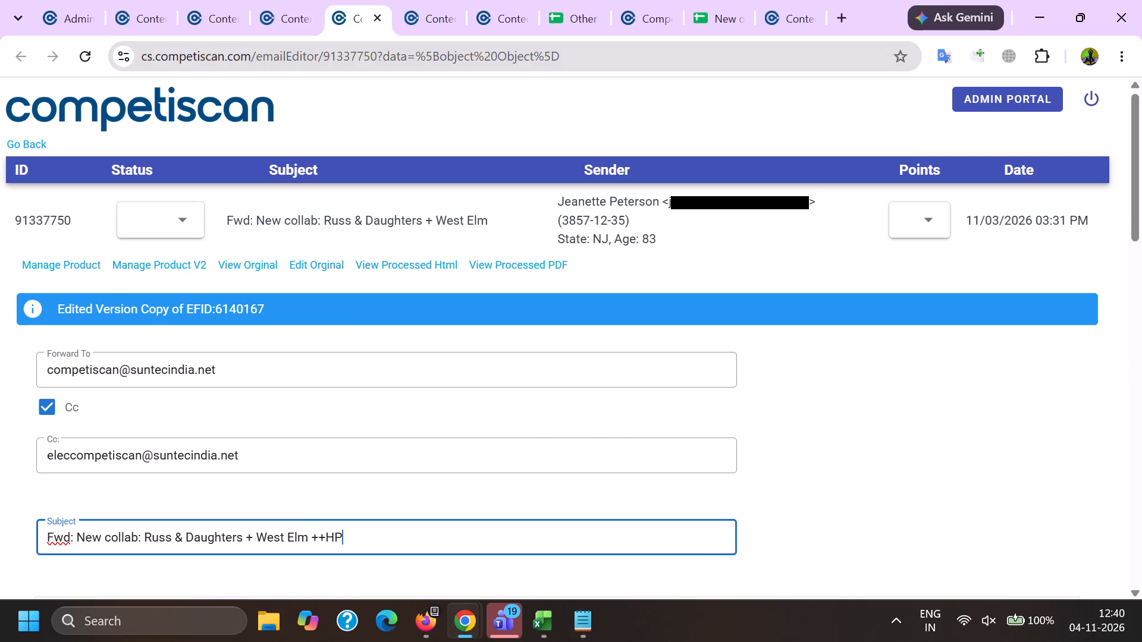
pyautogui.scroll(-19, 0, 567)
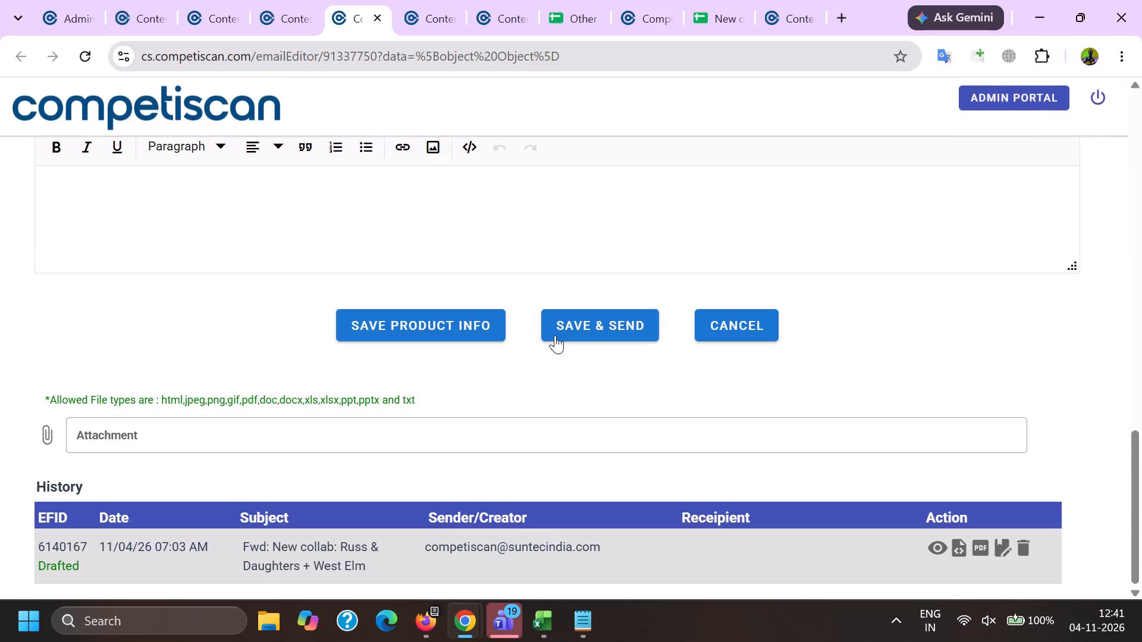
pyautogui.click(555, 335)
pyautogui.click(590, 371)
pyautogui.click(424, 0)
pyautogui.scroll(12, 88, 354)
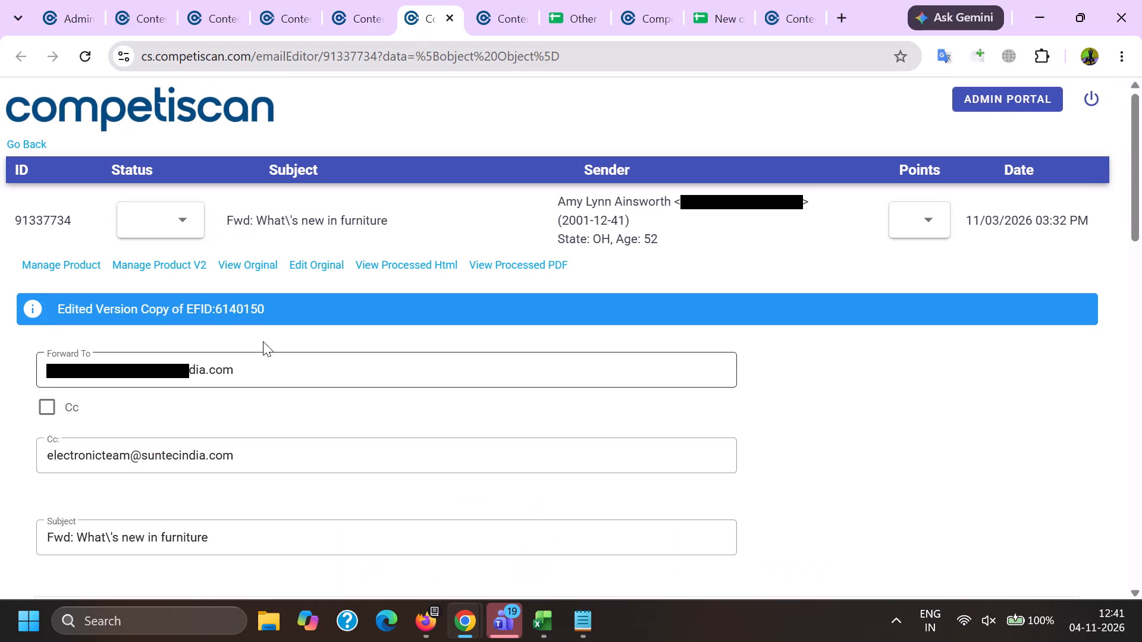
pyautogui.moveTo(283, 374); pyautogui.dragTo(0, 315)
pyautogui.hotkey('ctrl', 'v')
pyautogui.click(64, 413)
pyautogui.moveTo(287, 462); pyautogui.dragTo(1, 389)
pyautogui.hotkey('ctrl', 'v')
# Append "++HP" to the subject of email 91337734, and save and send the email.
pyautogui.click(284, 533)
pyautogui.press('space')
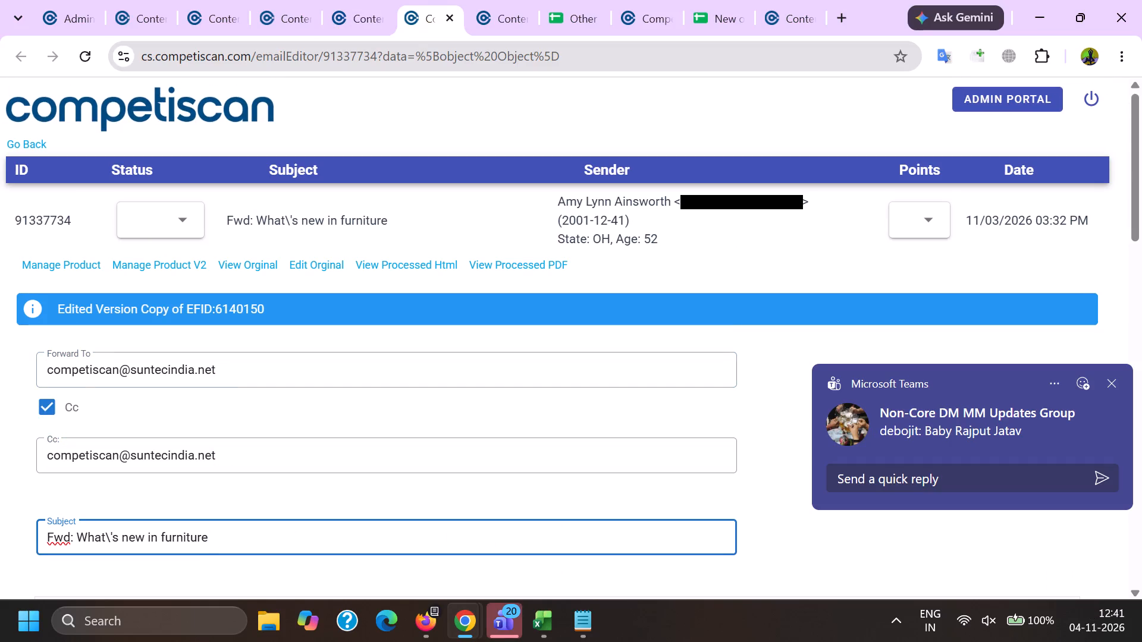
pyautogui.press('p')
pyautogui.scroll(-4, 0, 283)
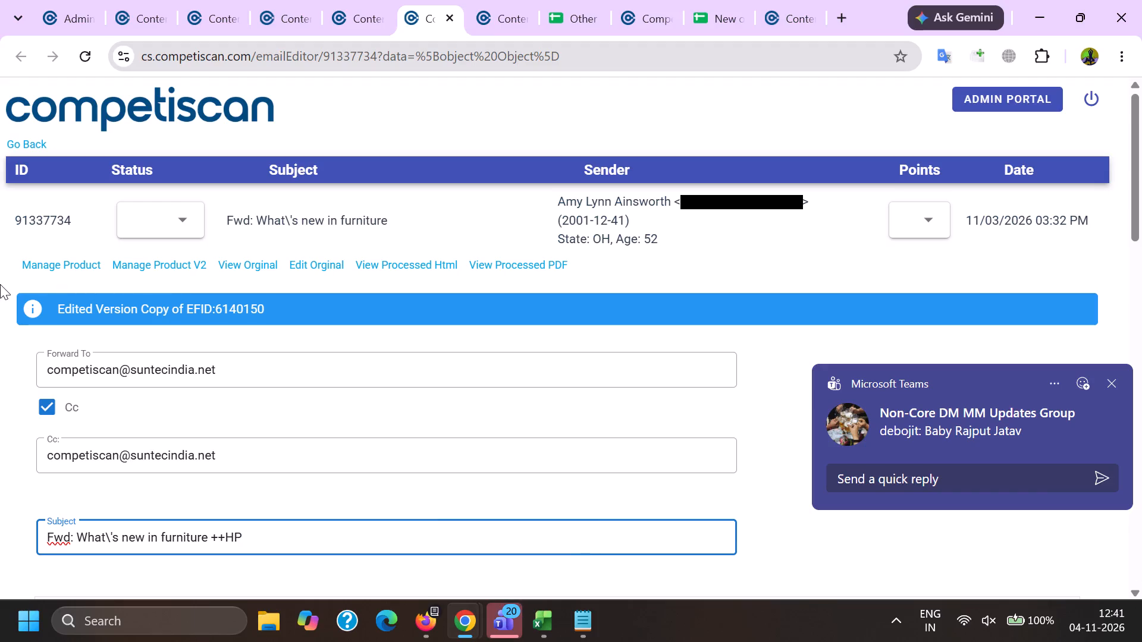
pyautogui.scroll(-15, 0, 284)
pyautogui.click(591, 325)
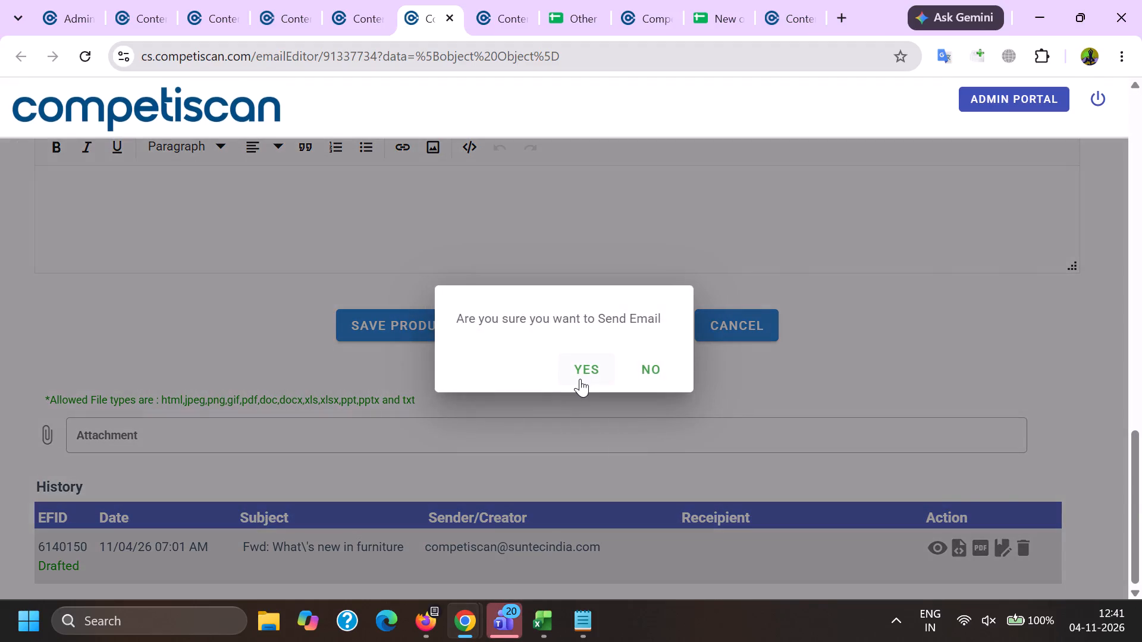
pyautogui.click(580, 379)
pyautogui.click(482, 0)
pyautogui.scroll(12, 246, 284)
pyautogui.moveTo(252, 379); pyautogui.dragTo(252, 378)
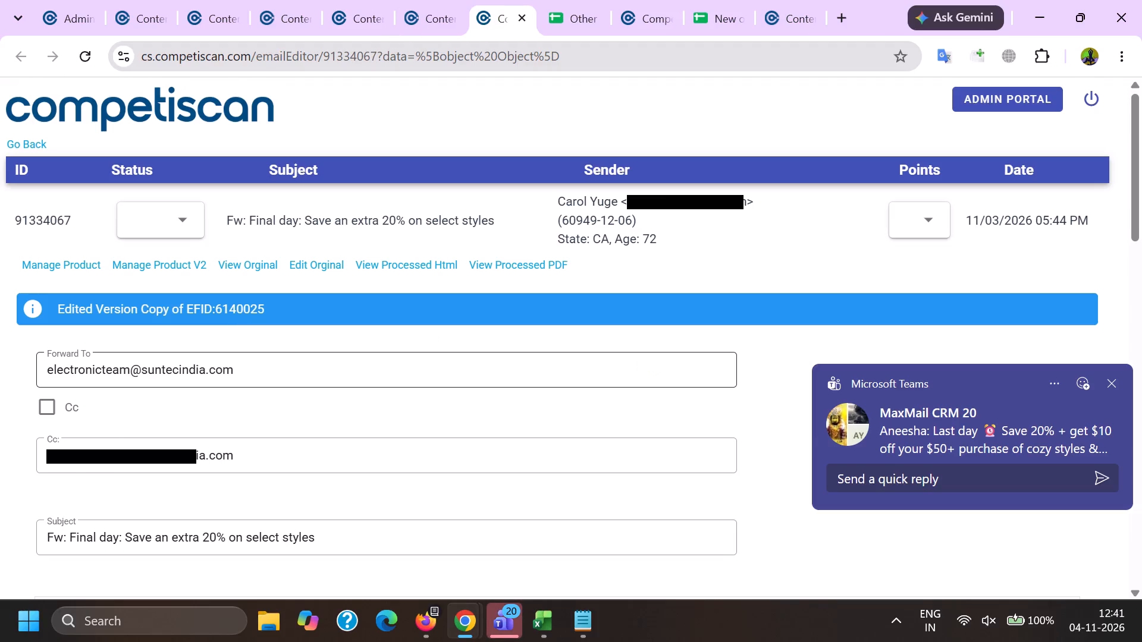
pyautogui.moveTo(252, 378); pyautogui.dragTo(11, 318)
pyautogui.hotkey('ctrl', 'v')
pyautogui.moveTo(14, 432); pyautogui.dragTo(20, 432)
pyautogui.click(42, 418)
pyautogui.click(299, 460)
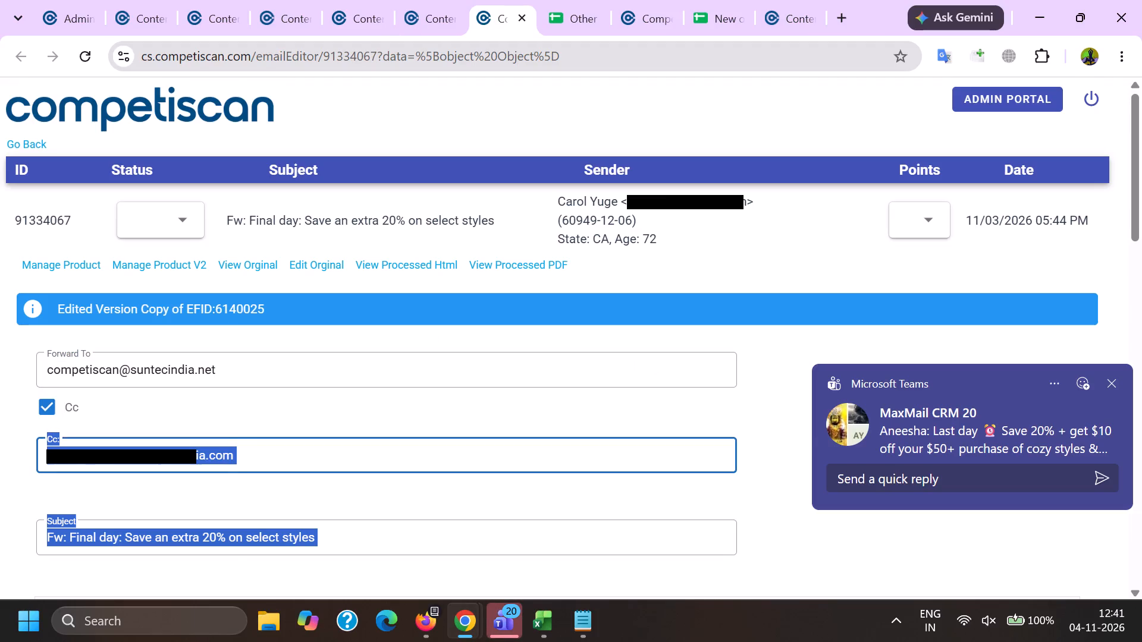
pyautogui.click(298, 460)
pyautogui.moveTo(304, 460); pyautogui.dragTo(6, 395)
pyautogui.hotkey('ctrl', 'v')
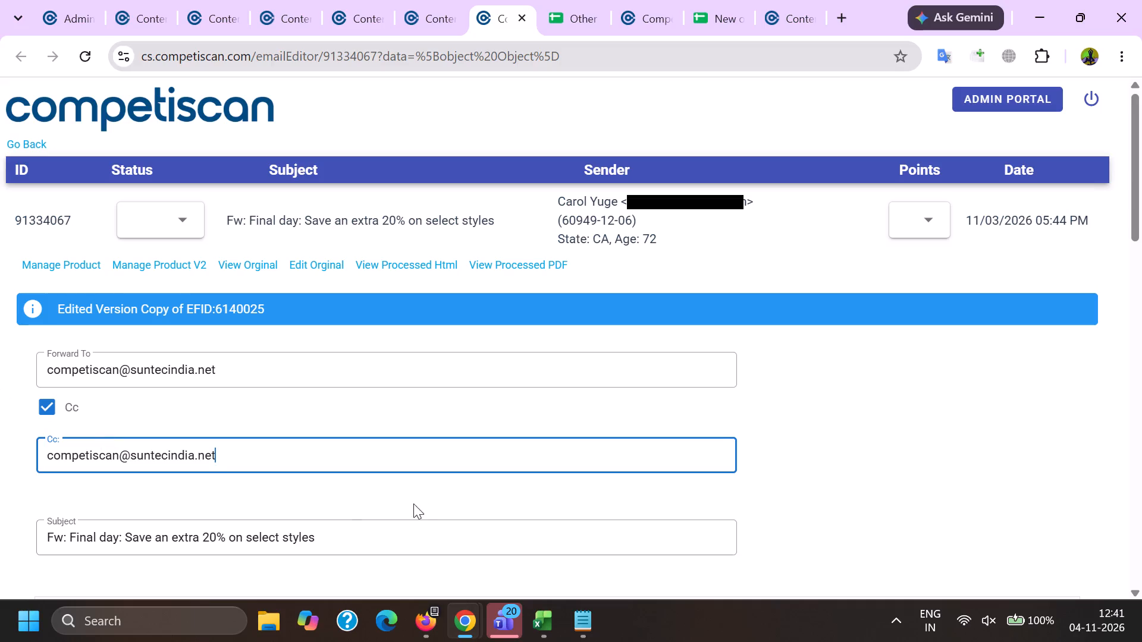
# Append "++HP" to the subject of email 91334067, and save and send the email.
pyautogui.moveTo(325, 515); pyautogui.dragTo(331, 521)
pyautogui.click(397, 542)
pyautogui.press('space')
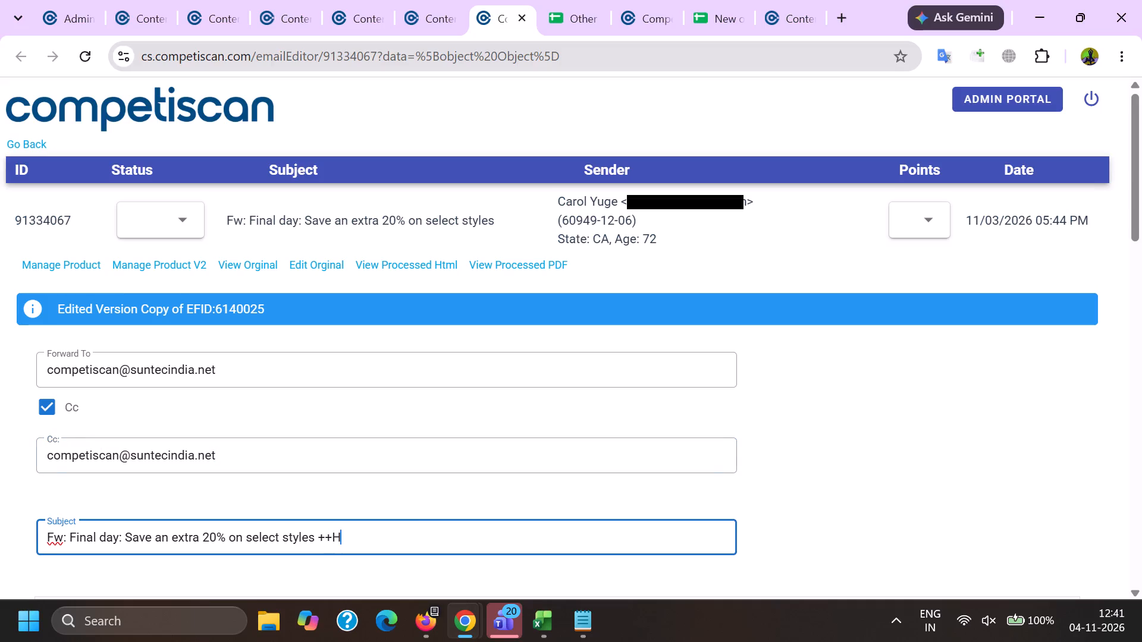
pyautogui.scroll(-5, 0, 251)
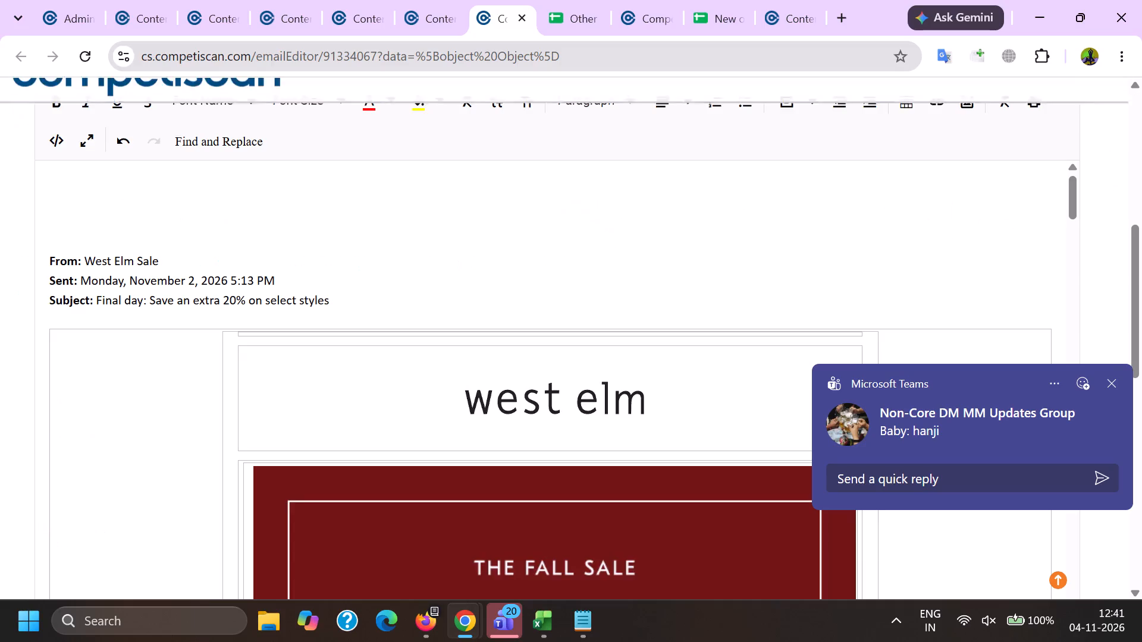
pyautogui.scroll(-18, 0, 331)
pyautogui.click(559, 331)
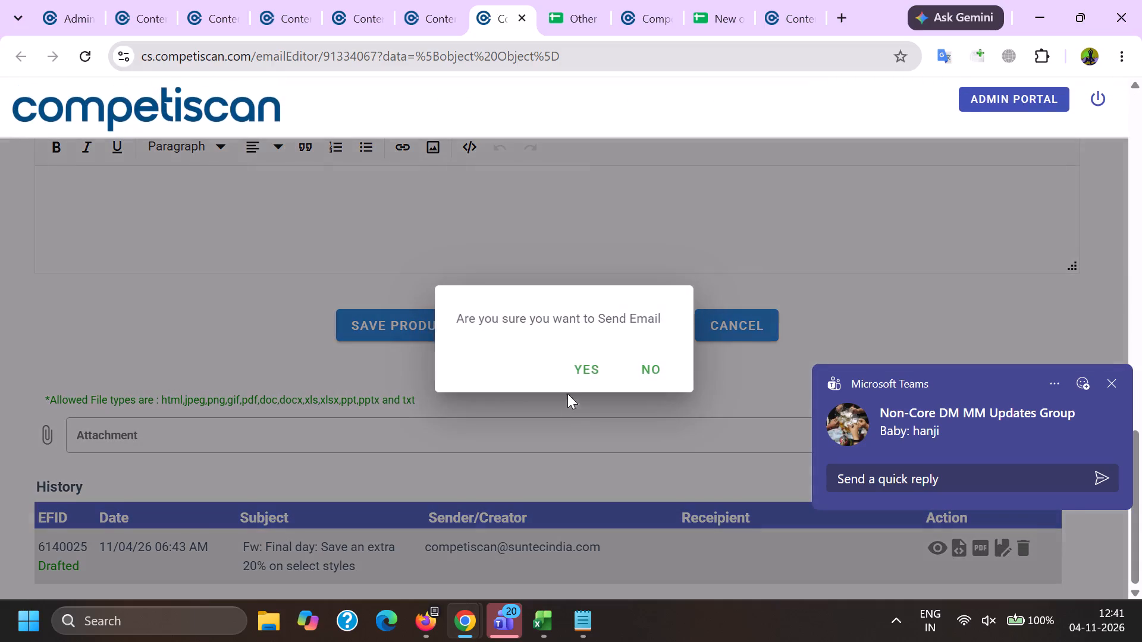
pyautogui.click(569, 376)
# Switch to the strings (2) workbook in Excel and search Sheet1 for "macy".
pyautogui.click(545, 631)
pyautogui.click(528, 559)
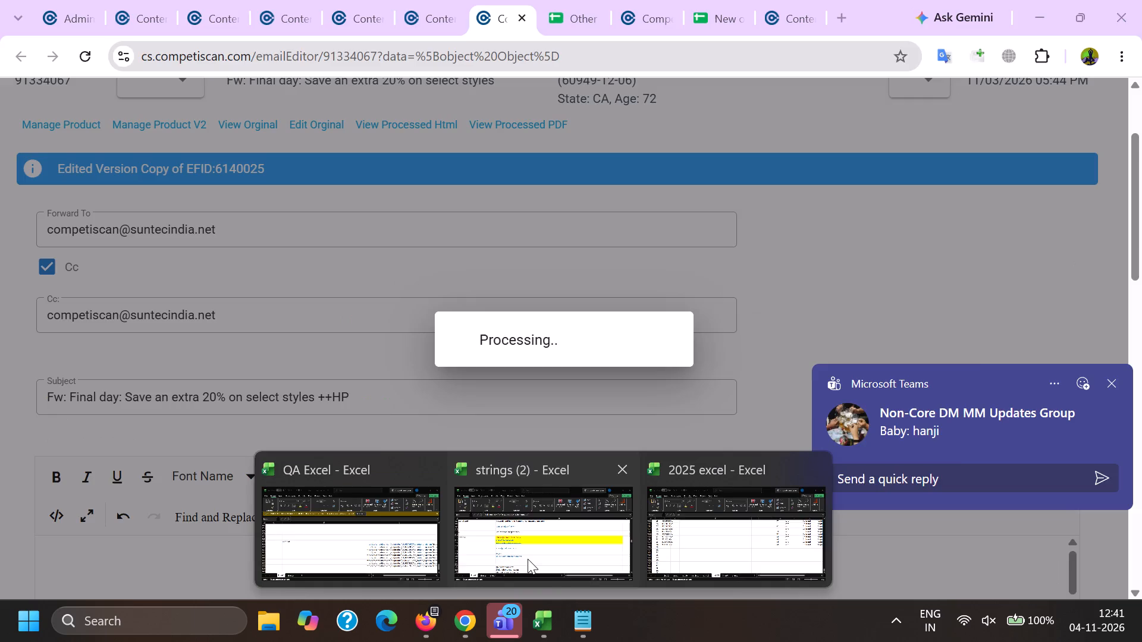
pyautogui.click(190, 467)
pyautogui.hotkey('ctrl', 'f')
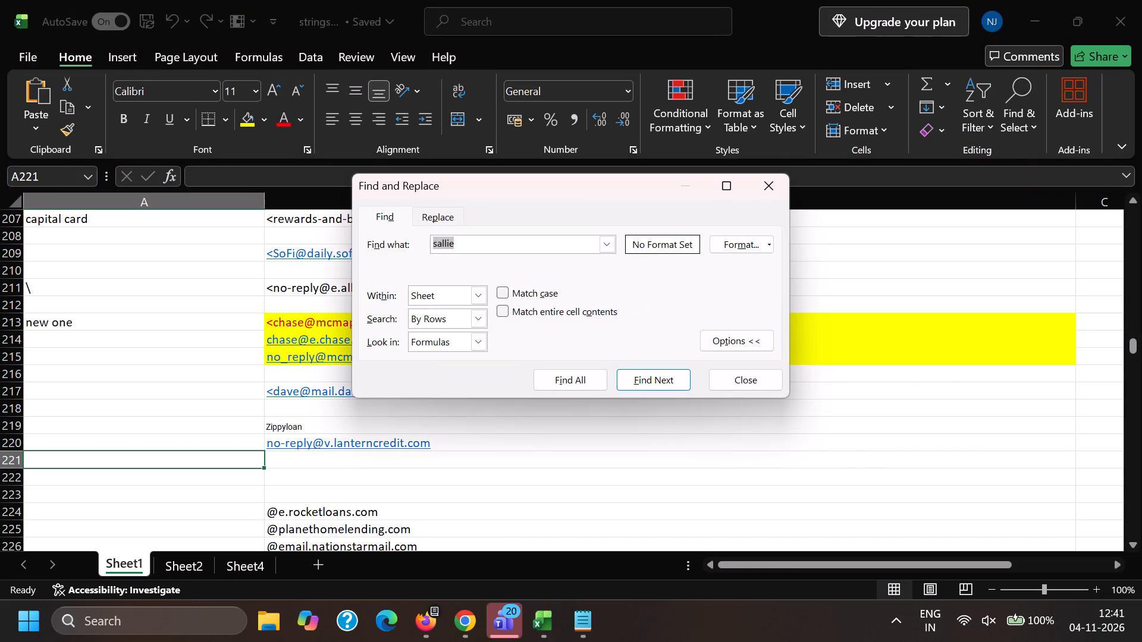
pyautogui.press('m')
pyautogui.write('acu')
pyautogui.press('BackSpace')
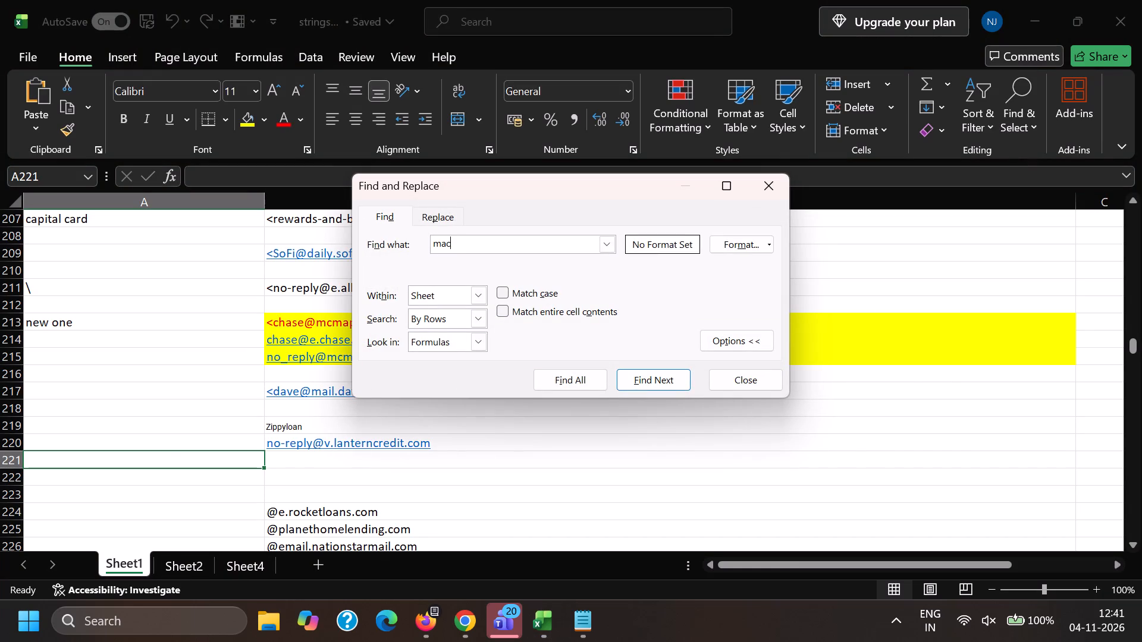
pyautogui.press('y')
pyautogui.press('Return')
pyautogui.click(751, 379)
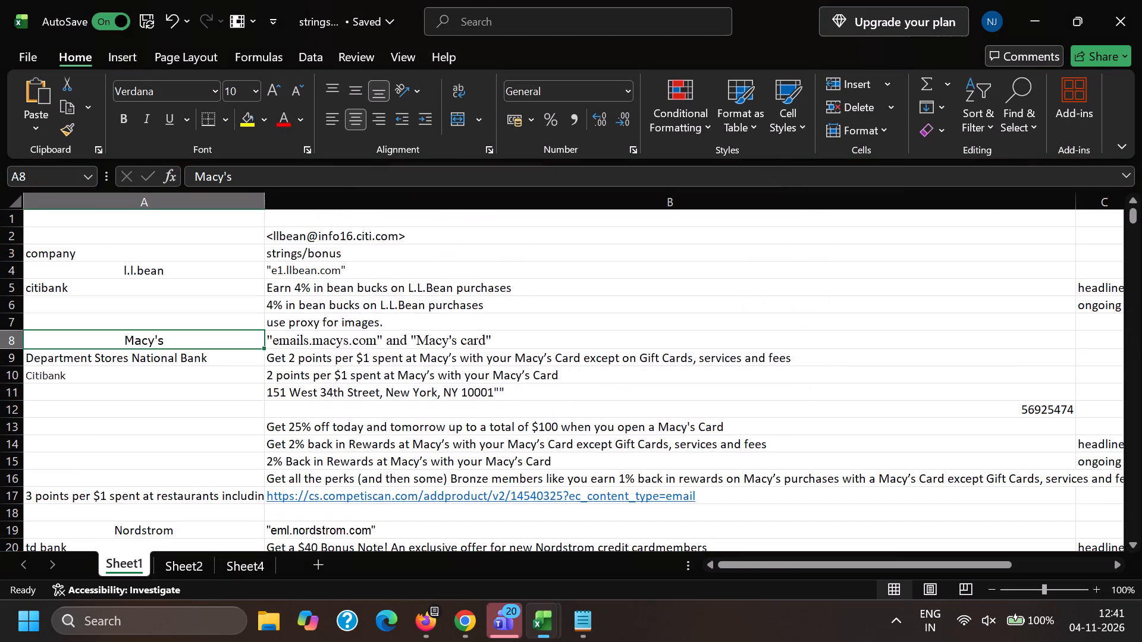
# Copy Macy's street address from the strings workbook and search the portal's email list in Firefox for it in quotes.
pyautogui.click(354, 395)
pyautogui.hotkey('ctrl', 'c')
pyautogui.click(442, 630)
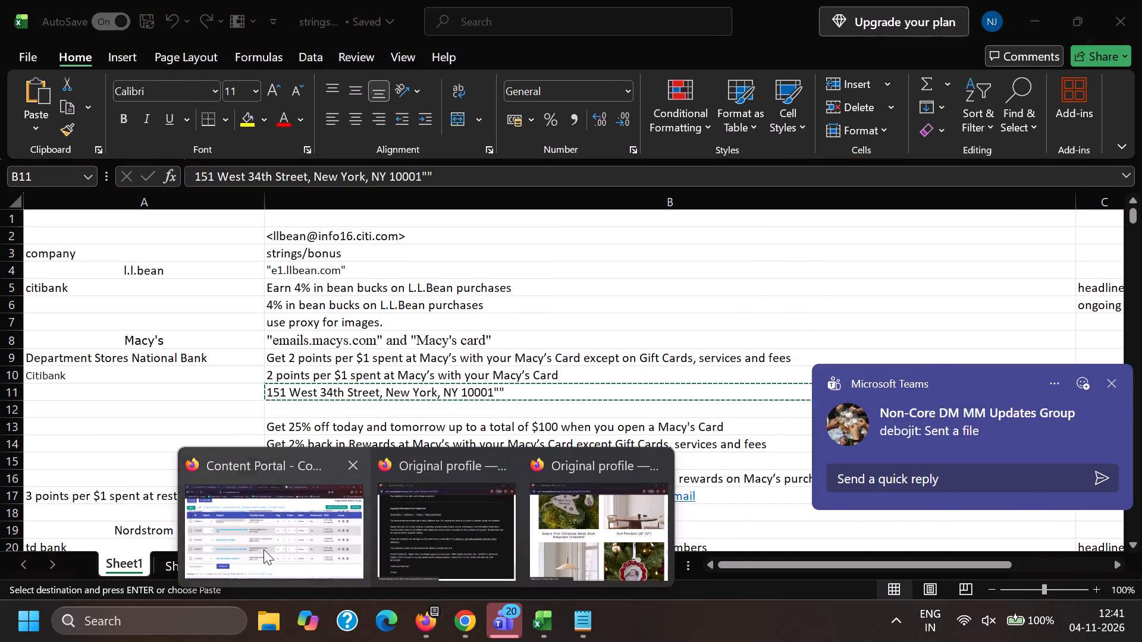
pyautogui.click(263, 549)
pyautogui.scroll(-3, 231, 328)
pyautogui.moveTo(328, 365); pyautogui.dragTo(0, 350)
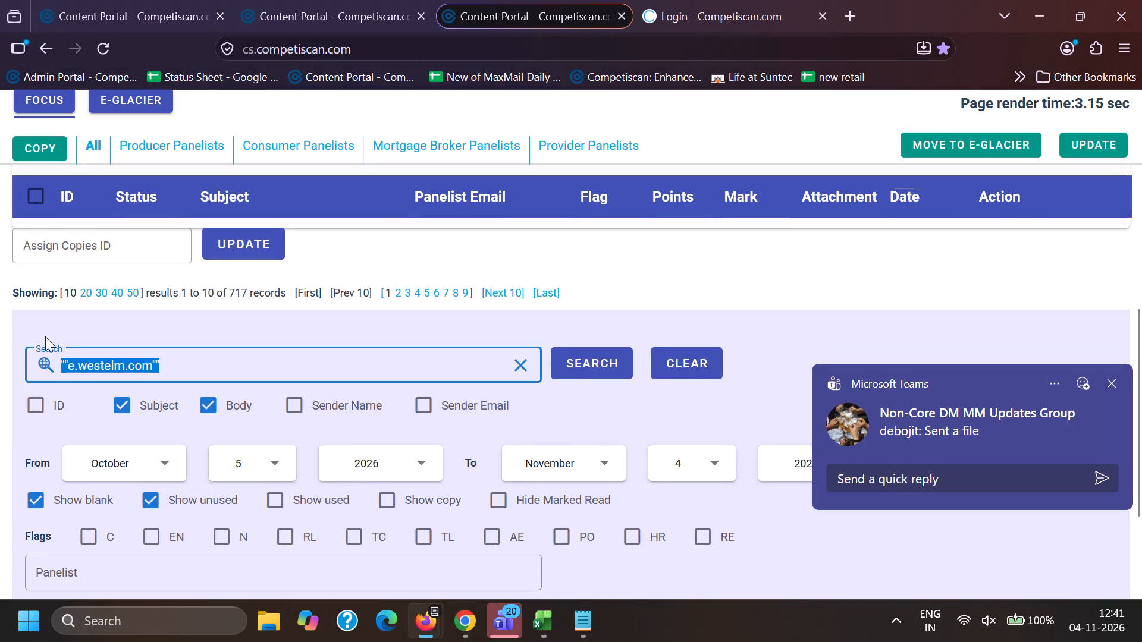
pyautogui.press('BackSpace')
pyautogui.hotkey('shift', '"')
pyautogui.hotkey('ctrl', 'v')
pyautogui.hotkey('shift', '"')
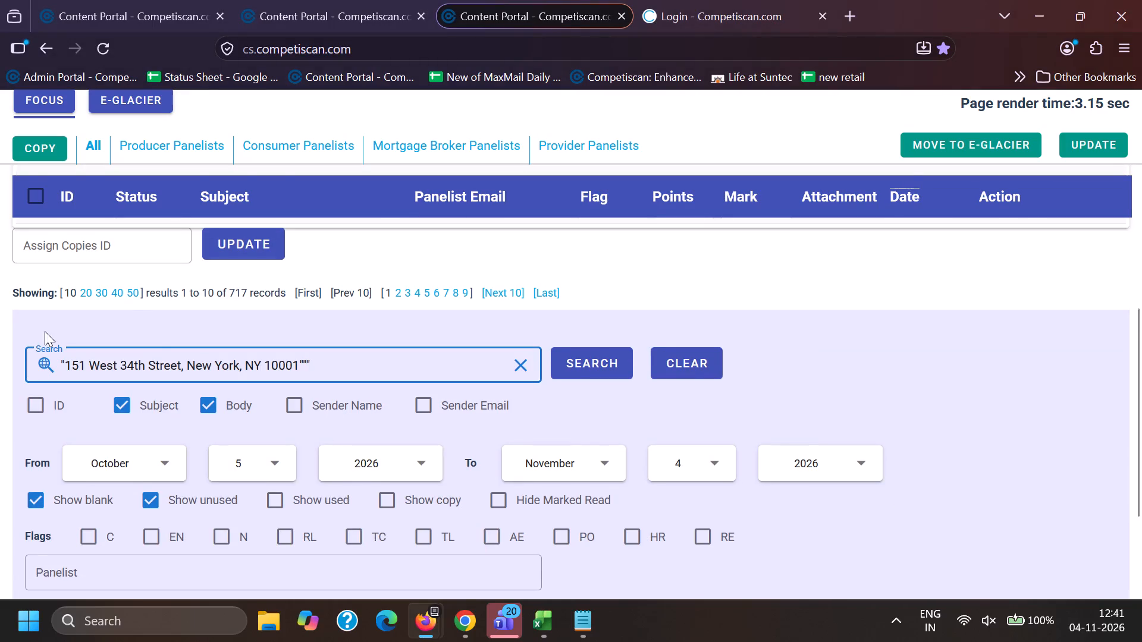
pyautogui.scroll(-2, 244, 221)
pyautogui.click(227, 375)
pyautogui.scroll(3, 270, 454)
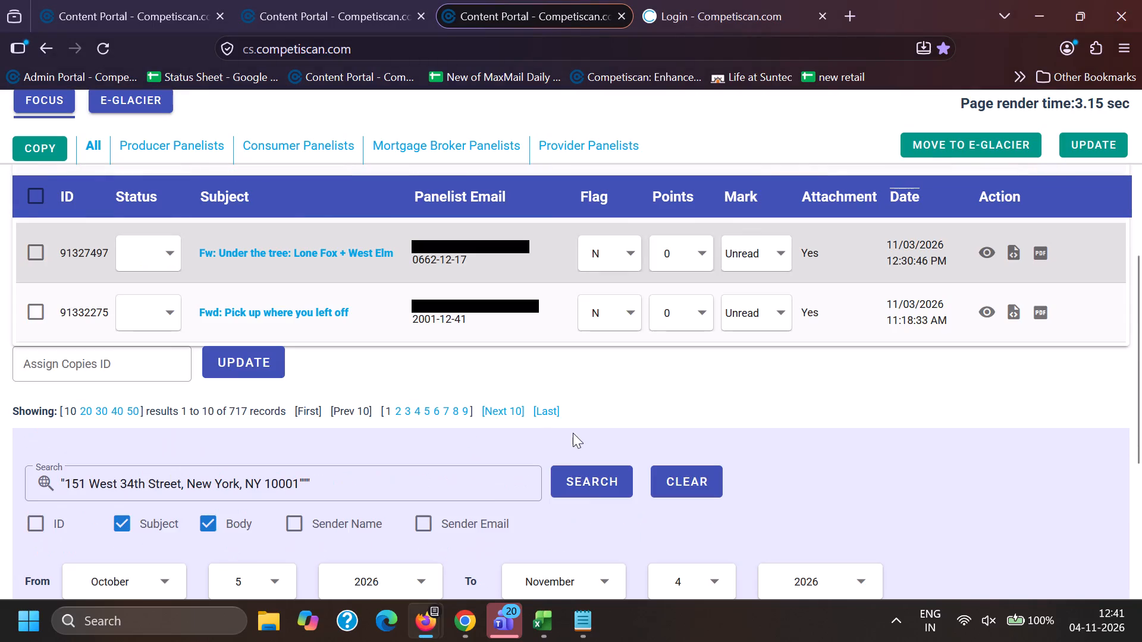
pyautogui.click(591, 493)
# Rerun the Capital One Shopping sender search, refresh the "Capital one" email list and look through its entries.
pyautogui.click(341, 0)
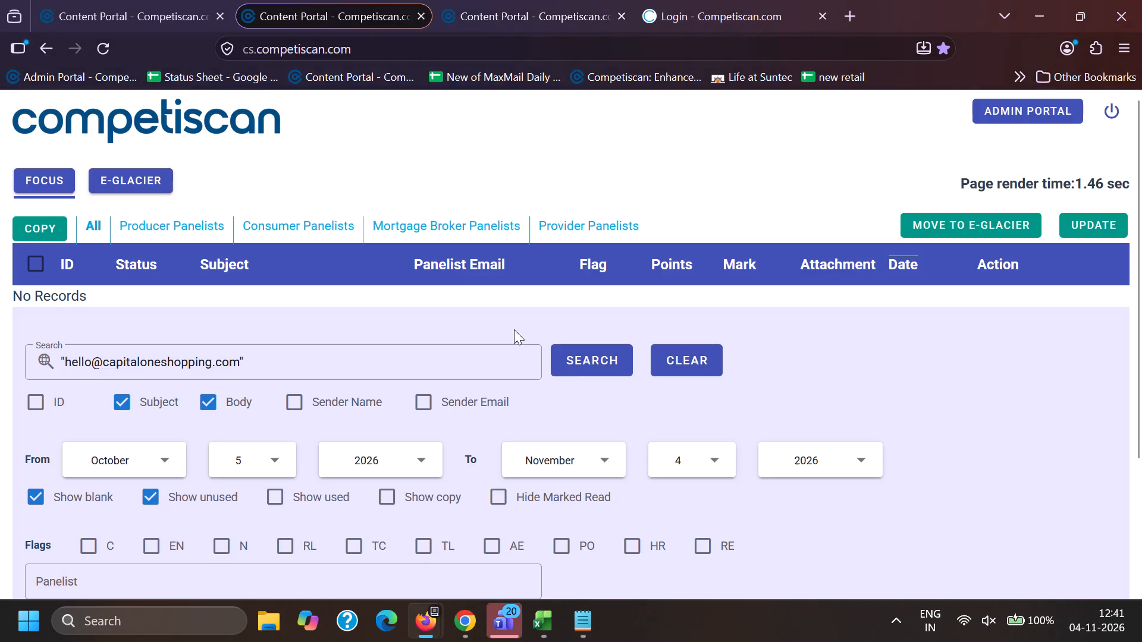
pyautogui.click(575, 361)
pyautogui.click(485, 0)
pyautogui.click(112, 0)
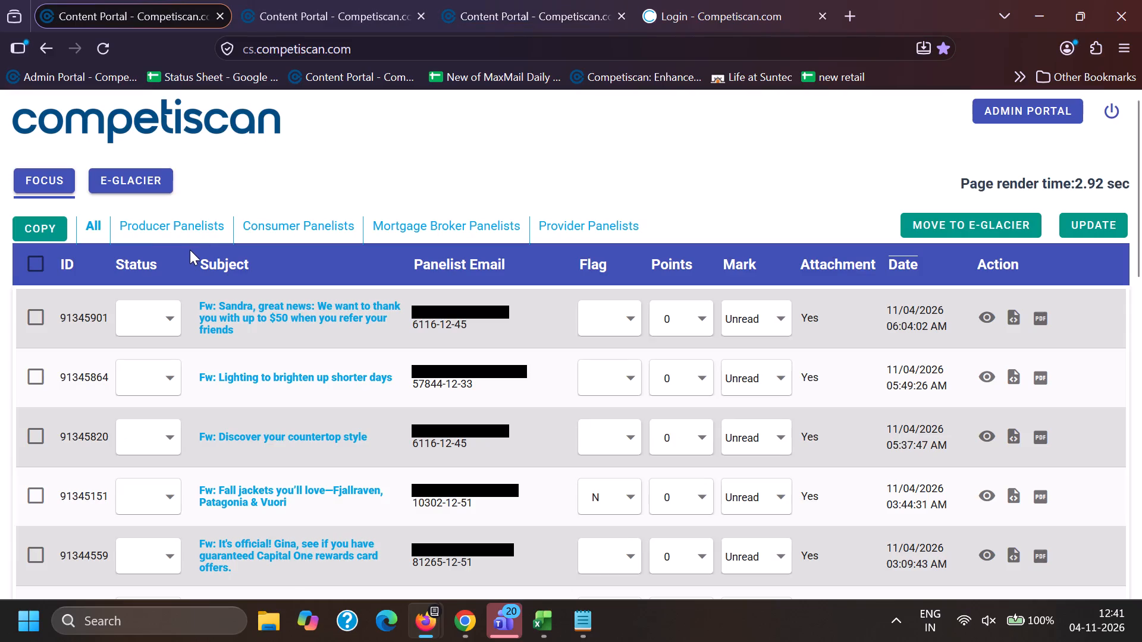
pyautogui.click(71, 187)
pyautogui.click(473, 0)
pyautogui.click(194, 0)
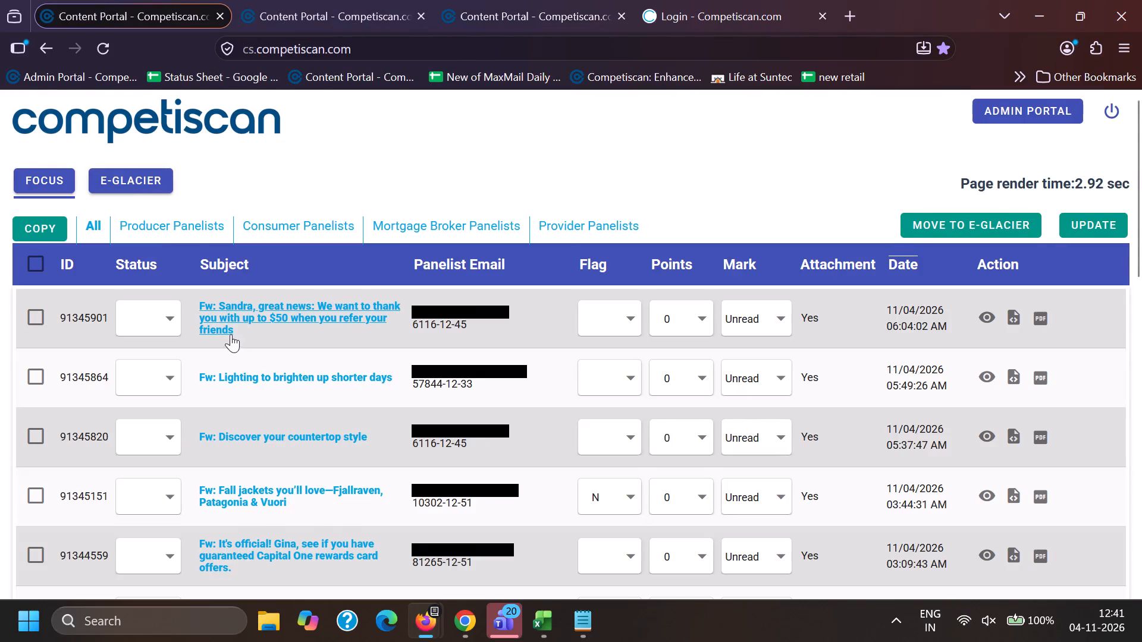
pyautogui.scroll(-3, 230, 345)
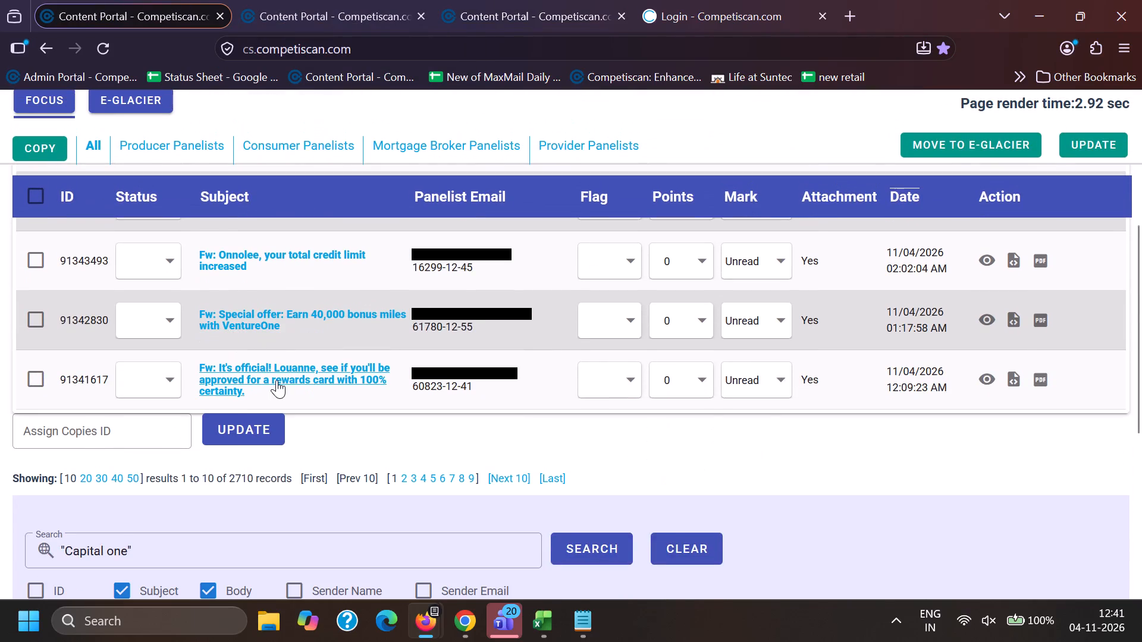
# Copy the subject "Can't stop thinking about it? Neither can we" from email 91341931 and search for it in quotes in Chrome's portal list.
pyautogui.click(510, 0)
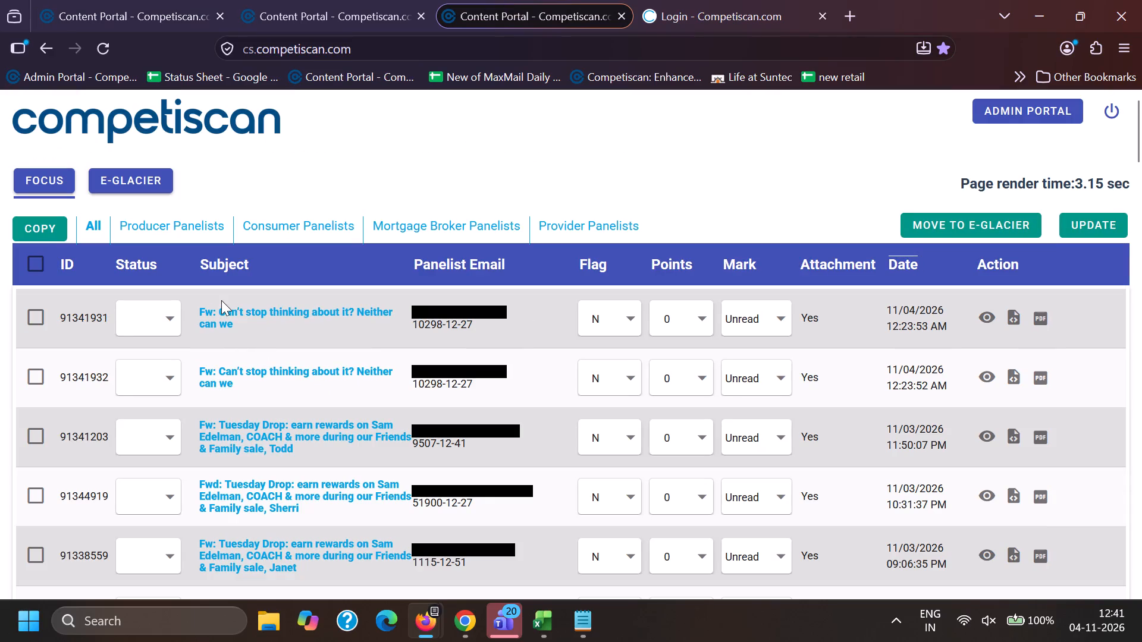
pyautogui.moveTo(221, 300); pyautogui.dragTo(252, 323)
pyautogui.hotkey('ctrl', 'c')
pyautogui.hotkey('ctrl', 'c')
pyautogui.click(465, 625)
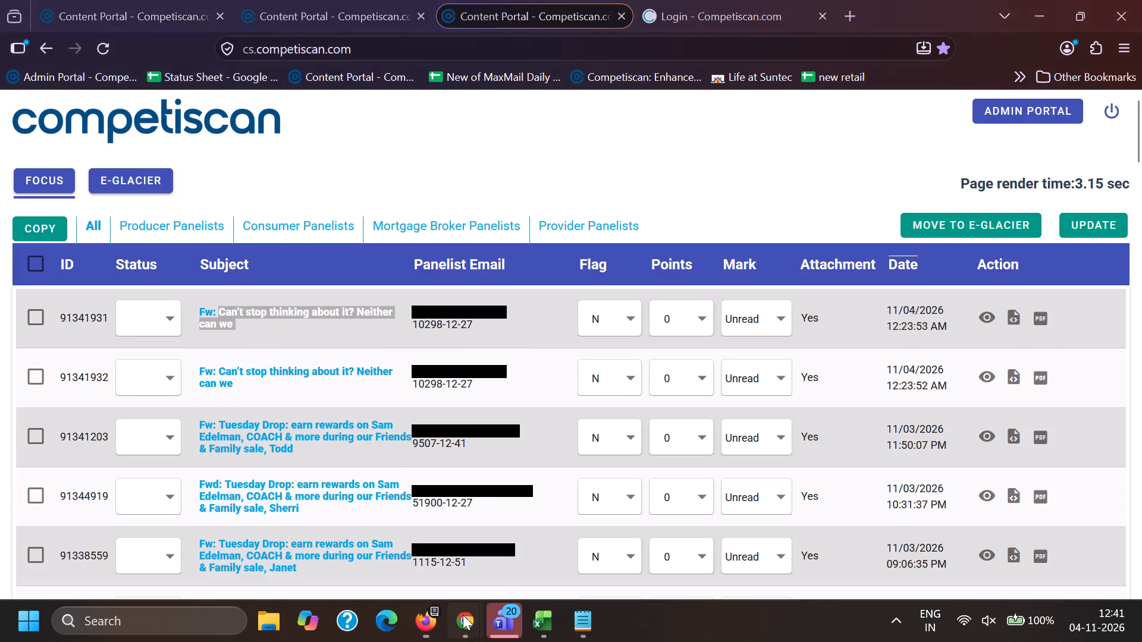
pyautogui.click(158, 531)
pyautogui.click(189, 0)
pyautogui.click(130, 0)
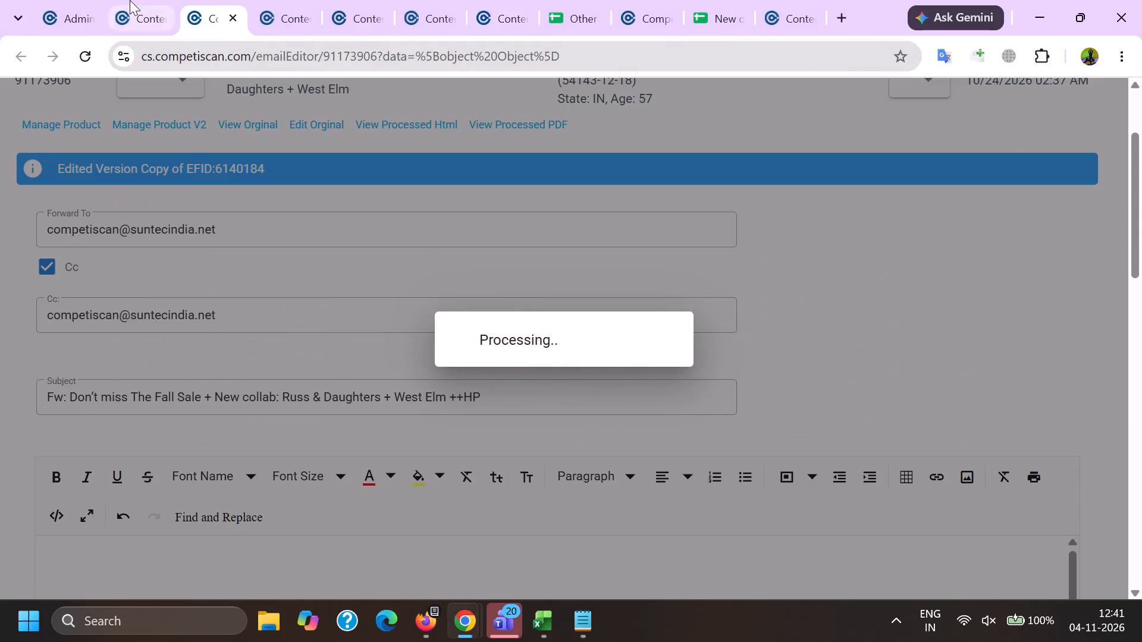
pyautogui.scroll(-13, 226, 433)
pyautogui.scroll(2, 268, 461)
pyautogui.moveTo(368, 380); pyautogui.dragTo(0, 427)
pyautogui.press('BackSpace')
pyautogui.hotkey('shift', '"')
pyautogui.hotkey('ctrl', 'v')
pyautogui.hotkey('shift', '"')
pyautogui.press('Return')
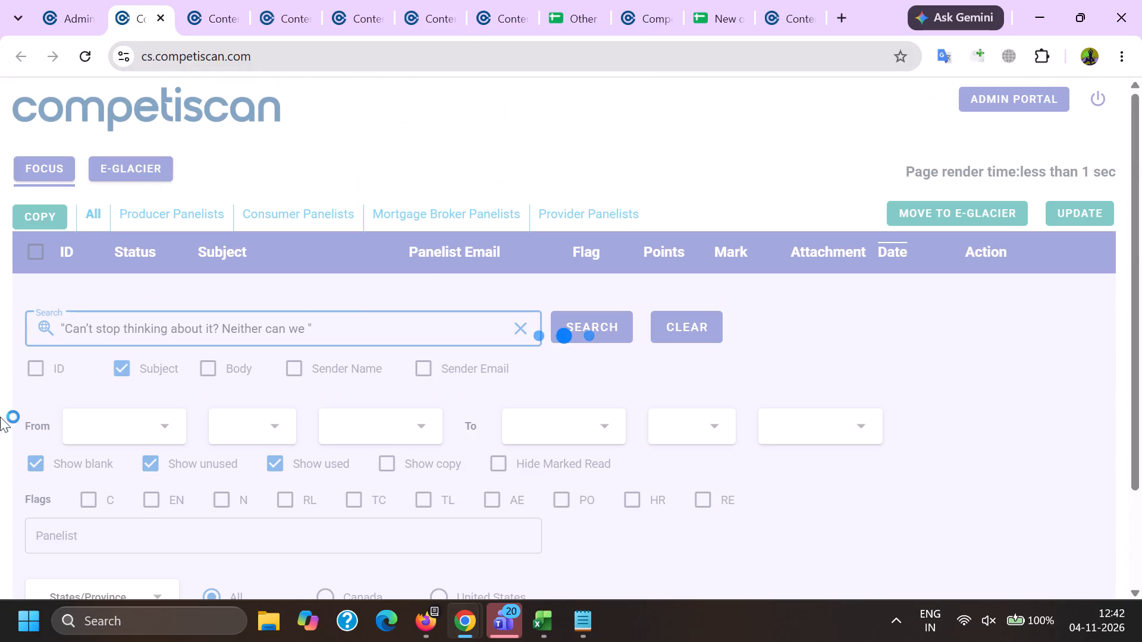
pyautogui.click(217, 12)
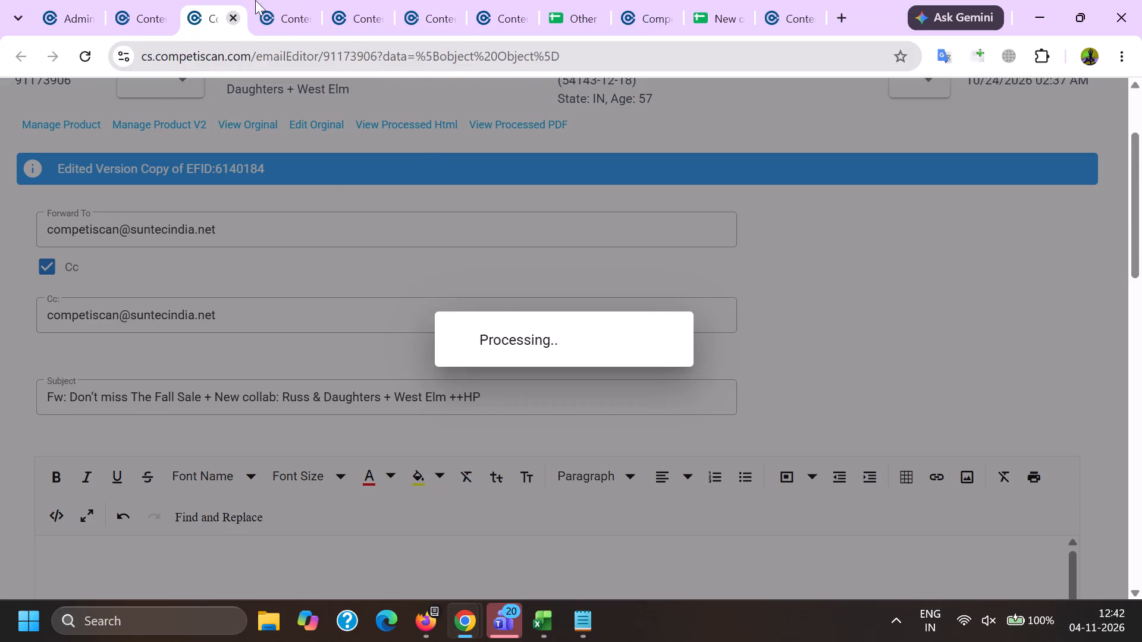
pyautogui.click(277, 0)
pyautogui.click(371, 0)
pyautogui.click(433, 0)
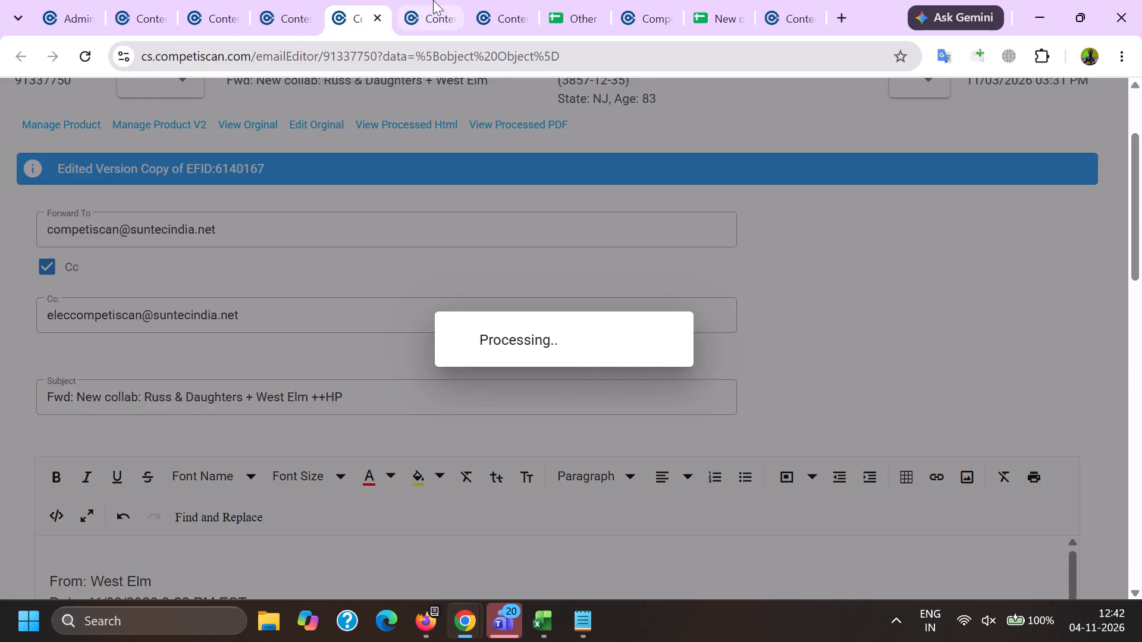
pyautogui.click(499, 0)
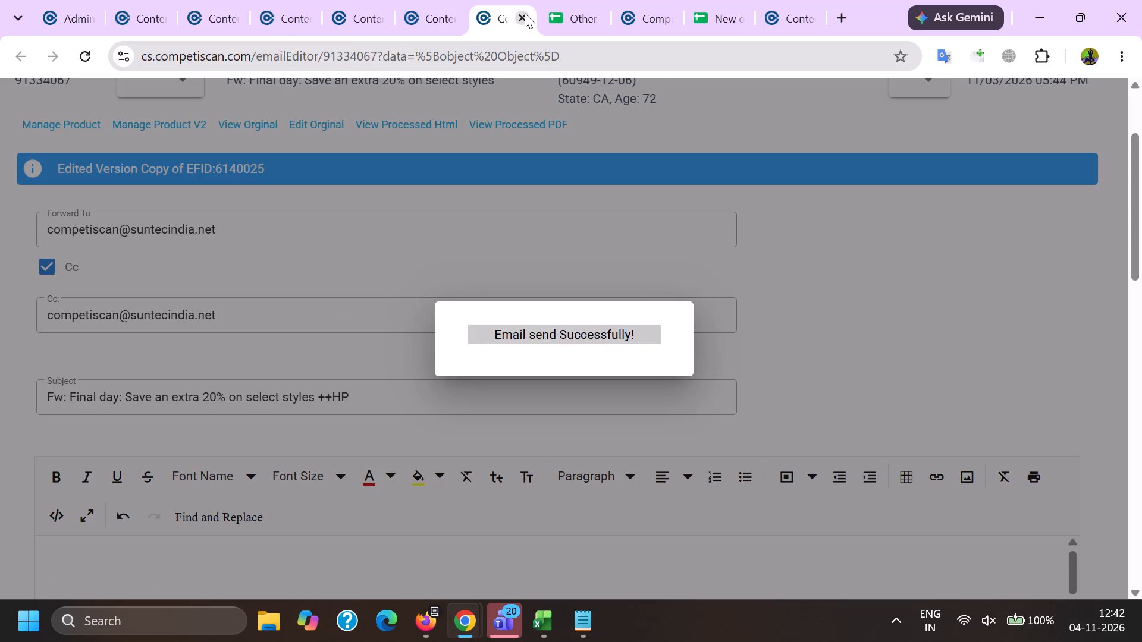
pyautogui.click(525, 12)
pyautogui.click(235, 0)
# Open the previews of emails 91341932 and 91341931 from the subject search and examine their Macy's content.
pyautogui.click(120, 0)
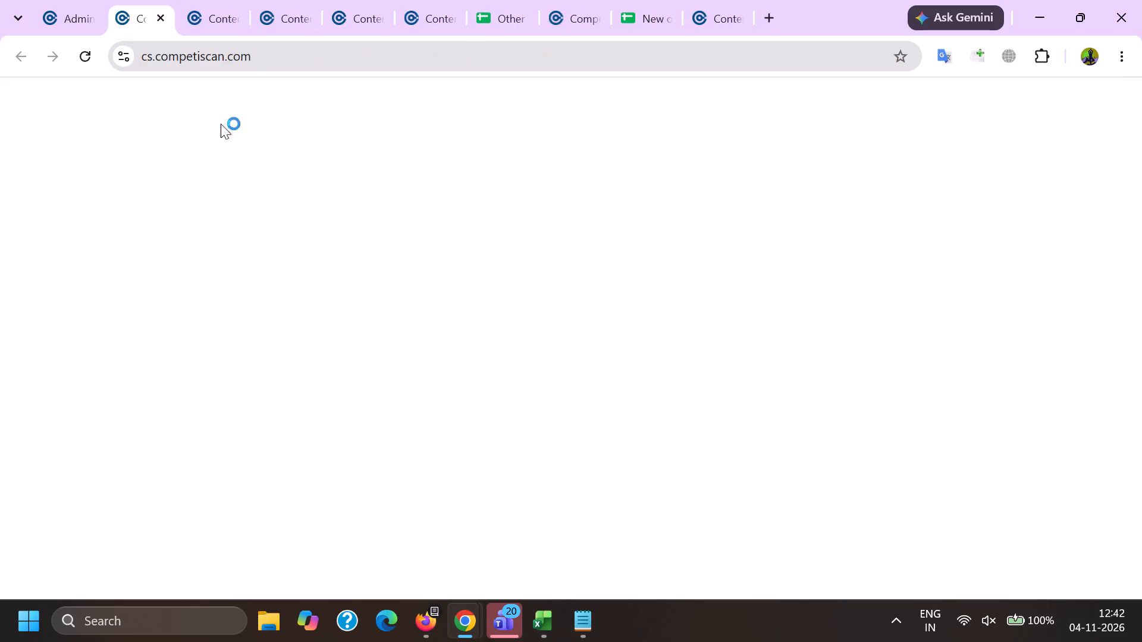
pyautogui.scroll(-2, 287, 347)
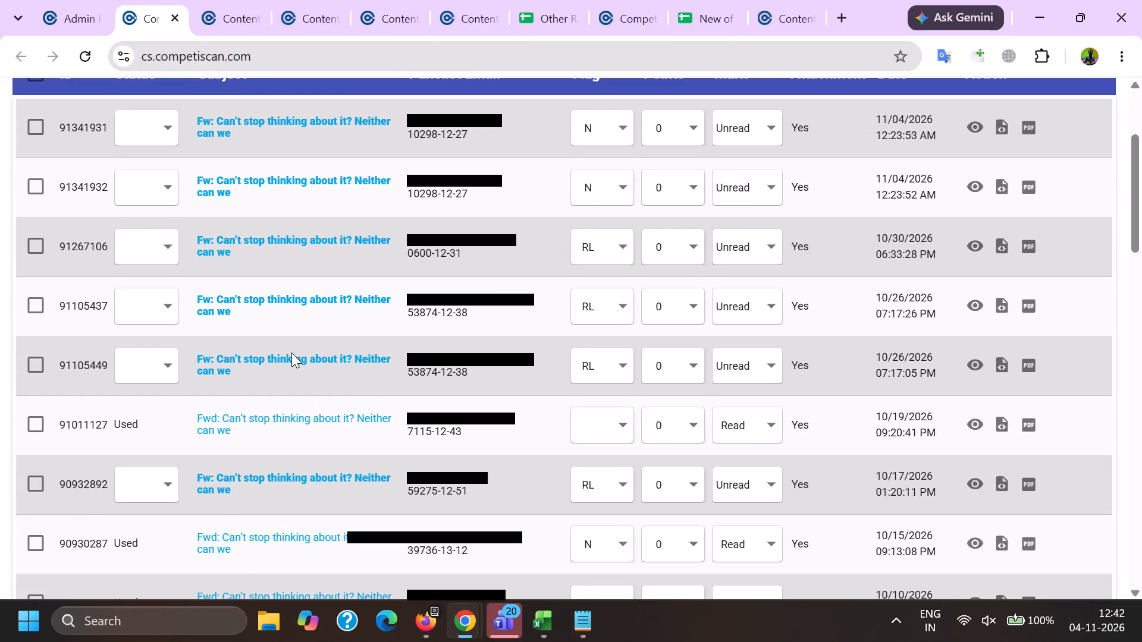
pyautogui.click(972, 186)
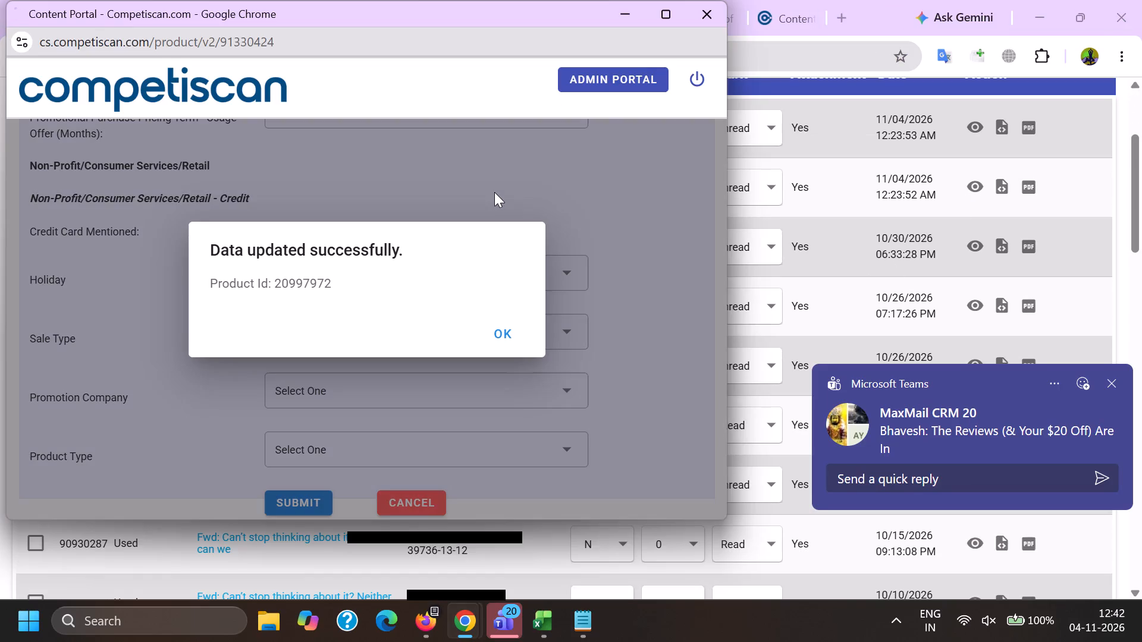
pyautogui.scroll(-12, 494, 191)
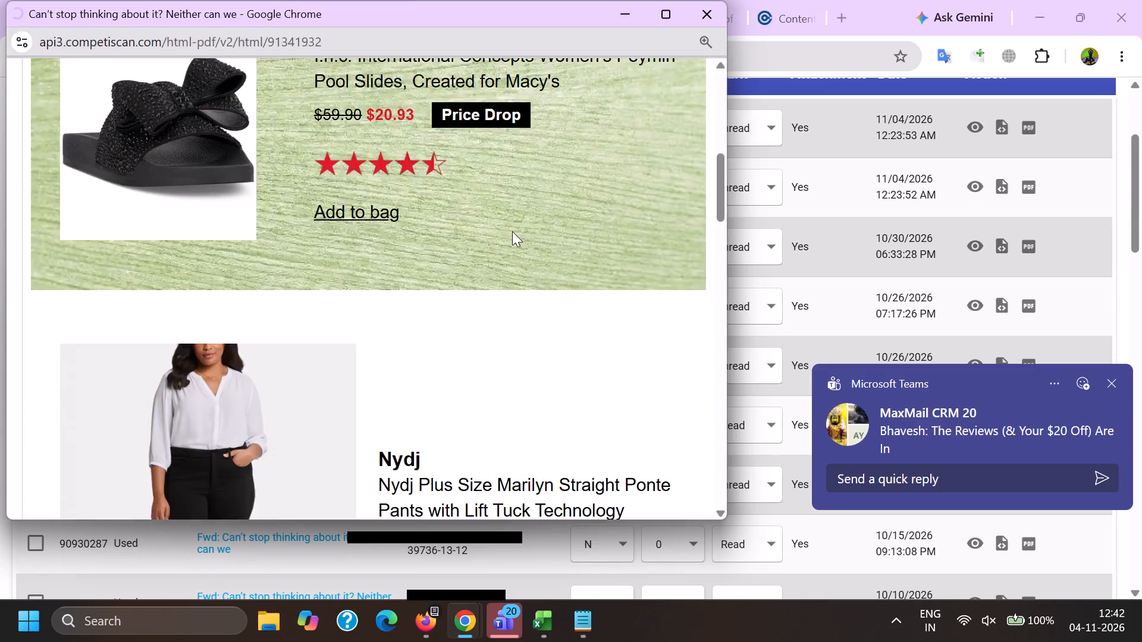
pyautogui.scroll(-9, 512, 231)
pyautogui.scroll(6, 506, 273)
pyautogui.hotkey('alt', 'Tab')
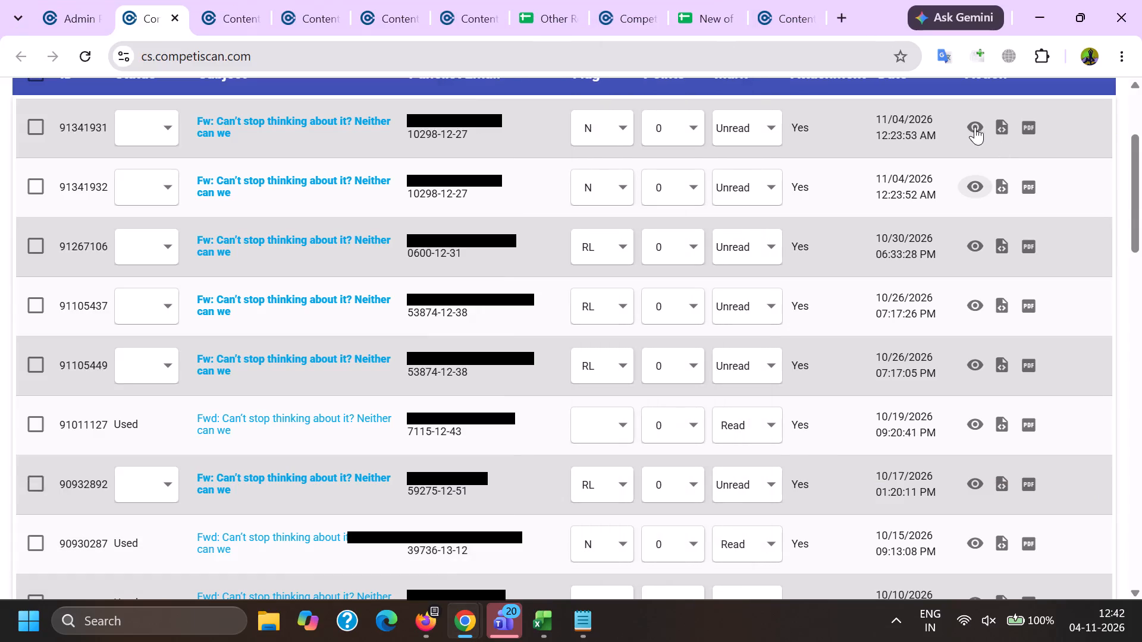
pyautogui.click(971, 125)
pyautogui.moveTo(719, 84); pyautogui.dragTo(720, 87)
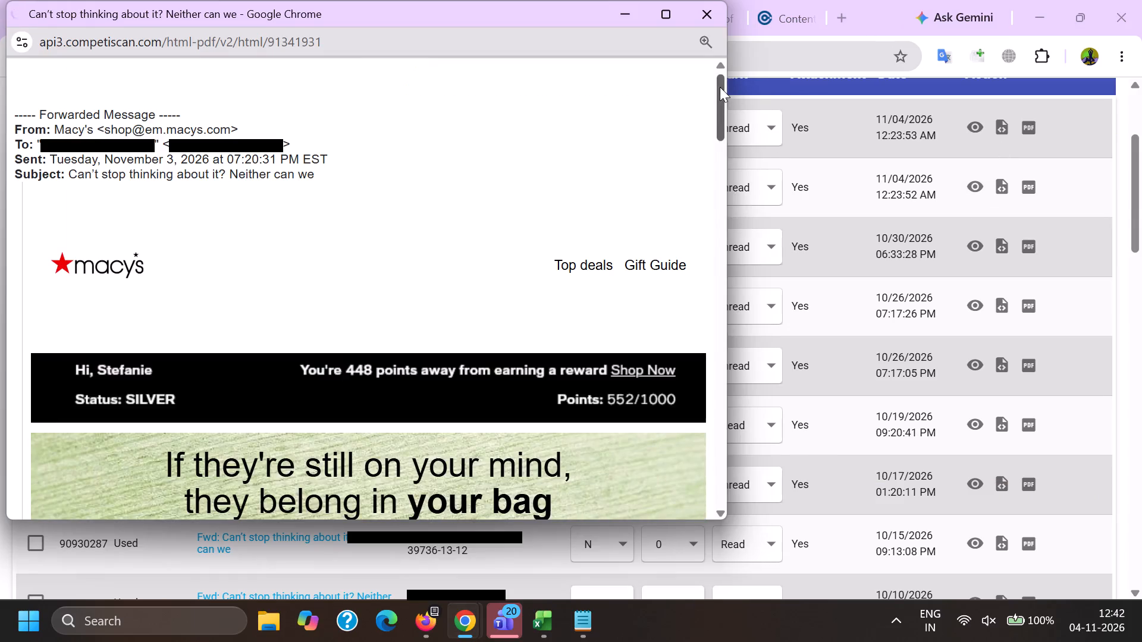
pyautogui.moveTo(720, 87); pyautogui.dragTo(733, 388)
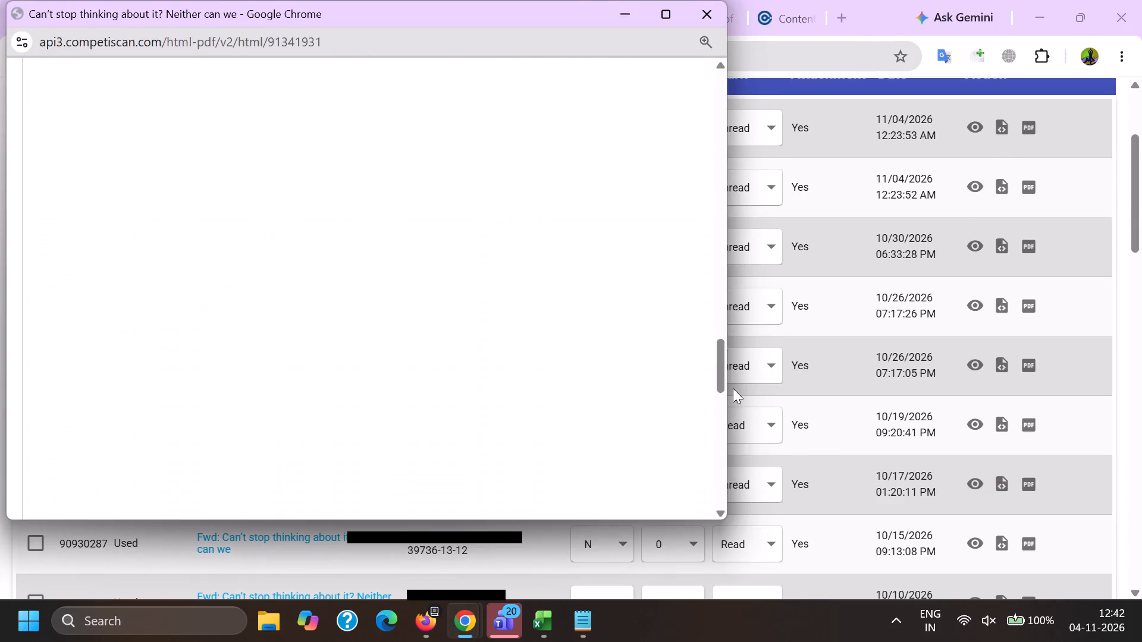
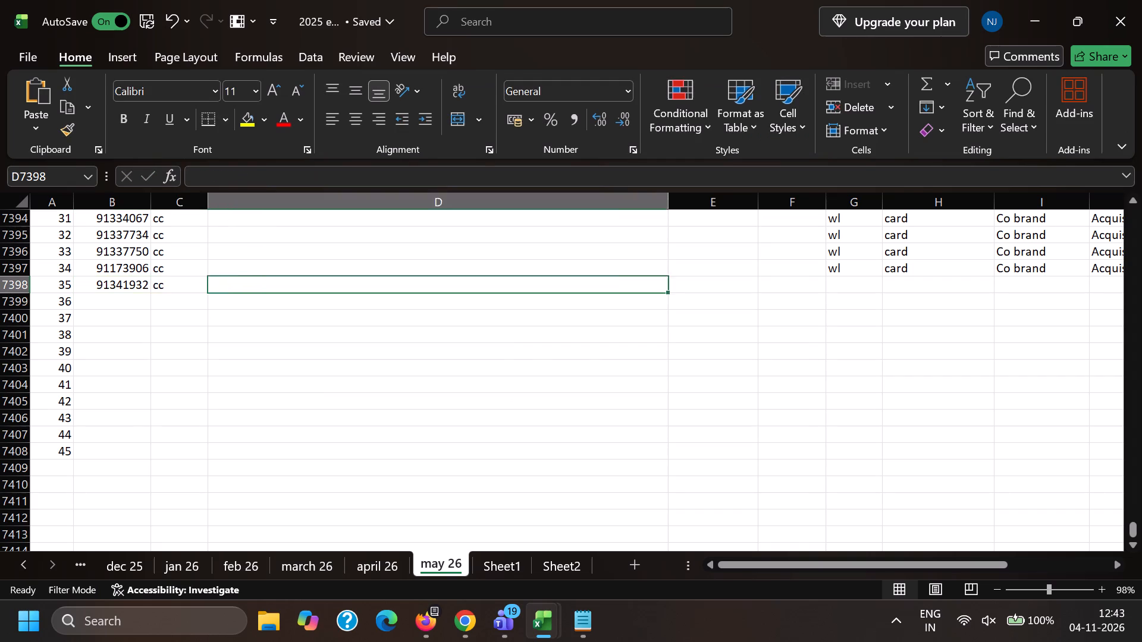
pyautogui.press('Right')
pyautogui.press('Right')
pyautogui.press('w')
pyautogui.press('Right')
pyautogui.press('c')
pyautogui.press('Right')
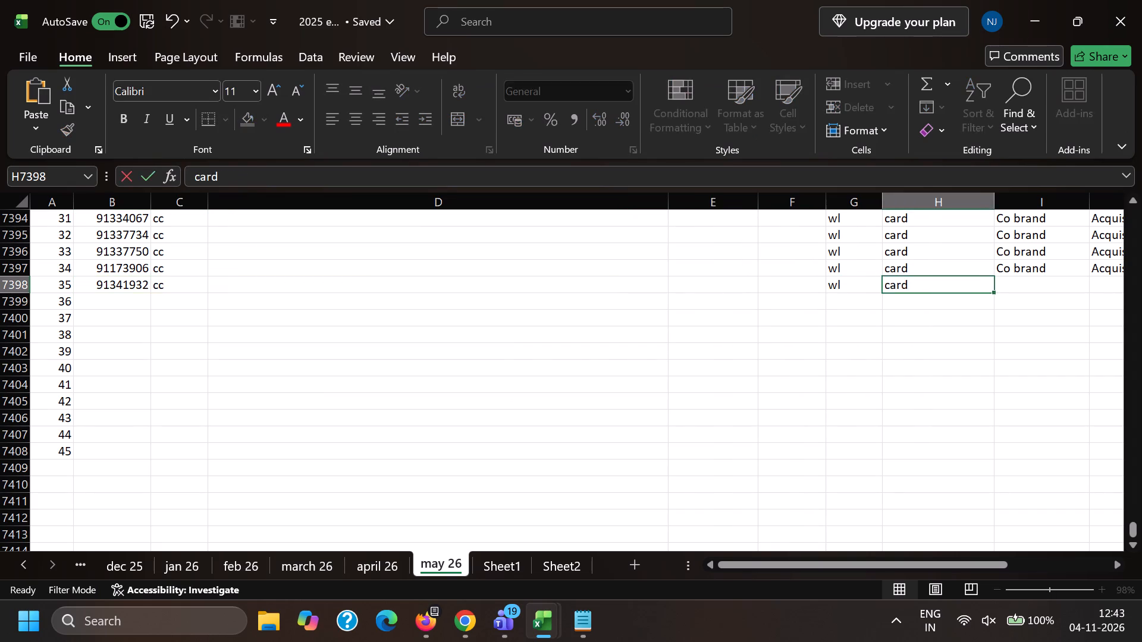
pyautogui.press('c')
pyautogui.press('Right')
pyautogui.press('a')
pyautogui.press('Left')
pyautogui.press('Left')
pyautogui.press('Left')
pyautogui.press('Left')
pyautogui.press('Left')
pyautogui.press('Left')
pyautogui.press('Left')
pyautogui.press('Left')
# Switch to Chrome, check the open West Elm email editors and reload those still processing, including 91173906, 91330424 and 91337750.
pyautogui.hotkey('alt', 'Tab')
pyautogui.hotkey('alt', 'Tab')
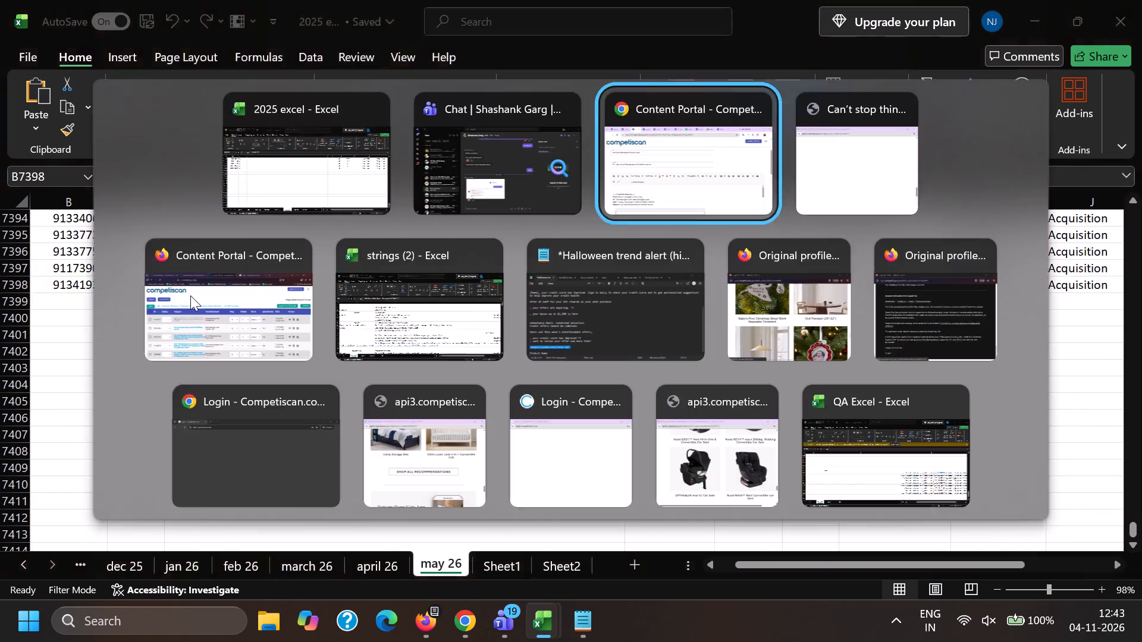
pyautogui.click(309, 0)
pyautogui.click(387, 0)
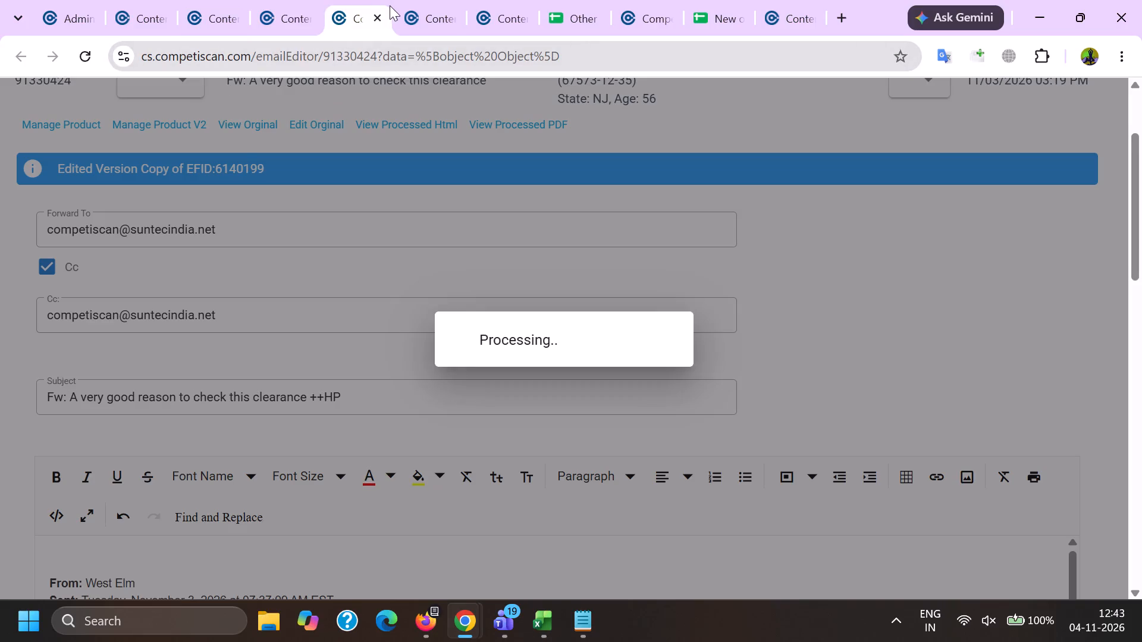
pyautogui.click(450, 0)
pyautogui.click(512, 0)
pyautogui.click(305, 0)
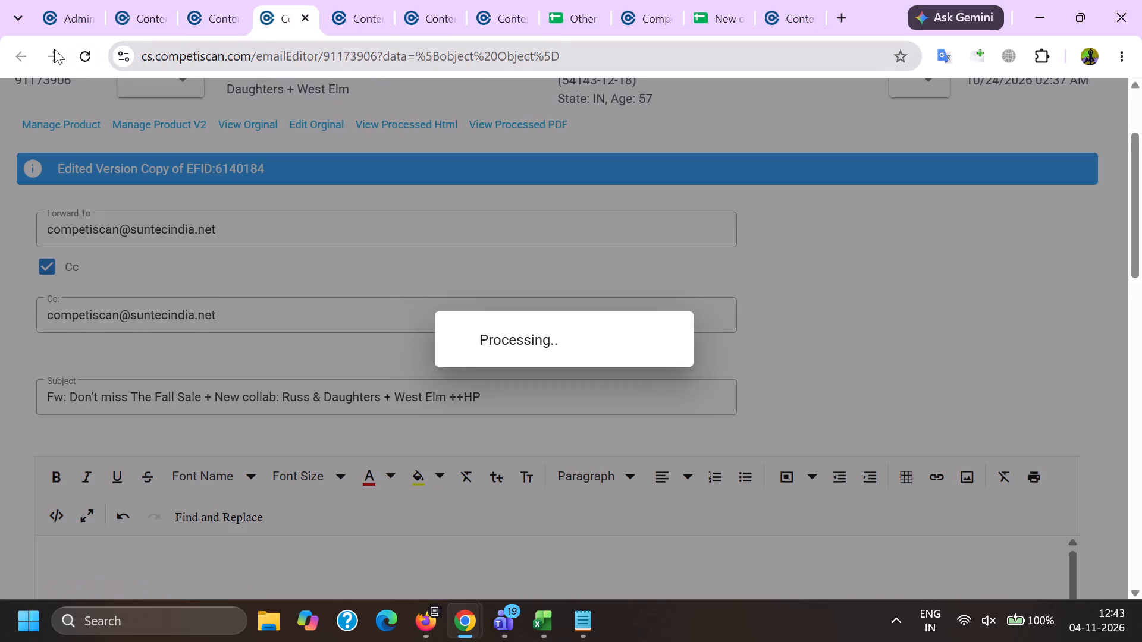
pyautogui.click(77, 49)
pyautogui.click(322, 0)
pyautogui.click(341, 5)
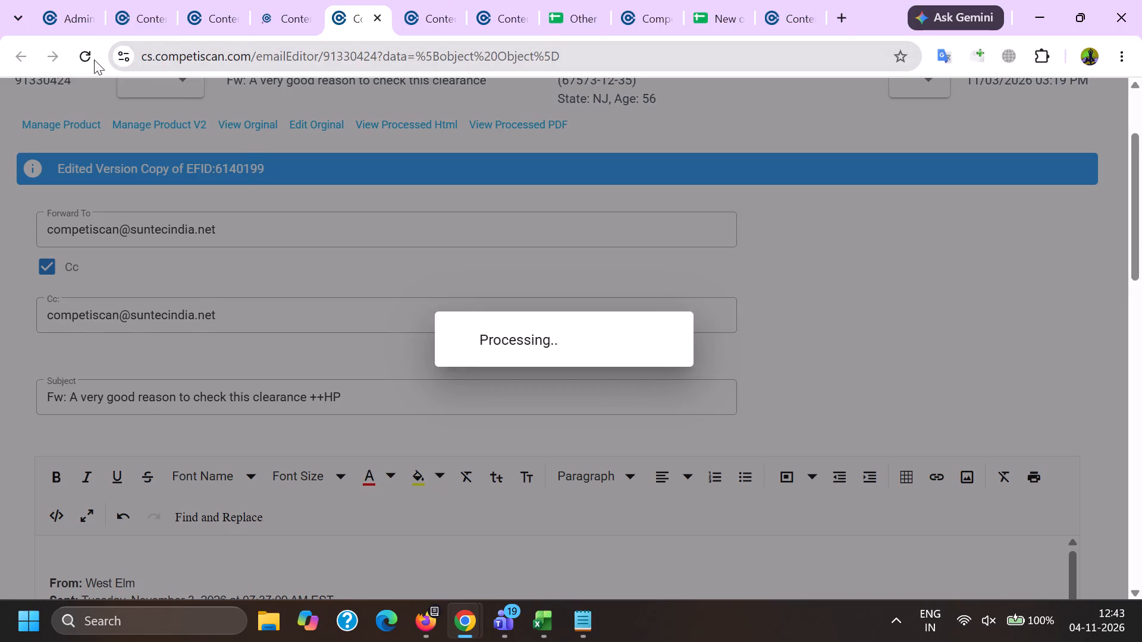
pyautogui.click(84, 57)
pyautogui.click(422, 0)
pyautogui.click(95, 63)
pyautogui.click(488, 11)
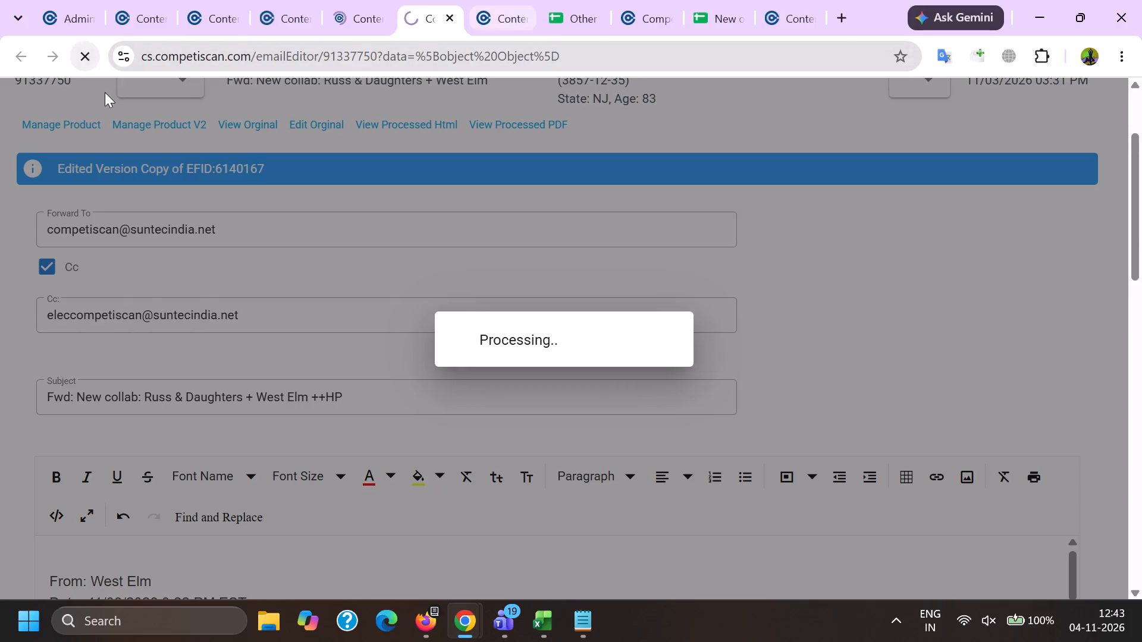
pyautogui.click(80, 58)
pyautogui.click(215, 0)
pyautogui.scroll(-2, 217, 206)
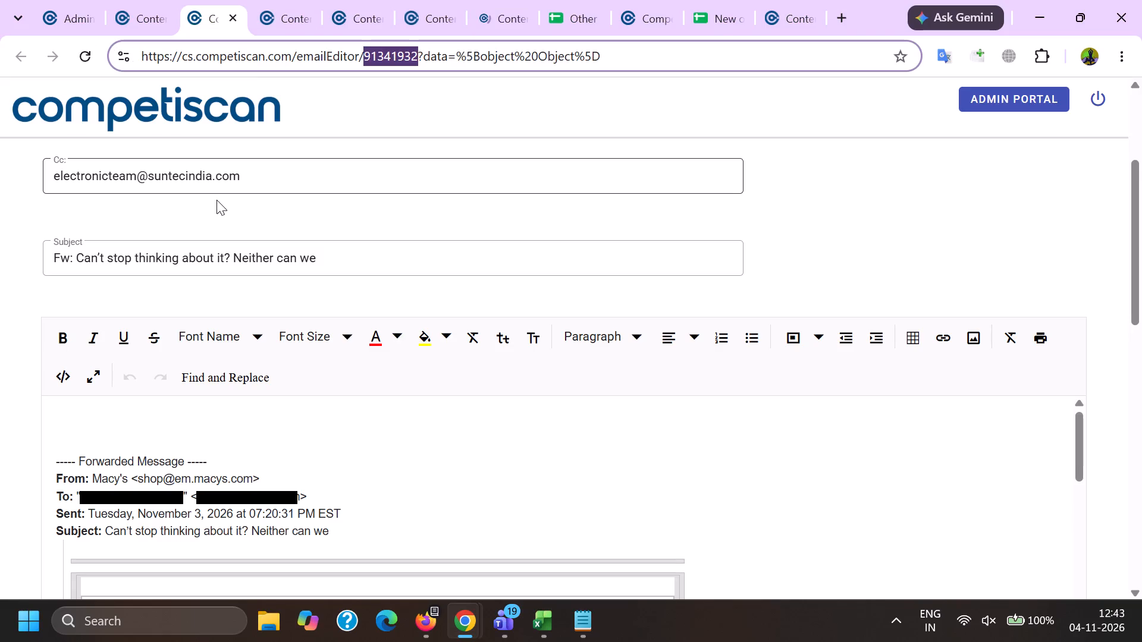
pyautogui.moveTo(242, 278); pyautogui.dragTo(70, 265)
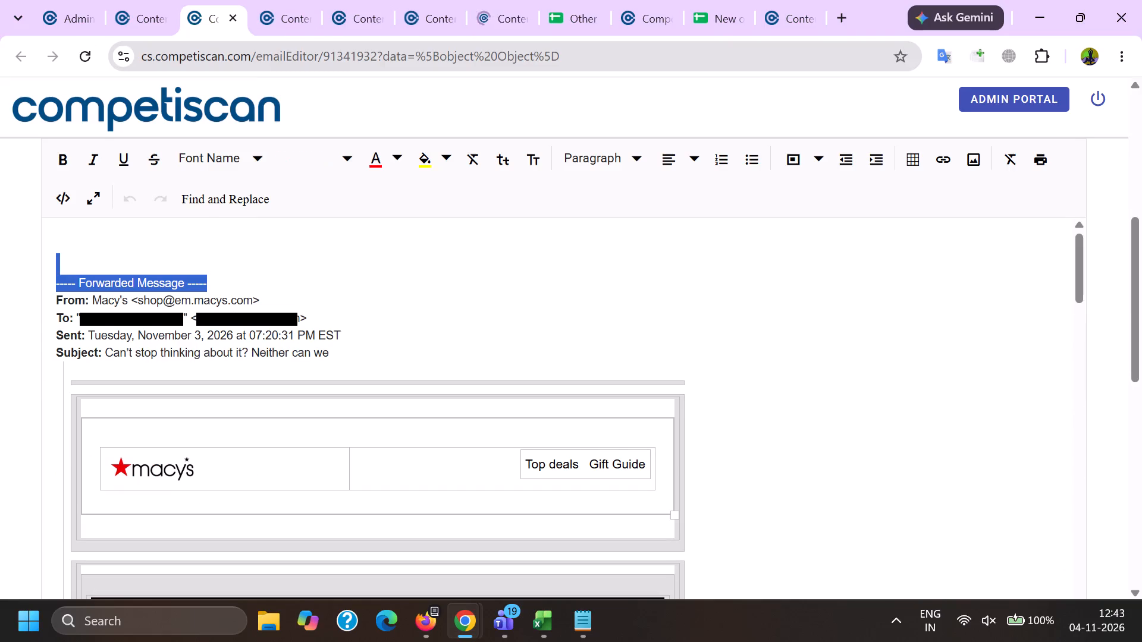
pyautogui.press('BackSpace')
pyautogui.moveTo(134, 282); pyautogui.dragTo(349, 288)
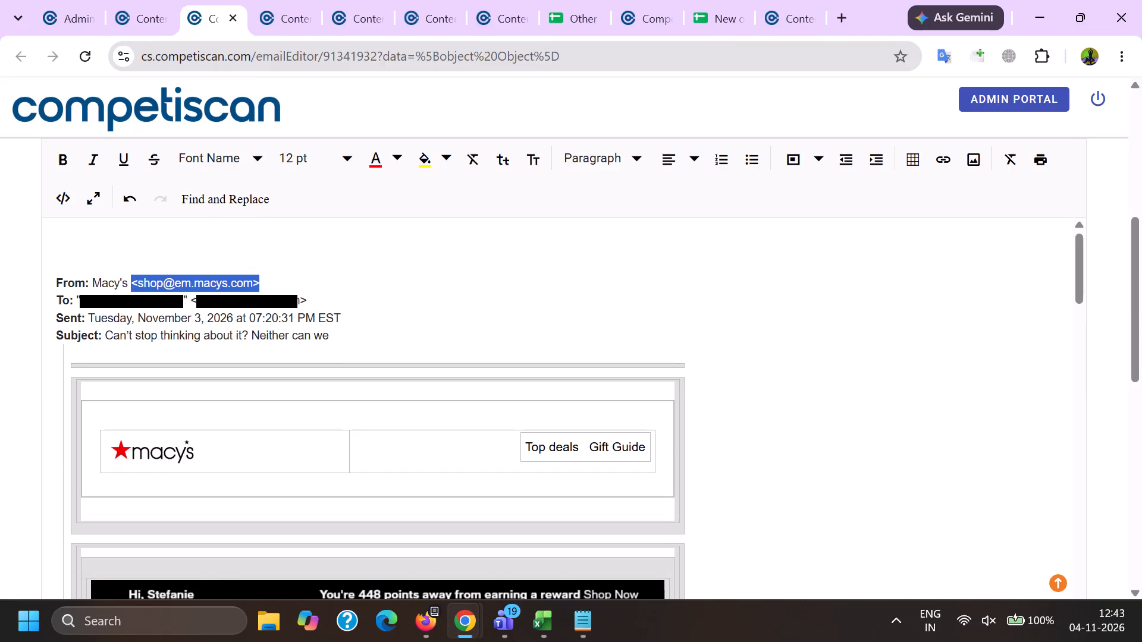
pyautogui.moveTo(349, 288); pyautogui.dragTo(379, 300)
pyautogui.press('BackSpace')
pyautogui.scroll(-2, 302, 370)
pyautogui.click(225, 400)
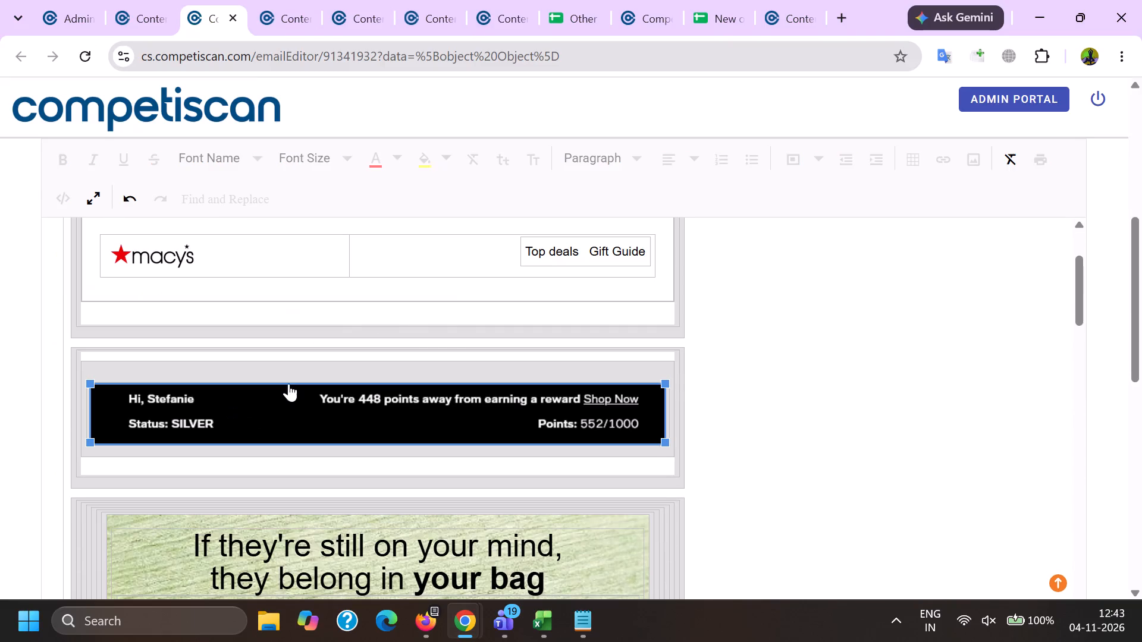
pyautogui.click(330, 360)
pyautogui.scroll(-11, 327, 379)
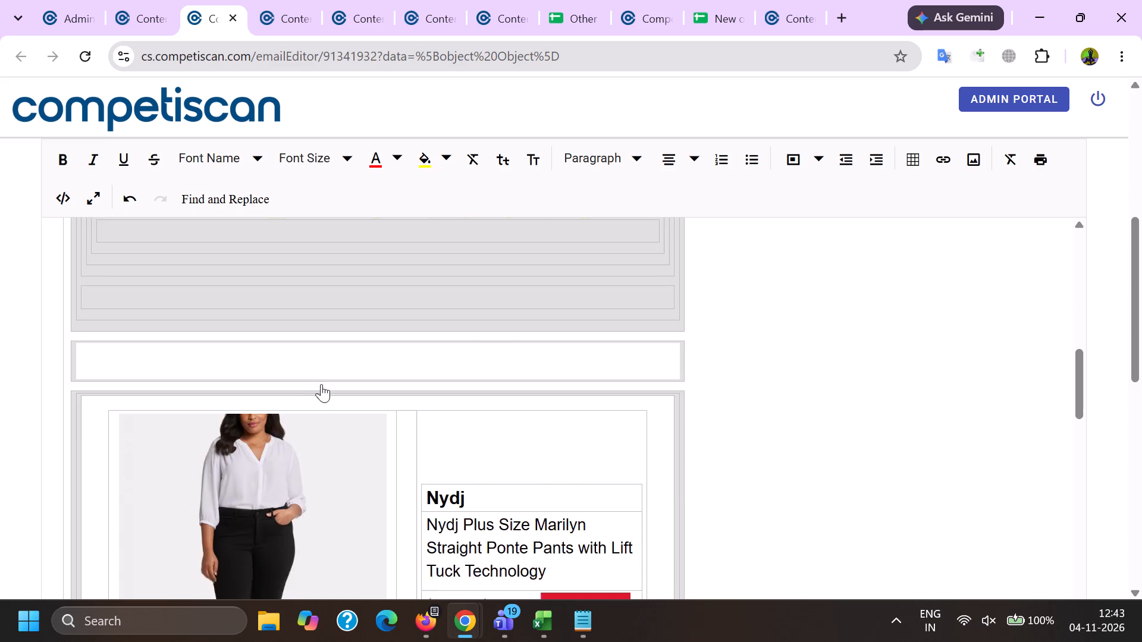
pyautogui.scroll(-14, 321, 384)
pyautogui.scroll(3, 340, 384)
pyautogui.scroll(-4, 344, 383)
pyautogui.click(301, 247)
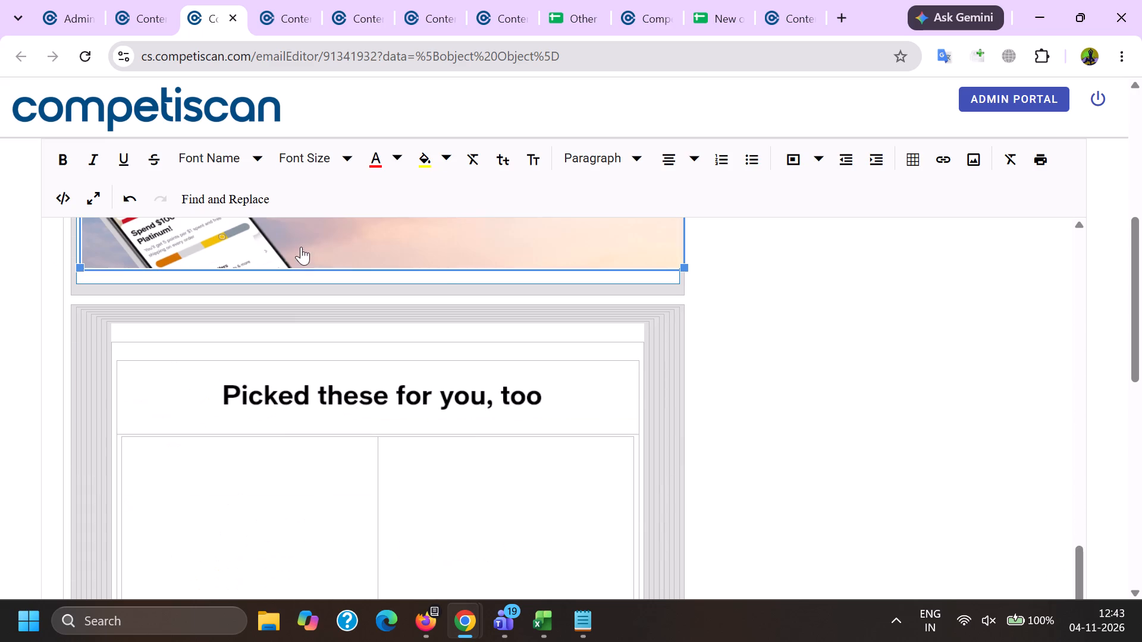
pyautogui.click(344, 341)
pyautogui.click(264, 466)
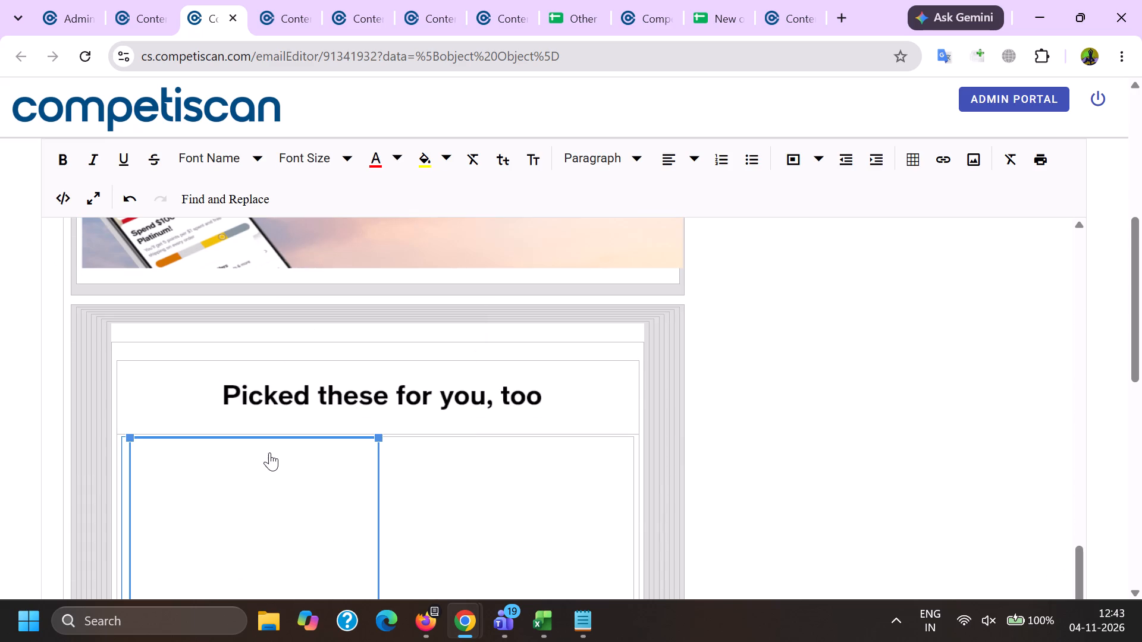
pyautogui.press('Delete')
pyautogui.click(301, 453)
pyautogui.press('Delete')
pyautogui.click(269, 496)
pyautogui.press('Delete')
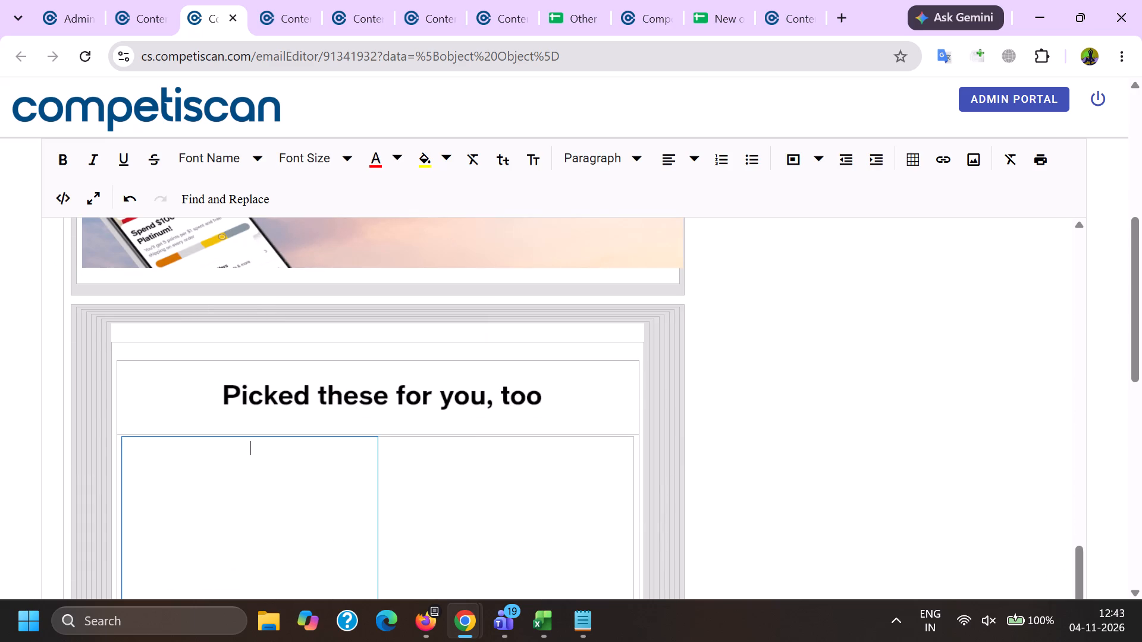
pyautogui.click(258, 547)
pyautogui.click(397, 529)
pyautogui.press('Delete')
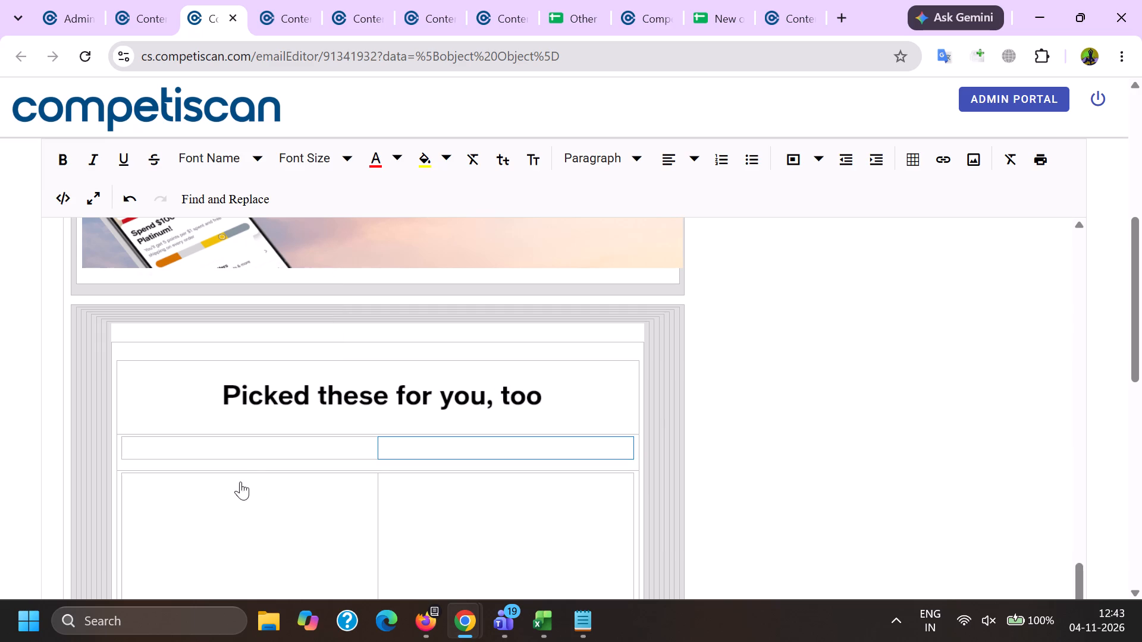
# Delete the two blank images in the second row under "Picked these for you, too".
pyautogui.click(226, 525)
pyautogui.click(230, 536)
pyautogui.press('Delete')
pyautogui.click(435, 534)
pyautogui.press('Delete')
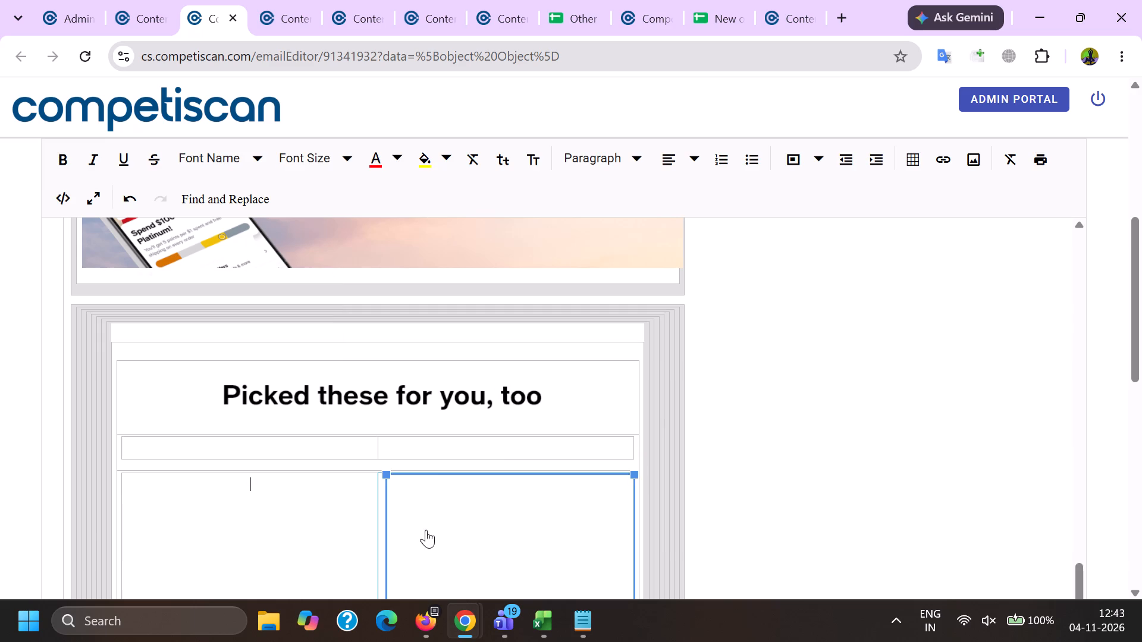
# Delete the two emptied table rows under the "Picked these for you, too" heading of email 91341932.
pyautogui.scroll(-1, 249, 454)
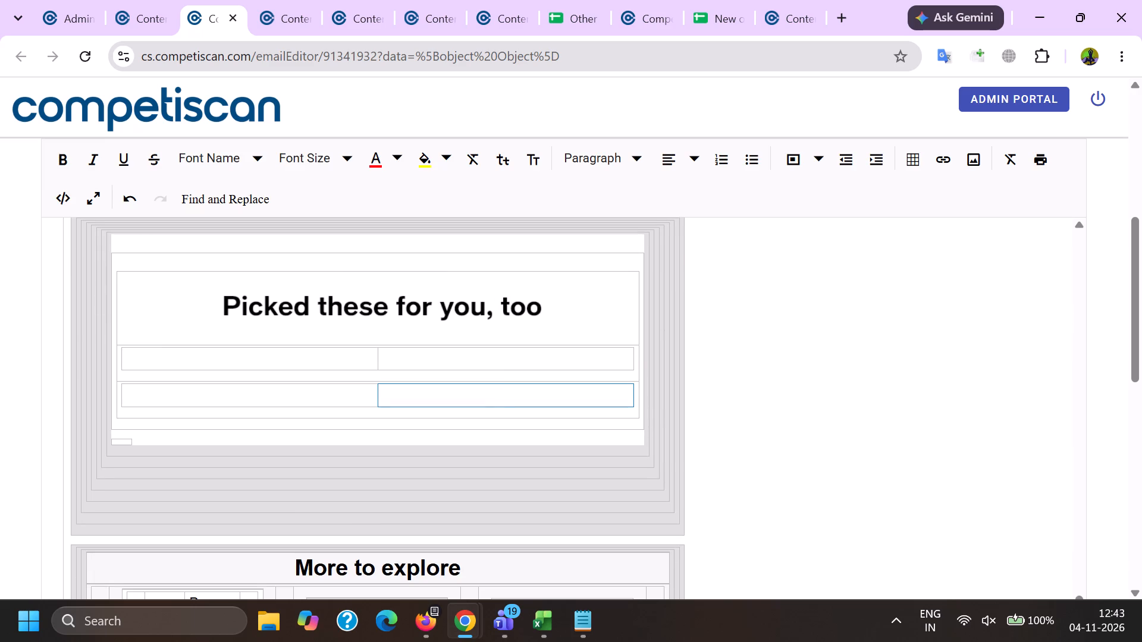
pyautogui.click(148, 356)
pyautogui.click(173, 351)
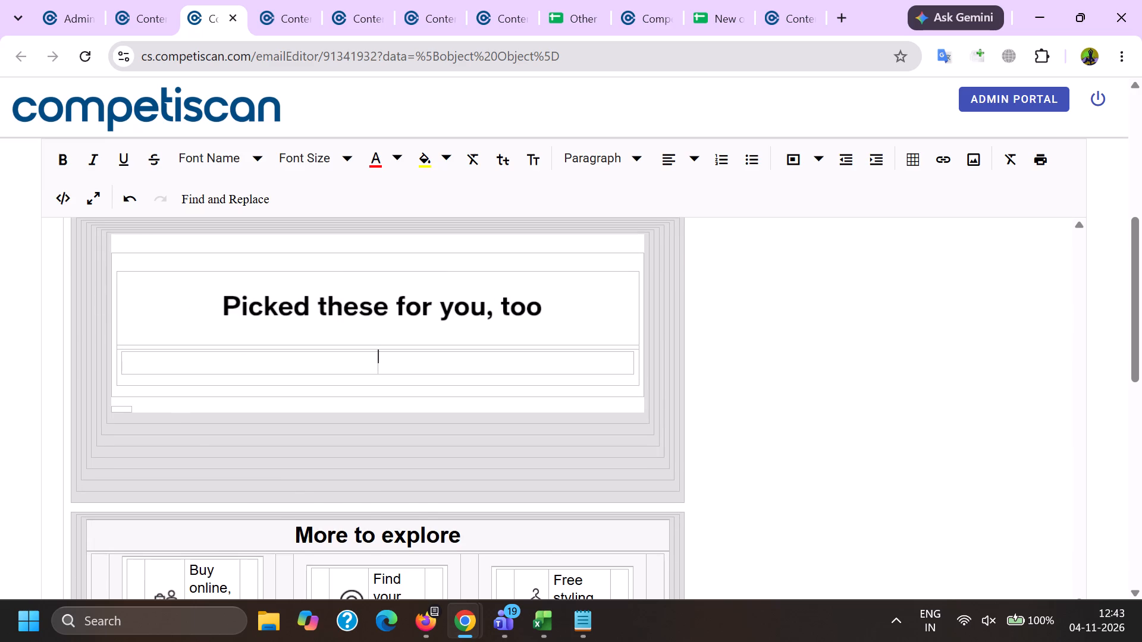
pyautogui.click(151, 363)
pyautogui.click(174, 348)
# Remove the hyperlinks from the "Sign Up" text and the YouTube, TikTok, Instagram and Facebook icons.
pyautogui.scroll(-7, 233, 337)
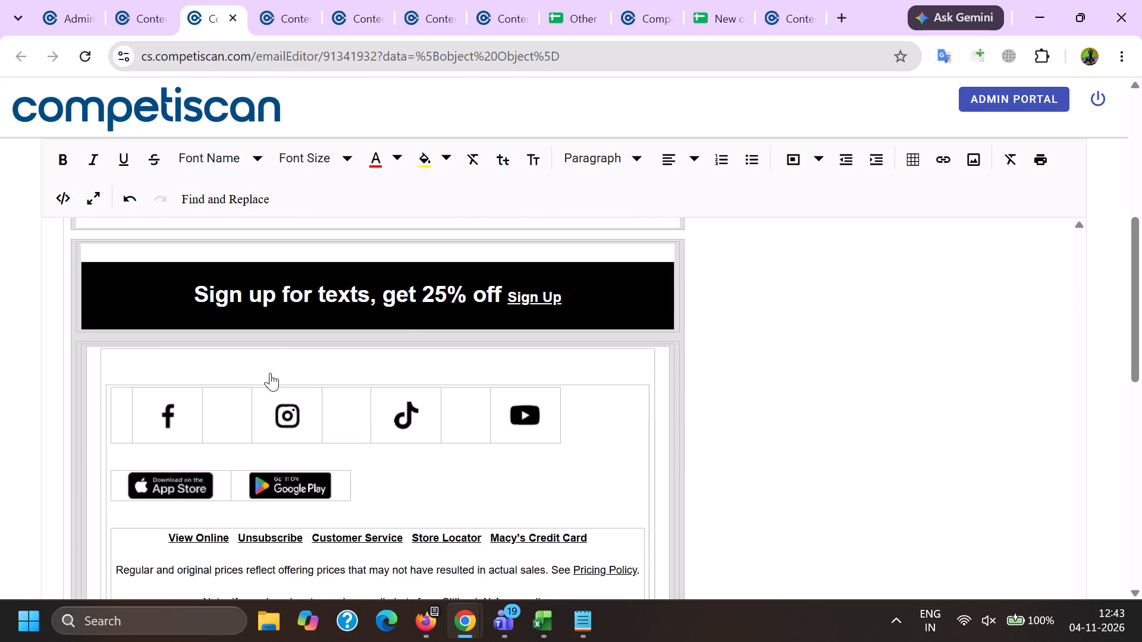
pyautogui.scroll(1, 419, 392)
pyautogui.click(512, 297)
pyautogui.click(606, 331)
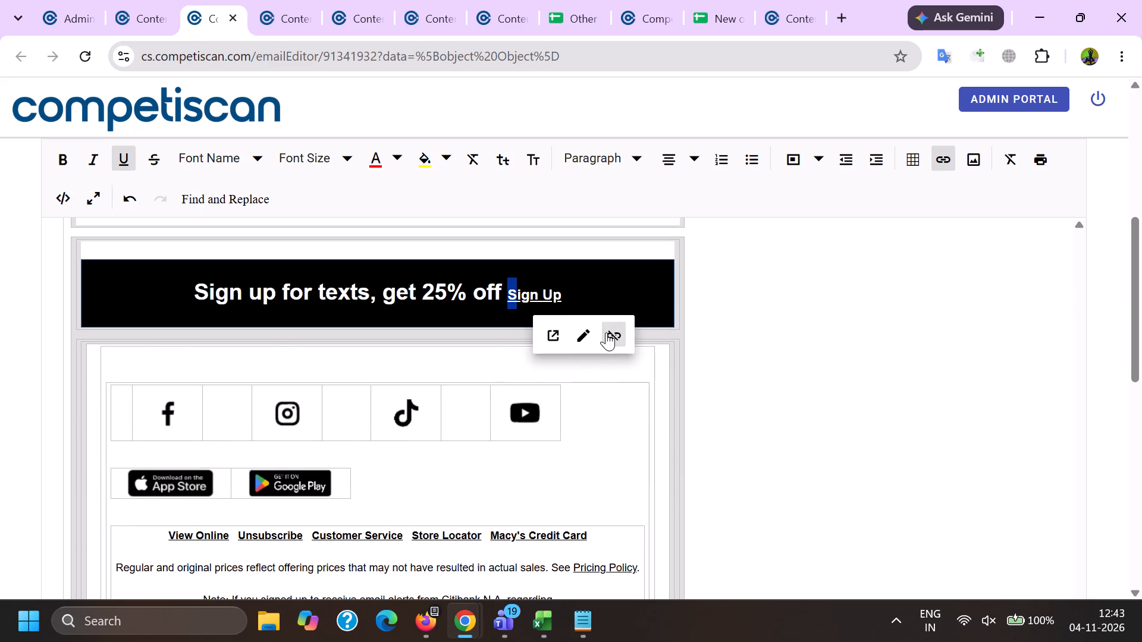
pyautogui.click(511, 408)
pyautogui.click(552, 362)
pyautogui.click(403, 408)
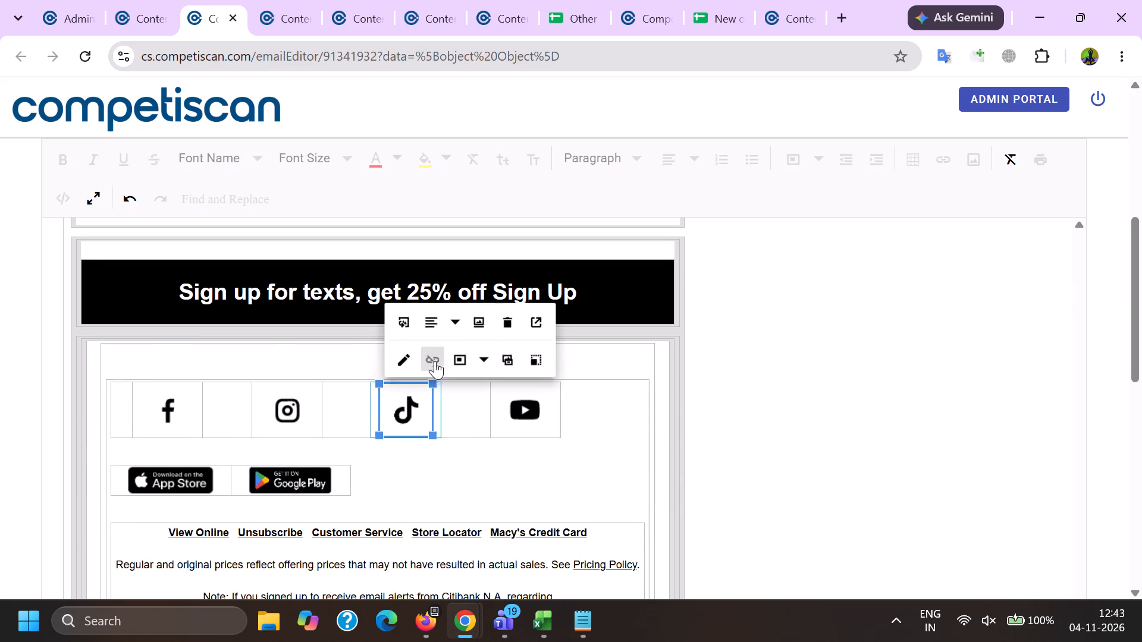
pyautogui.click(436, 357)
pyautogui.click(303, 407)
pyautogui.click(310, 358)
pyautogui.click(175, 410)
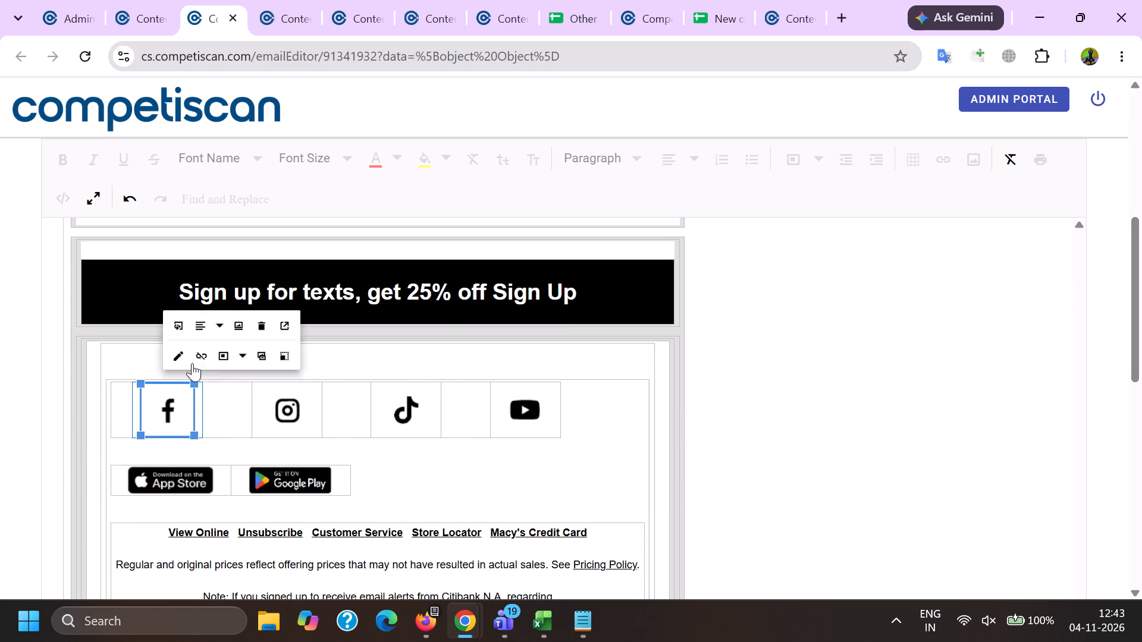
pyautogui.click(188, 357)
# Remove the hyperlinks from the App Store and Google Play badges.
pyautogui.click(174, 474)
pyautogui.click(175, 435)
pyautogui.click(273, 465)
pyautogui.click(275, 479)
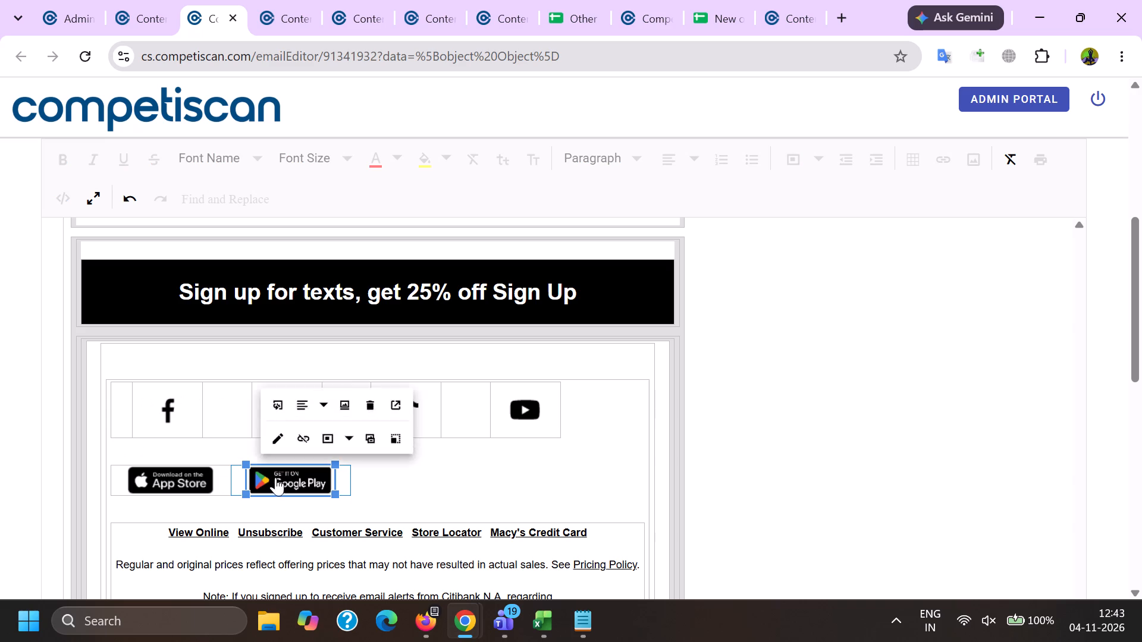
pyautogui.click(291, 440)
# Remove the hyperlinks from View Online, Unsubscribe and both Macy's Credit Card mentions in the email footer.
pyautogui.click(202, 530)
pyautogui.click(309, 559)
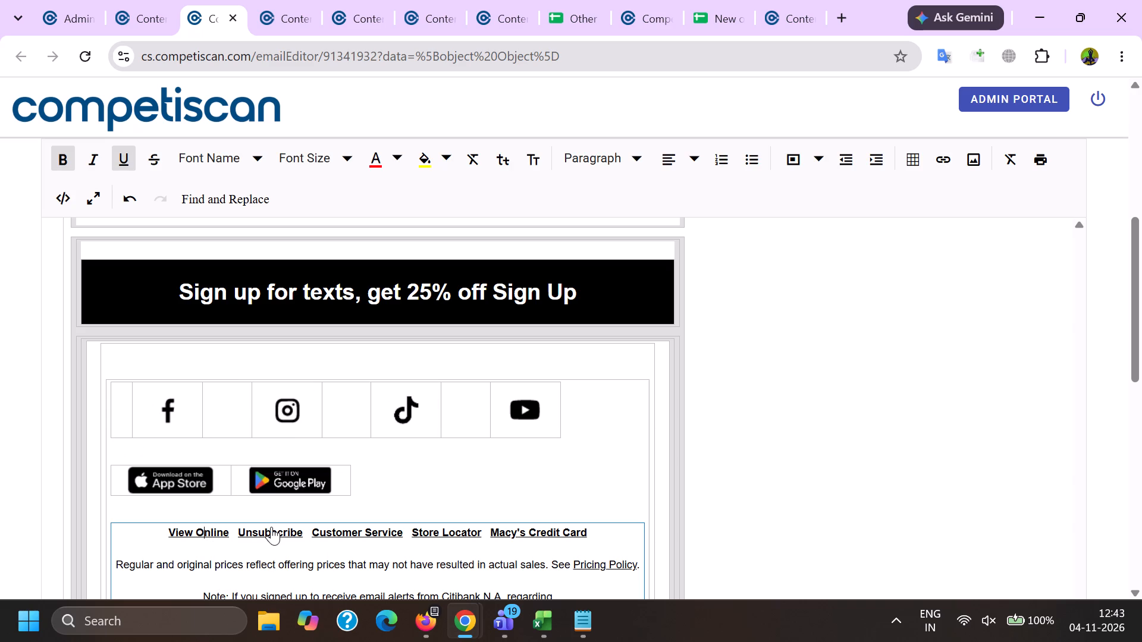
pyautogui.click(271, 528)
pyautogui.click(369, 558)
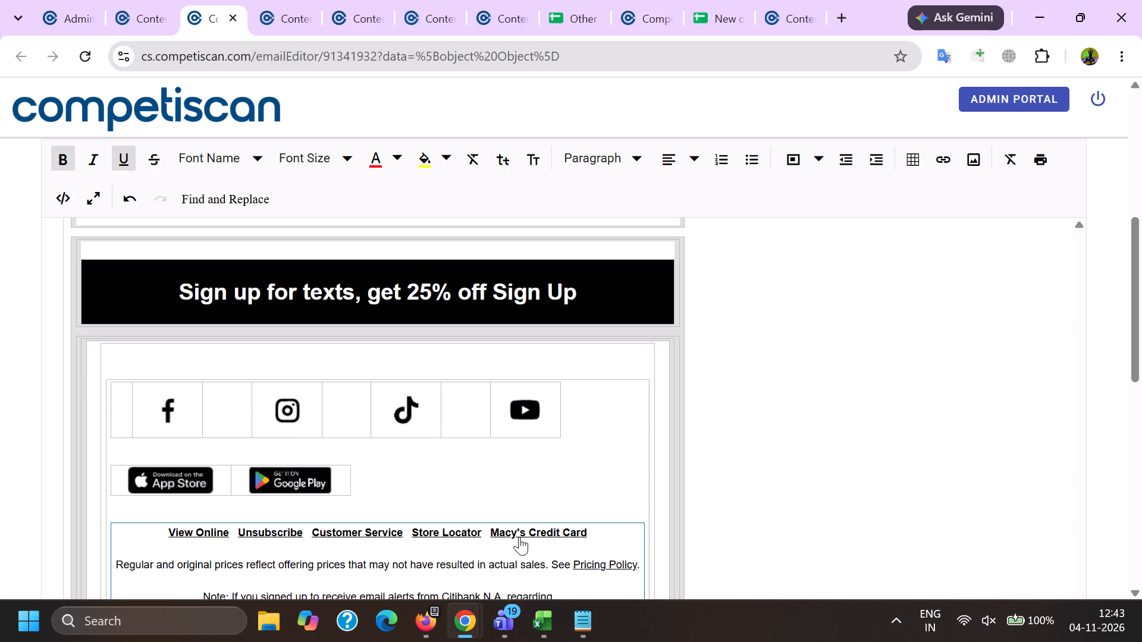
pyautogui.click(522, 536)
pyautogui.click(625, 563)
pyautogui.scroll(-2, 528, 435)
pyautogui.scroll(-3, 372, 397)
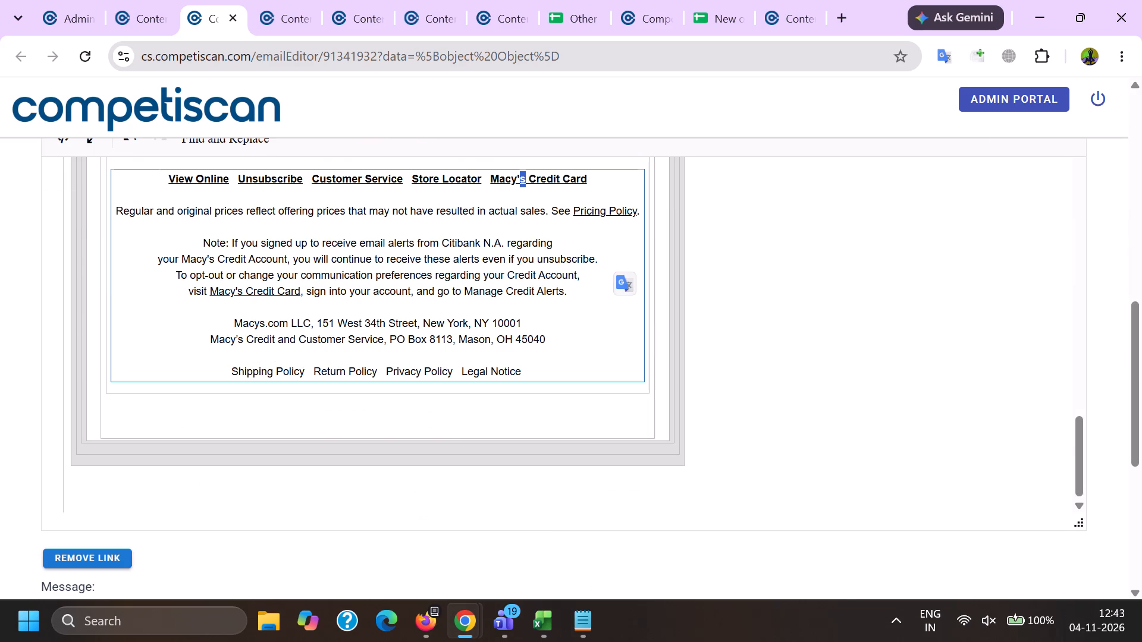
pyautogui.click(247, 291)
pyautogui.click(347, 326)
# Save the product info of email 91341932 and confirm saving the email.
pyautogui.scroll(-9, 428, 343)
pyautogui.scroll(3, 325, 408)
pyautogui.scroll(-5, 346, 407)
pyautogui.click(379, 451)
pyautogui.click(569, 375)
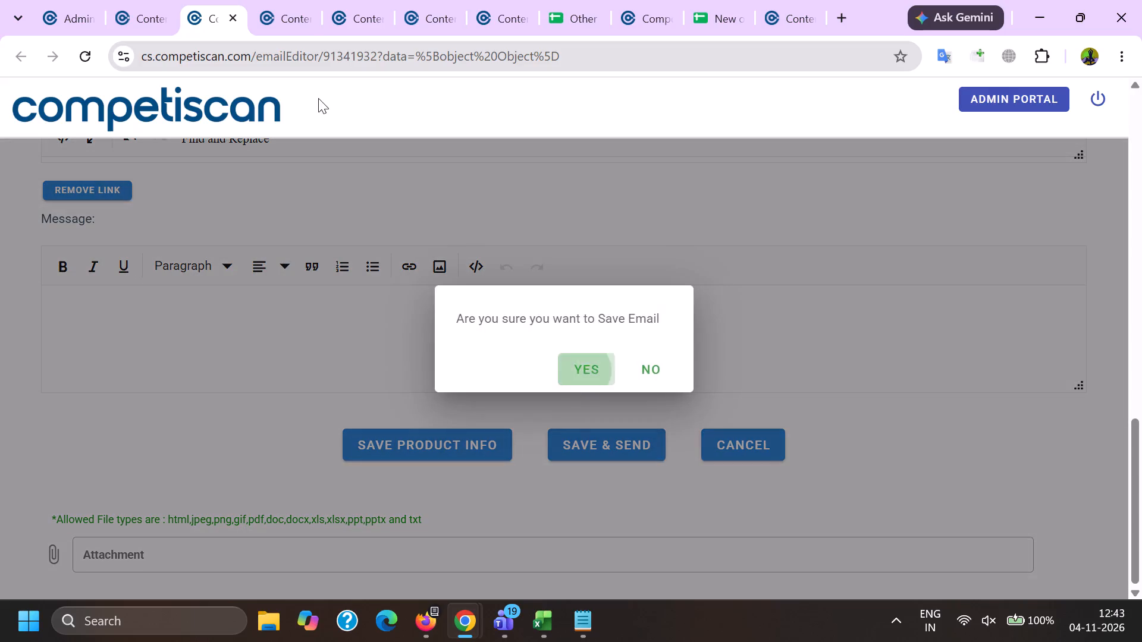
# Check the open editors for emails 91173906, 91330424, 91337750 and 91337734 and reload each one.
pyautogui.click(293, 0)
pyautogui.scroll(-18, 0, 356)
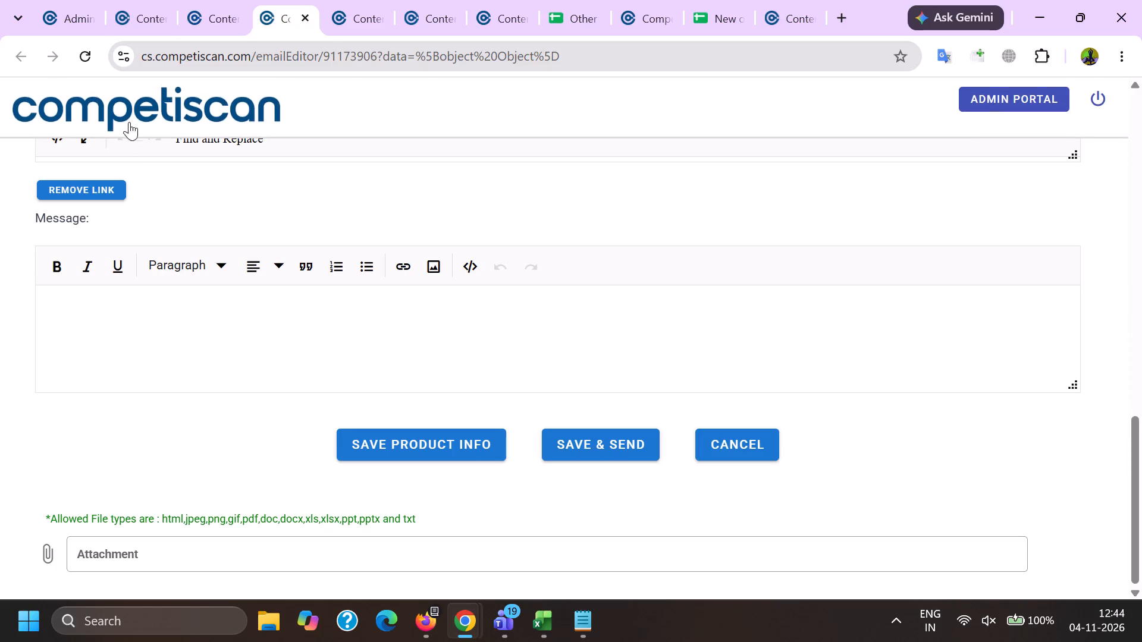
pyautogui.click(92, 62)
pyautogui.click(352, 0)
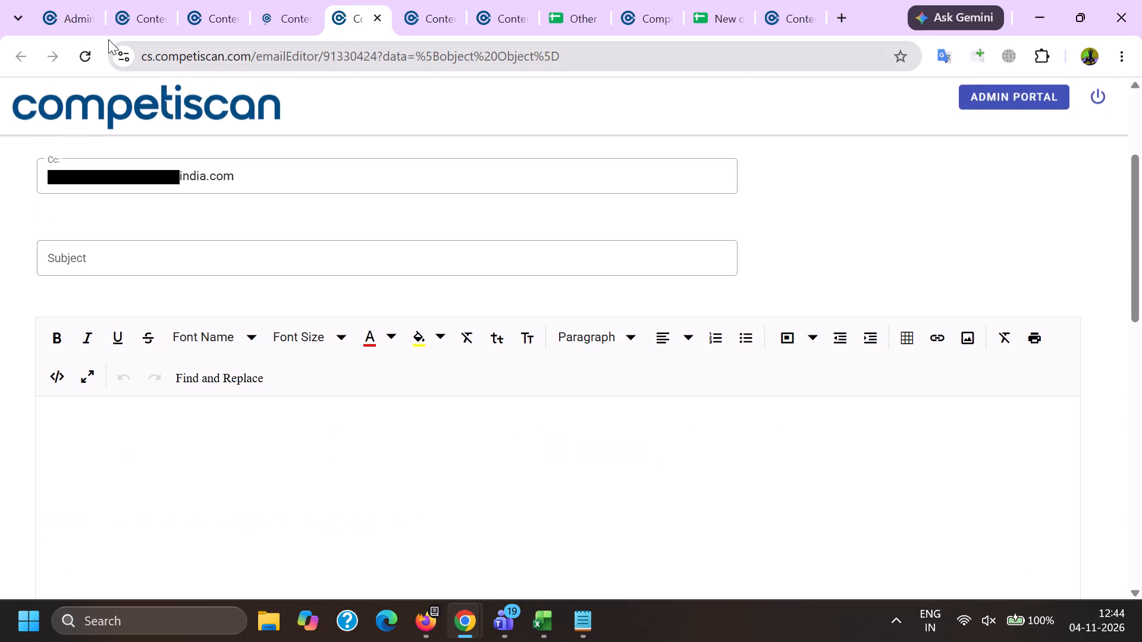
pyautogui.click(90, 50)
pyautogui.click(484, 0)
pyautogui.click(438, 0)
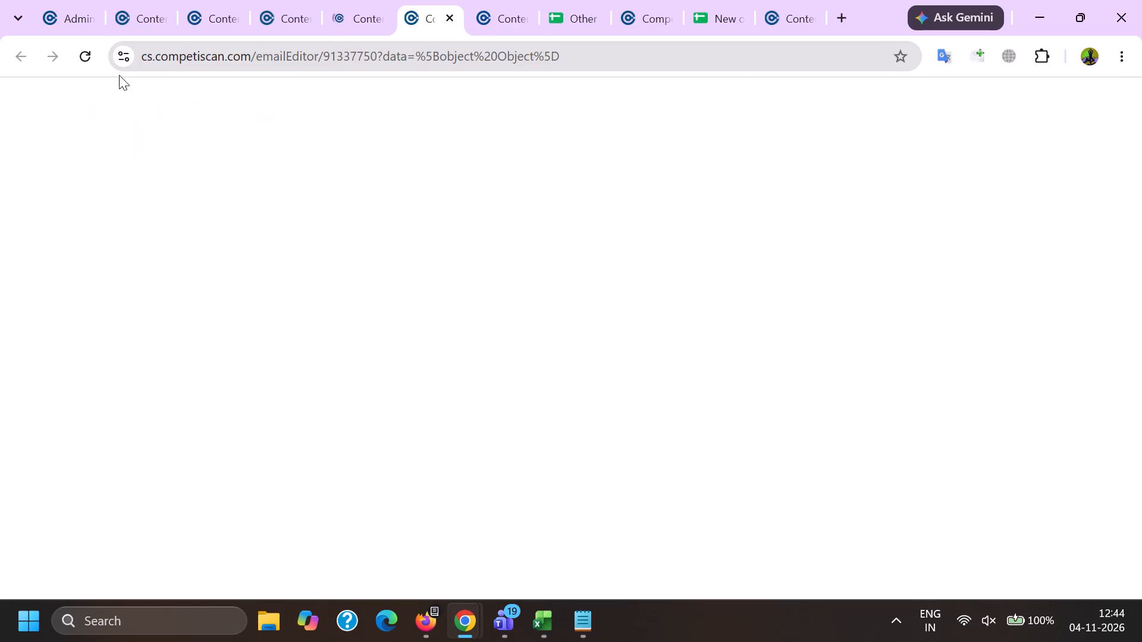
pyautogui.click(90, 61)
pyautogui.click(501, 0)
pyautogui.click(93, 61)
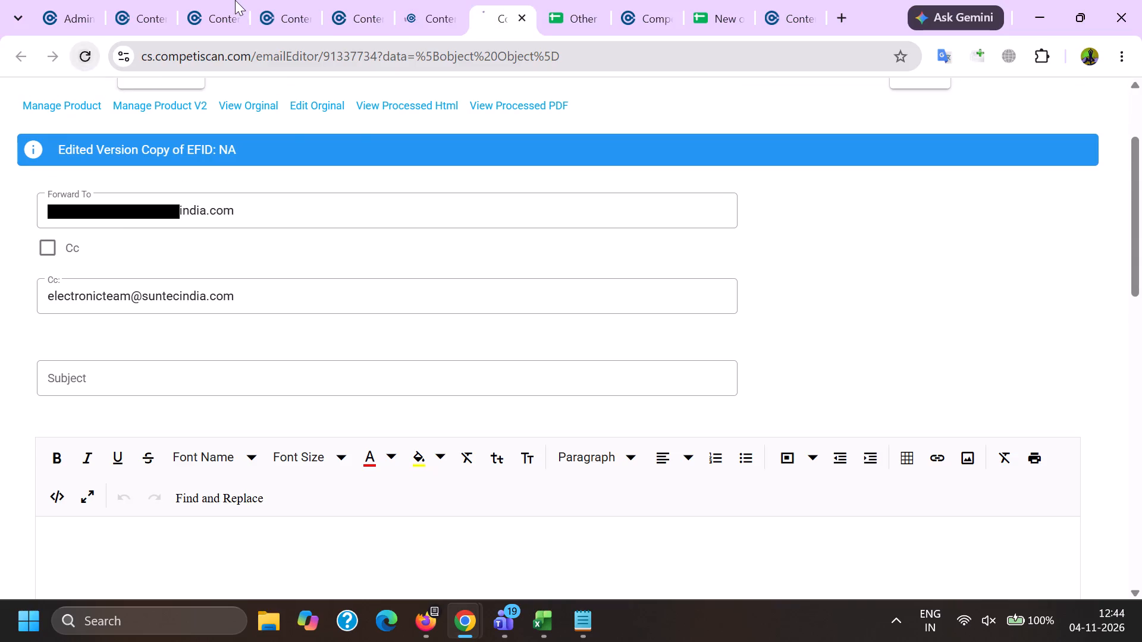
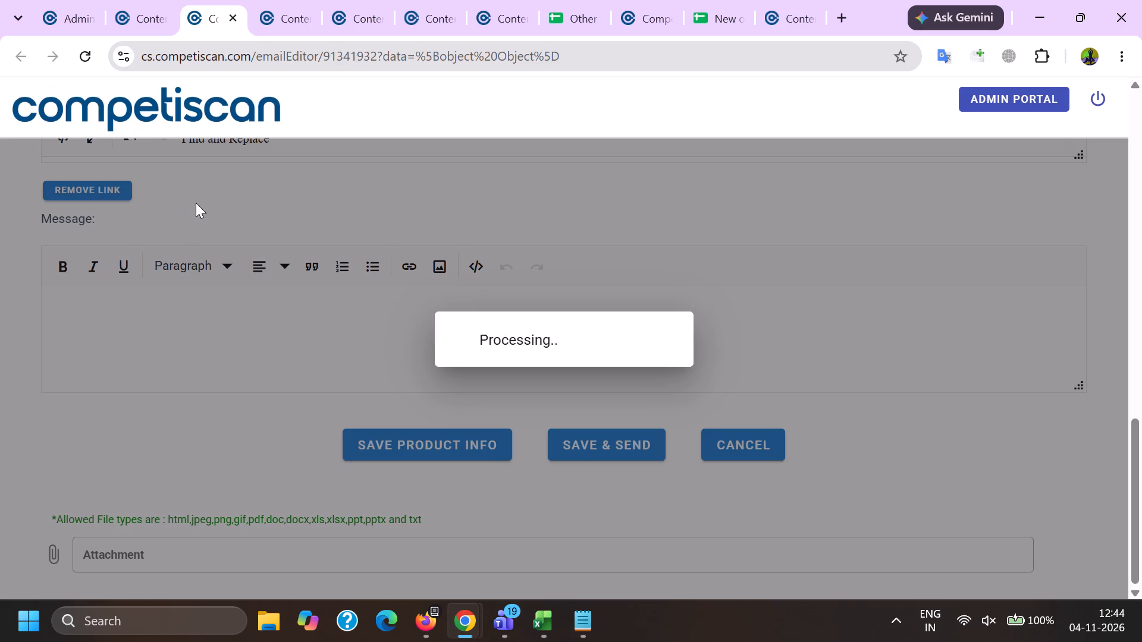
# Switch to the Content Portal window in Firefox and look through the list of unread Macy's panelist emails.
pyautogui.click(423, 627)
pyautogui.click(308, 545)
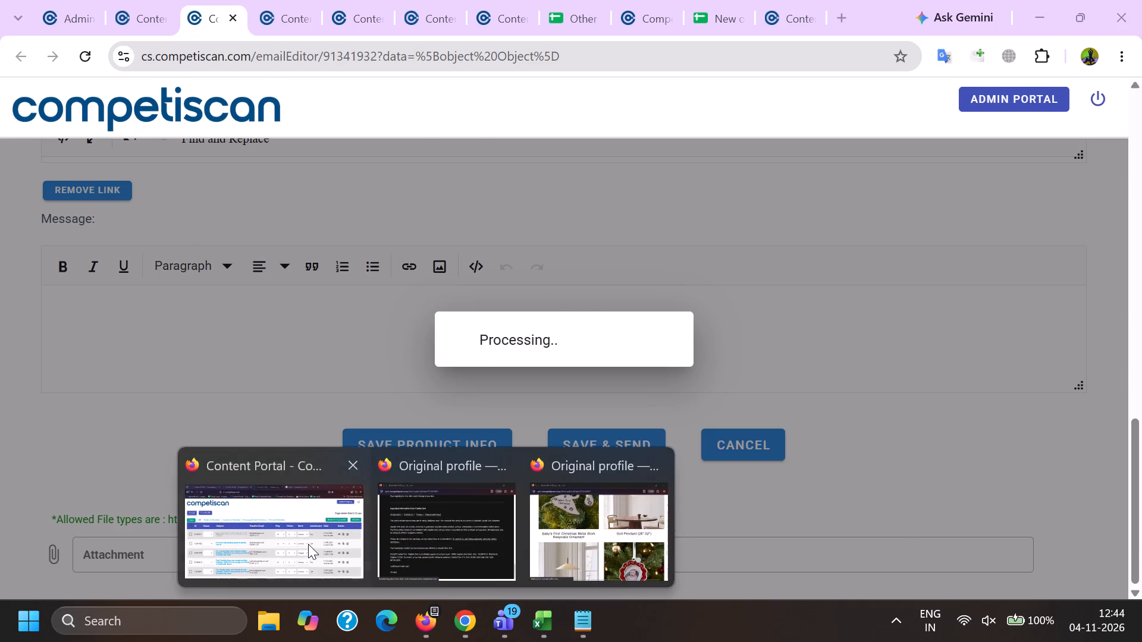
pyautogui.scroll(-2, 259, 495)
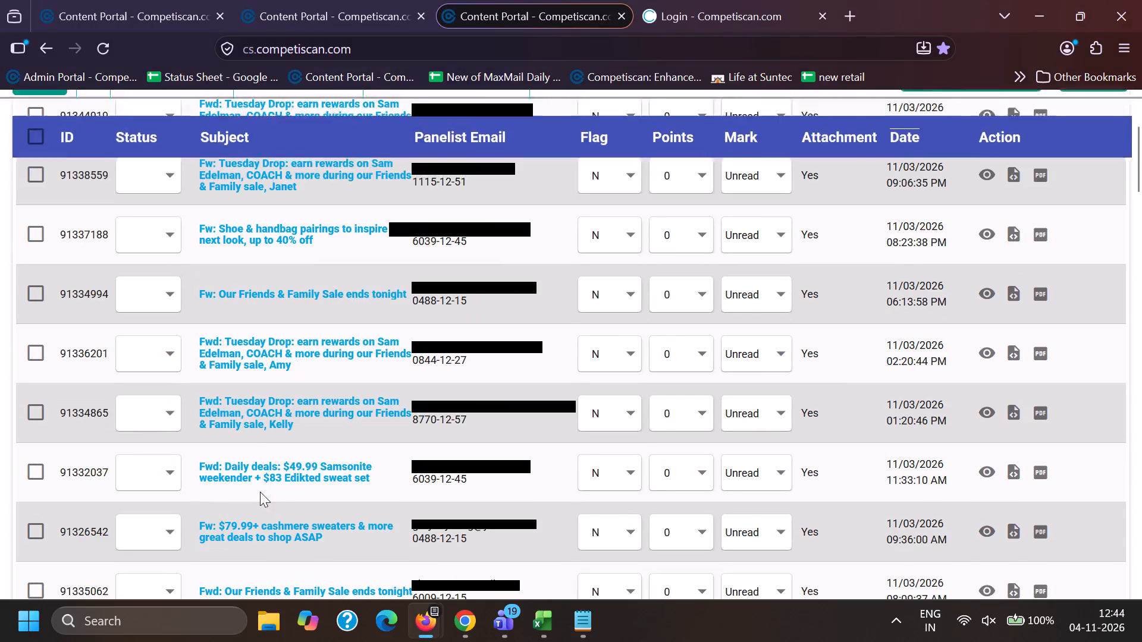
pyautogui.scroll(-4, 260, 490)
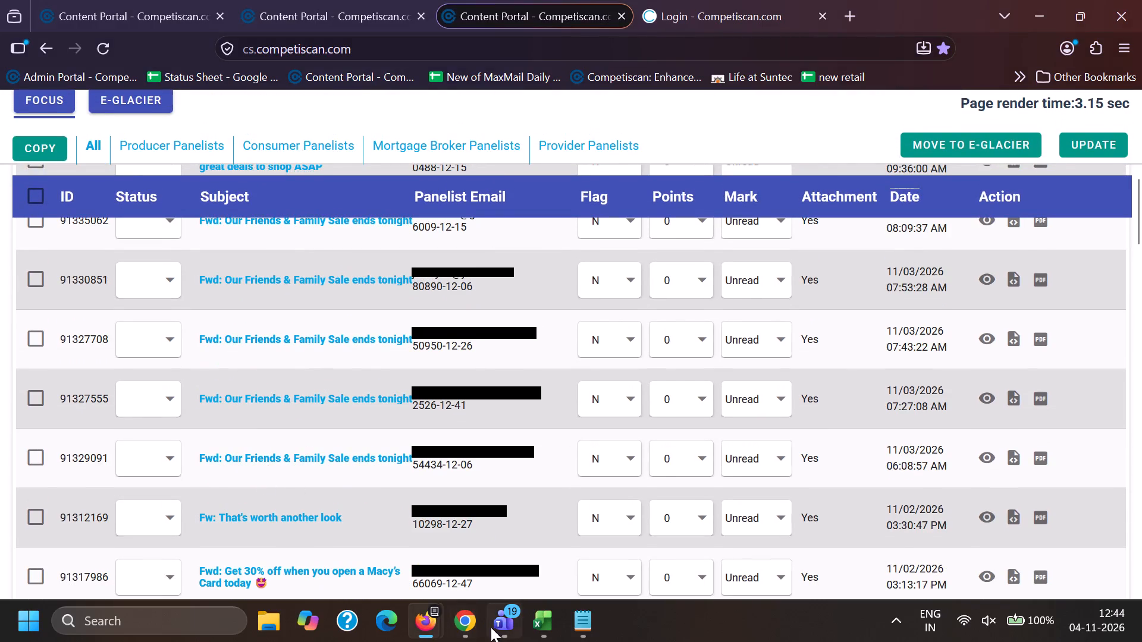
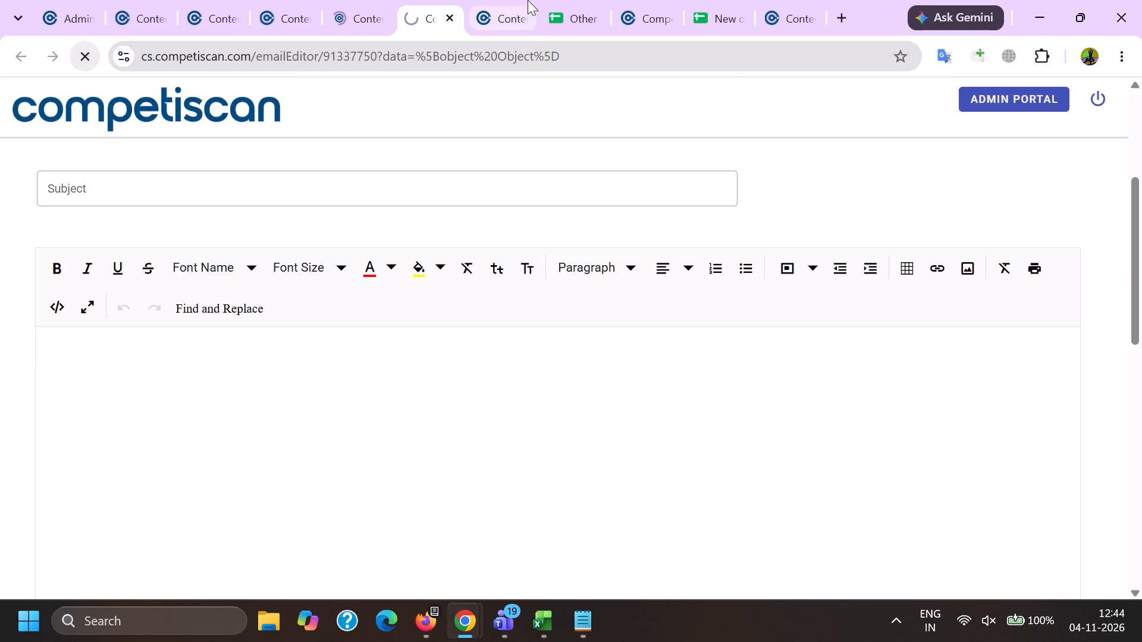
# Reload the editor page of email 91337750 and check the other open email editor tabs, ending on email 91341932.
pyautogui.click(78, 53)
pyautogui.click(239, 0)
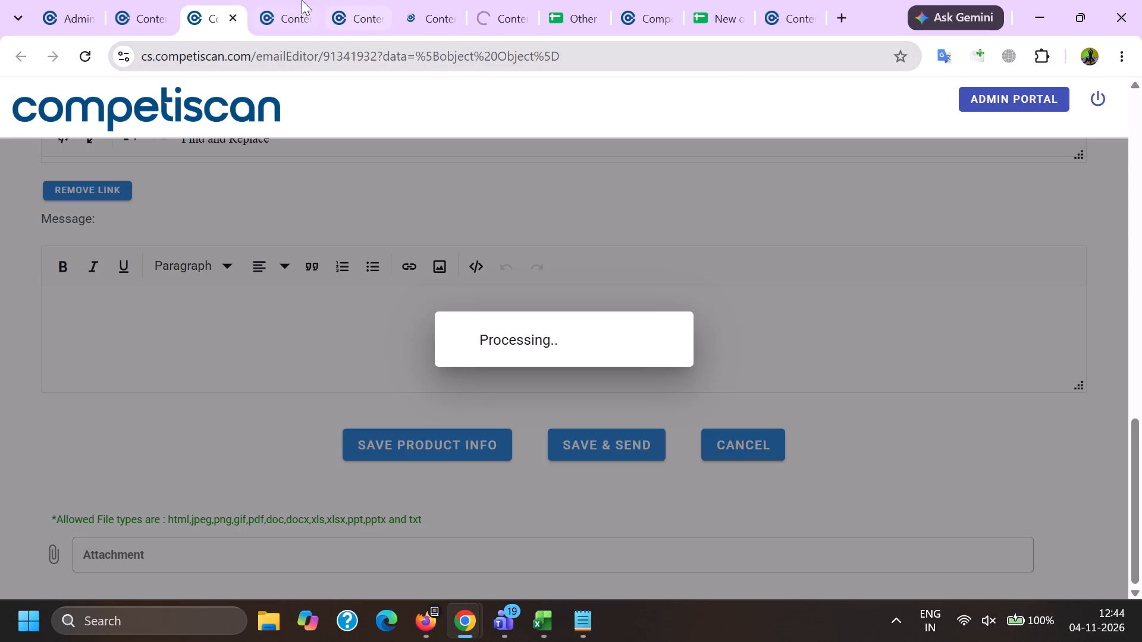
pyautogui.click(302, 0)
pyautogui.click(361, 0)
pyautogui.click(432, 0)
pyautogui.click(520, 0)
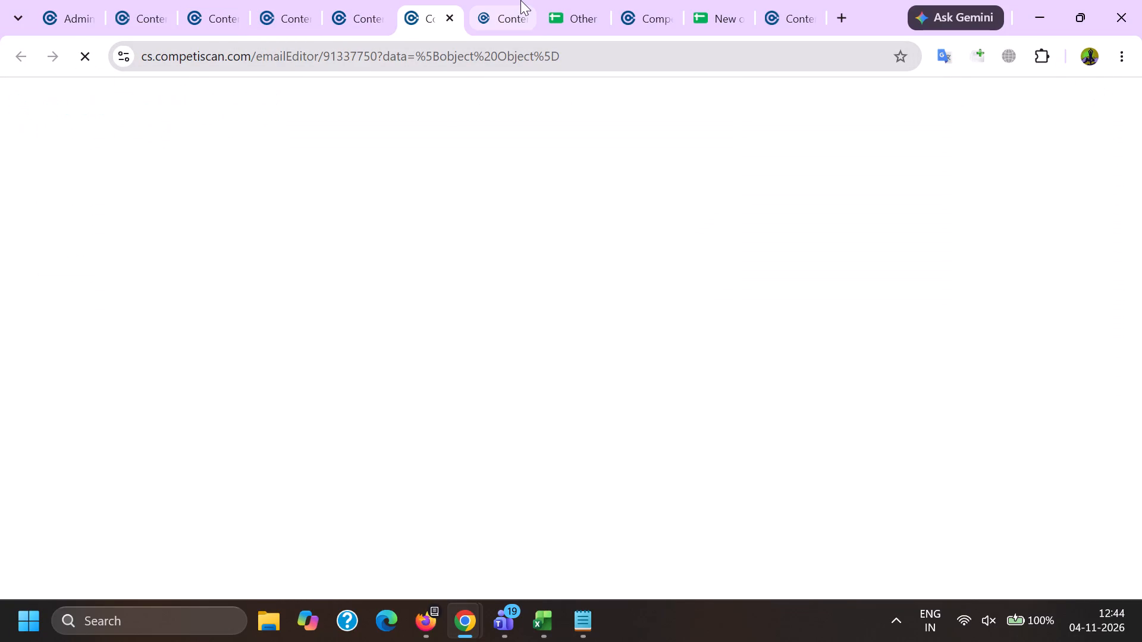
pyautogui.click(204, 0)
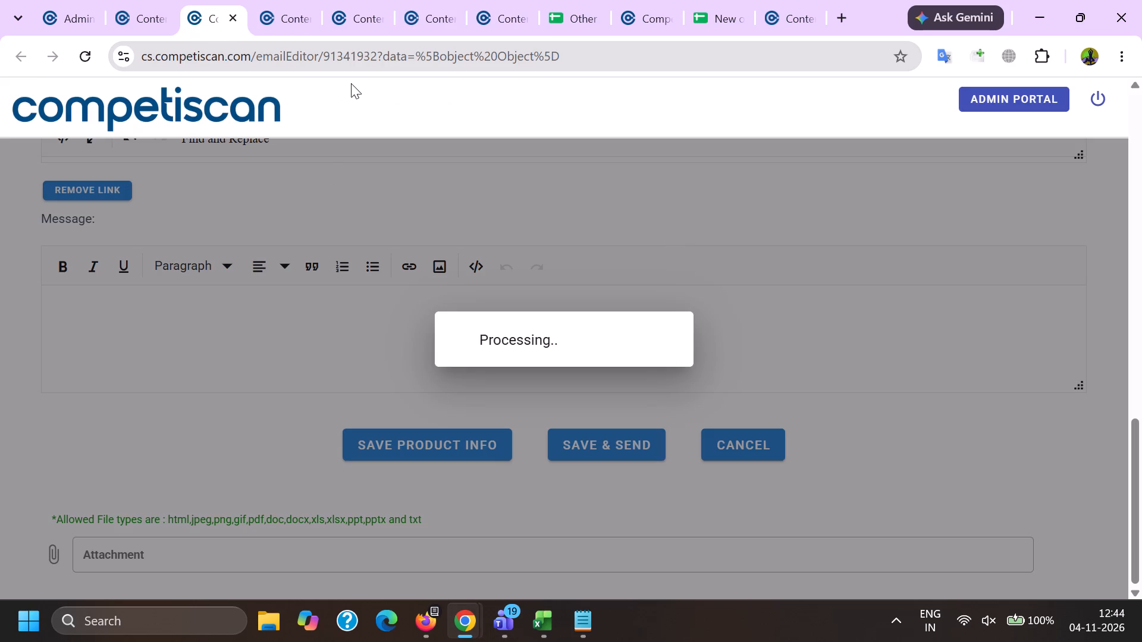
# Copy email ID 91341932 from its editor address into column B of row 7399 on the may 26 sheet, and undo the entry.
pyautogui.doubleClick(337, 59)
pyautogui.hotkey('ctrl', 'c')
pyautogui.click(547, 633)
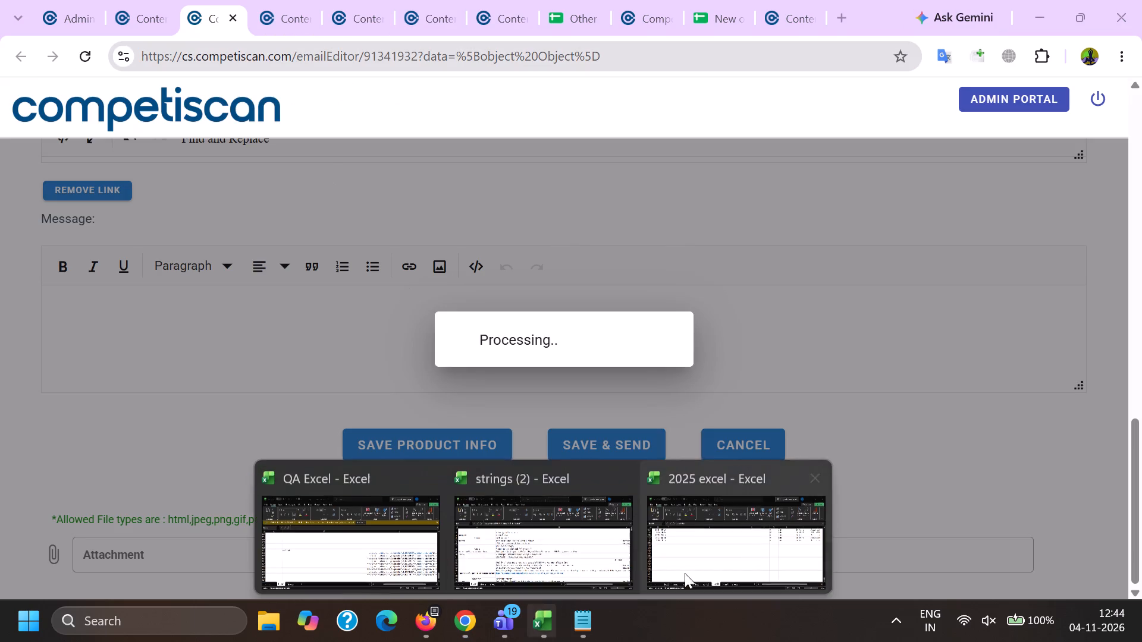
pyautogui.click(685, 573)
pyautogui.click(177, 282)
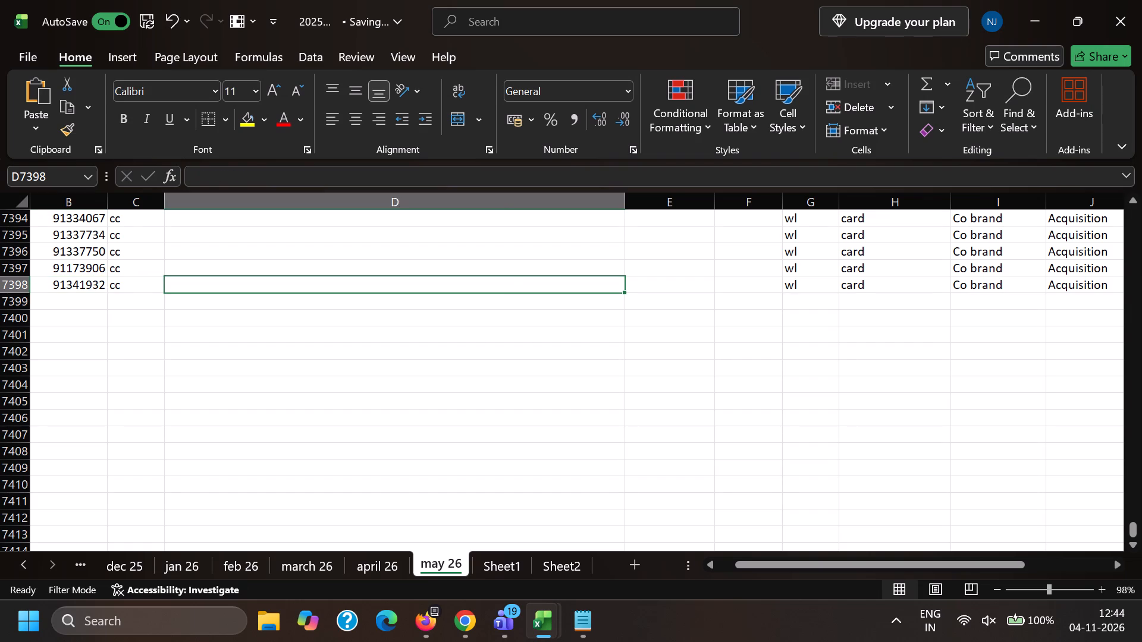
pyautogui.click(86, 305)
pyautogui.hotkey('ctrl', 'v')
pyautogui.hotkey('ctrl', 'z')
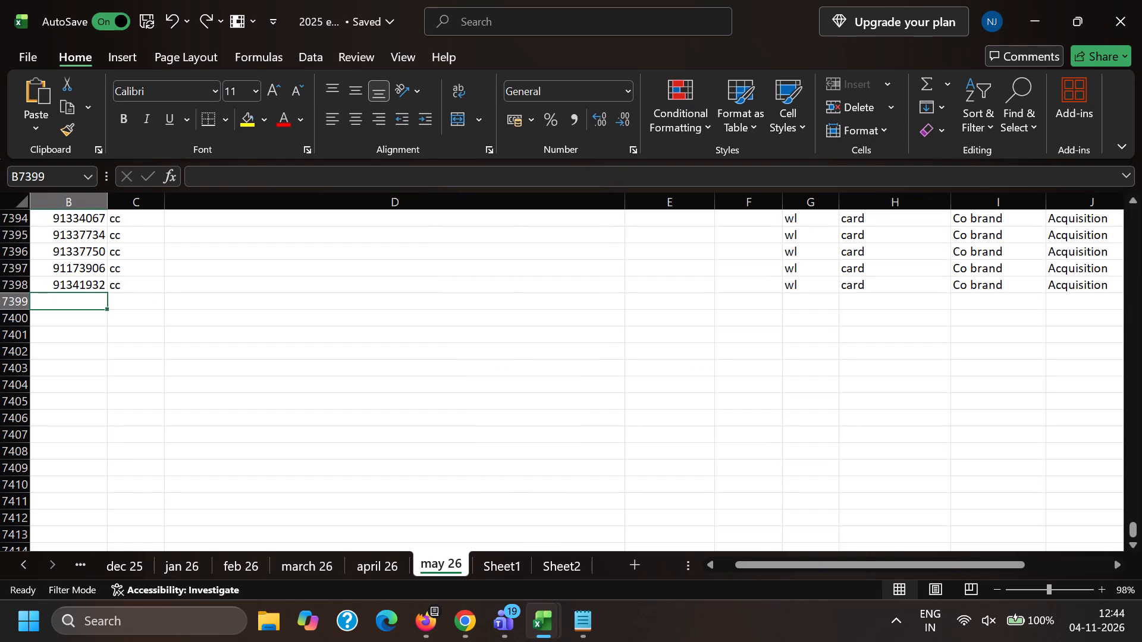
# Check the send progress of email 91341932 in its editor and review the latest logged rows on the may 26 sheet.
pyautogui.hotkey('alt', 'Tab')
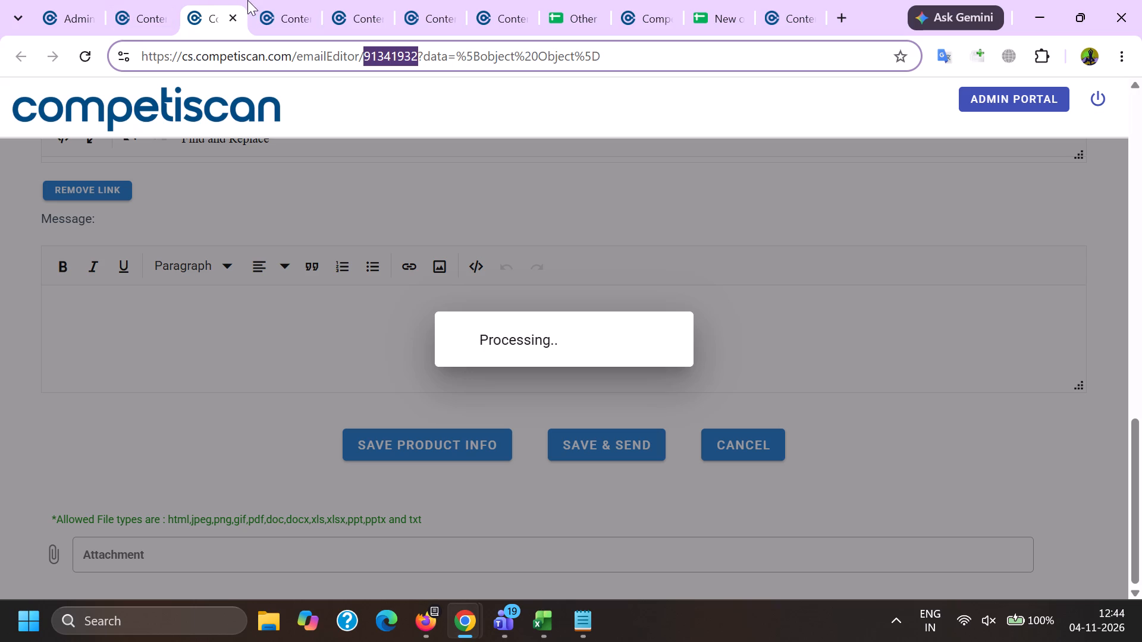
pyautogui.click(276, 0)
pyautogui.click(225, 0)
pyautogui.scroll(2, 302, 268)
pyautogui.hotkey('alt', 'Tab')
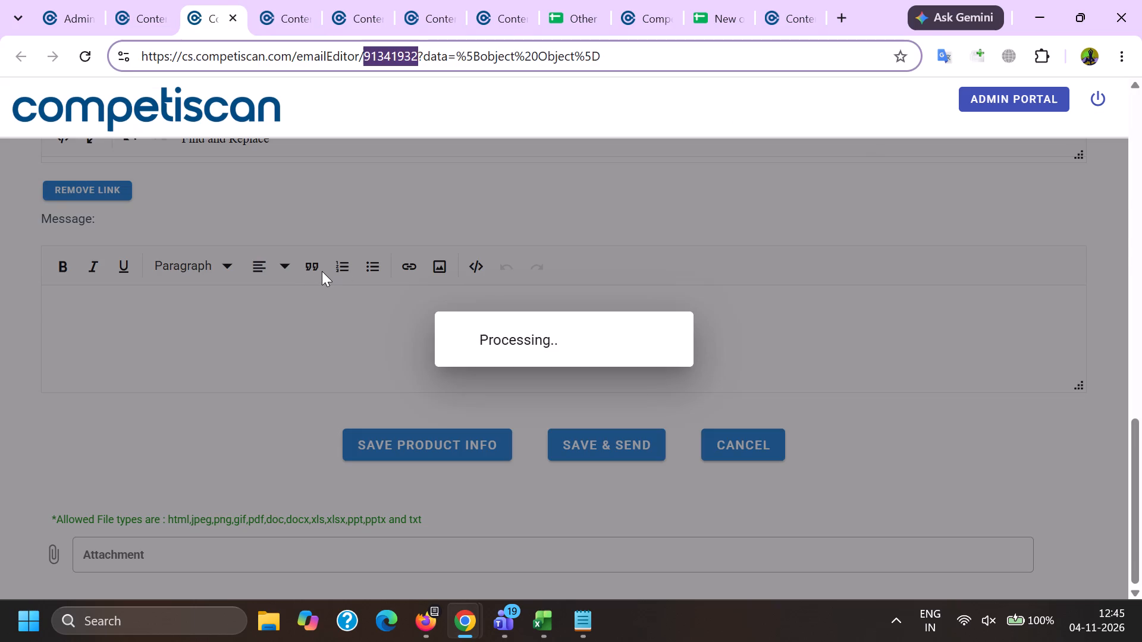
pyautogui.scroll(1, 322, 303)
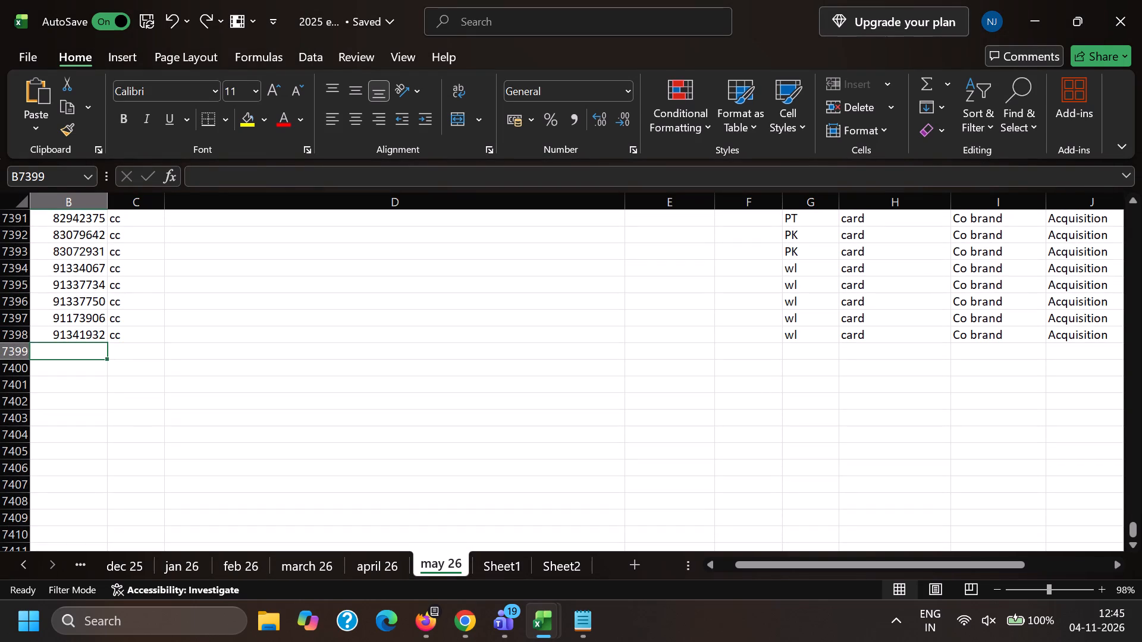
pyautogui.click(784, 353)
pyautogui.press('Left')
pyautogui.press('Left')
pyautogui.press('Left')
pyautogui.press('Left')
pyautogui.press('Left')
pyautogui.press('Left')
pyautogui.press('Left')
pyautogui.press('Left')
pyautogui.press('Left')
pyautogui.press('Left')
pyautogui.press('Left')
pyautogui.press('Left')
pyautogui.press('Left')
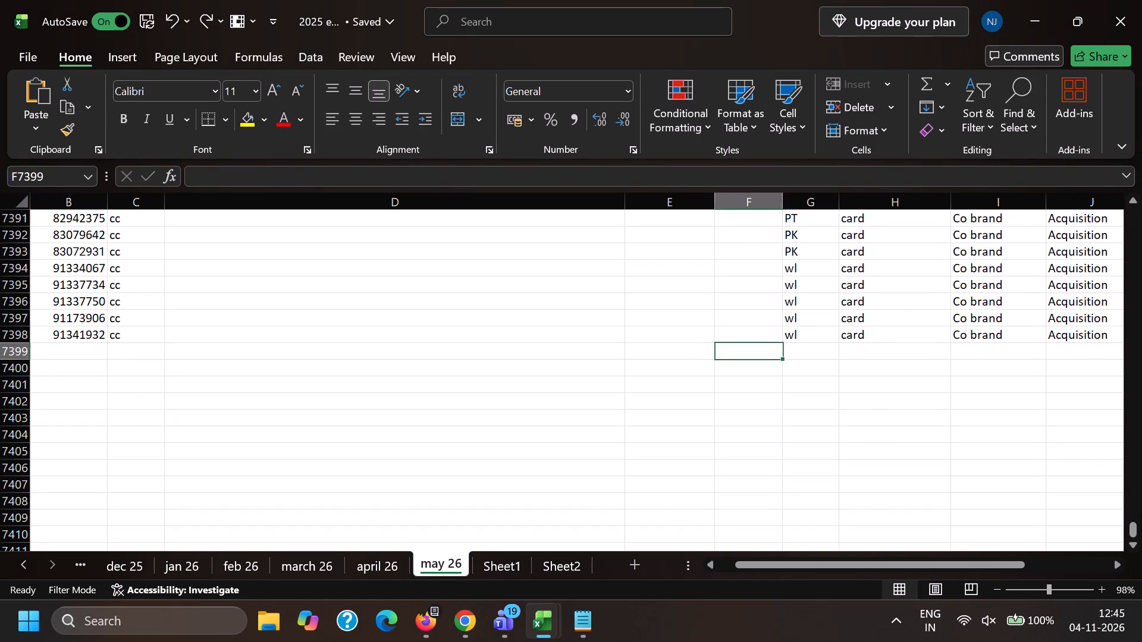
# Return to the portal's email list of "Can't stop thinking about it? Neither can we" messages in Chrome.
pyautogui.hotkey('alt', 'Tab')
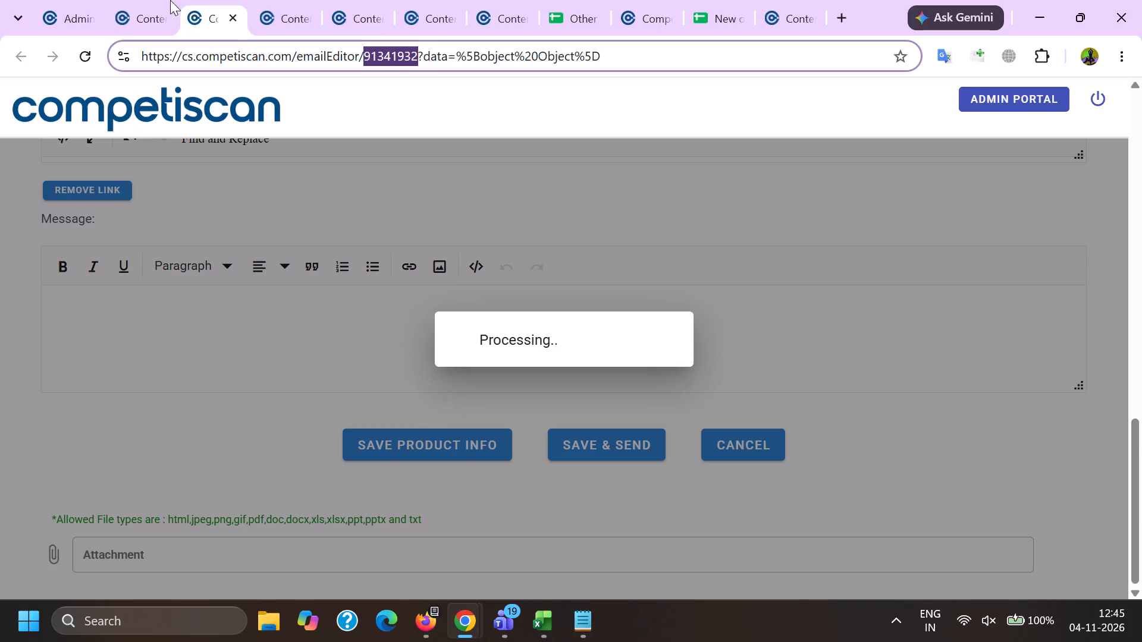
pyautogui.click(139, 0)
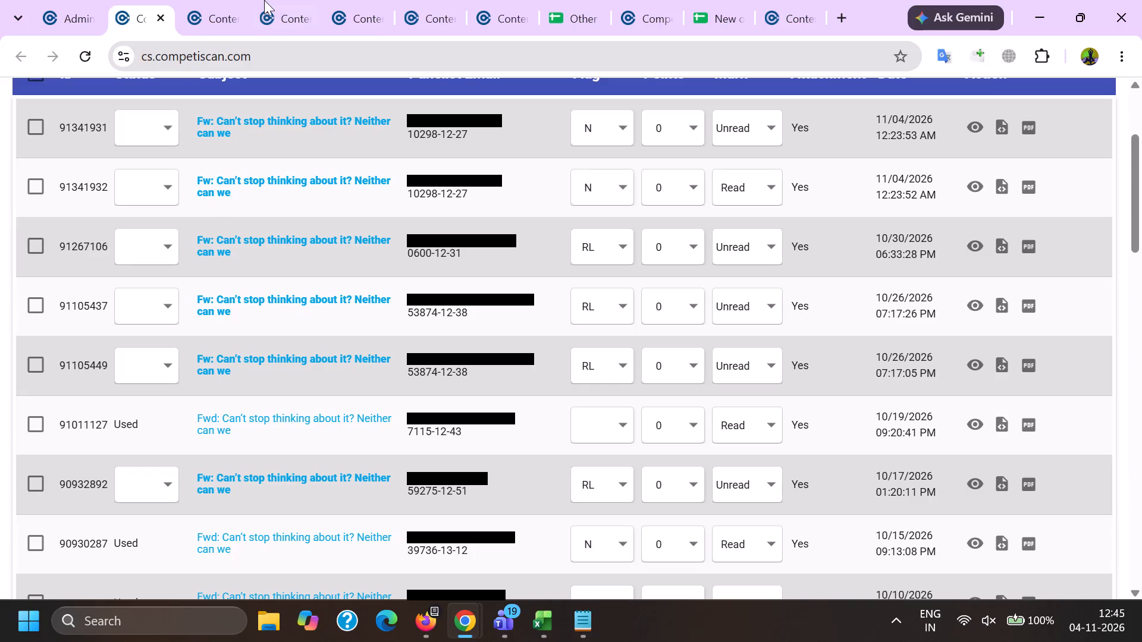
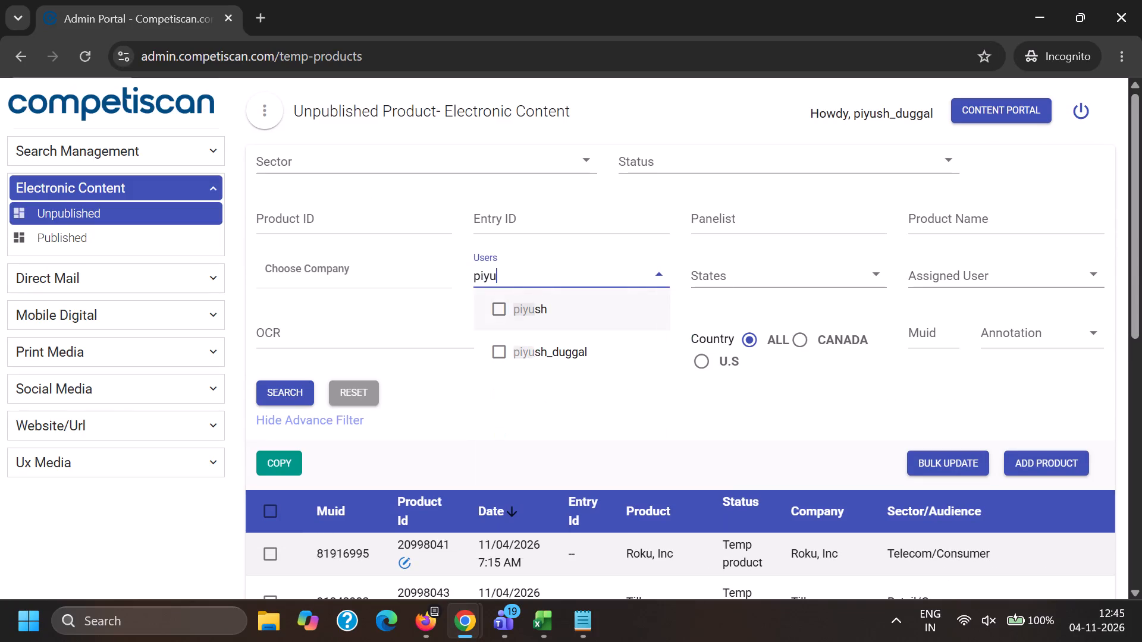
# Filter the unpublished electronic content products by the logged-in user and look through that user's entries.
pyautogui.write('h')
pyautogui.press('Down')
pyautogui.press('Down')
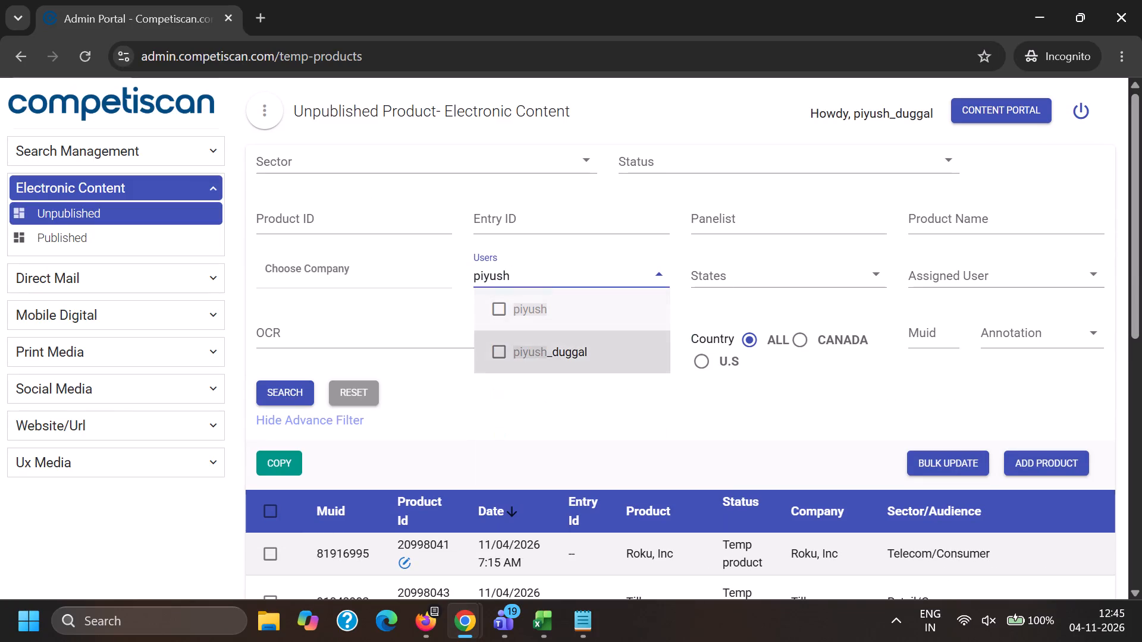
pyautogui.press('Return')
pyautogui.click(299, 389)
pyautogui.scroll(-1, 347, 272)
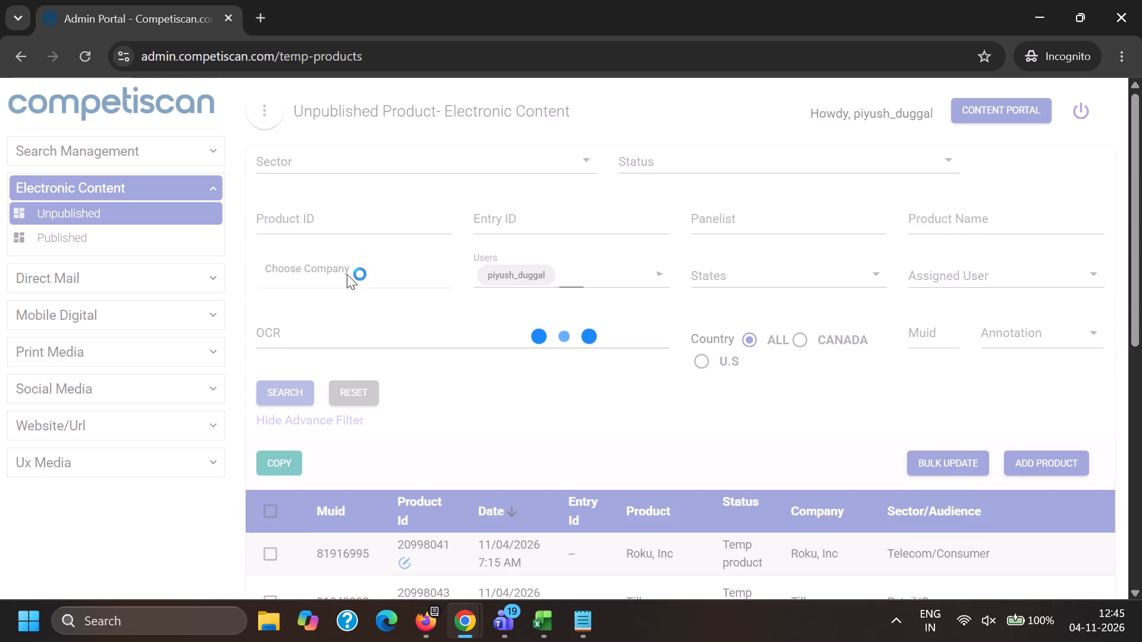
pyautogui.scroll(-4, 347, 274)
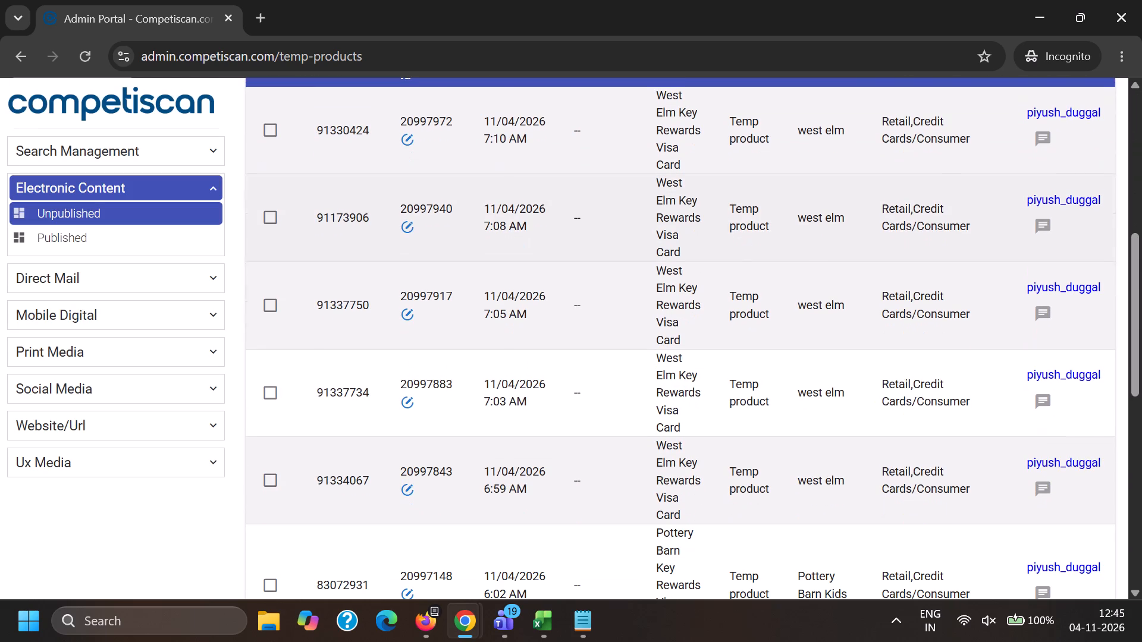
# Compare the email IDs in column B of the may 26 sheet with the Muids in the unpublished products list.
pyautogui.click(551, 635)
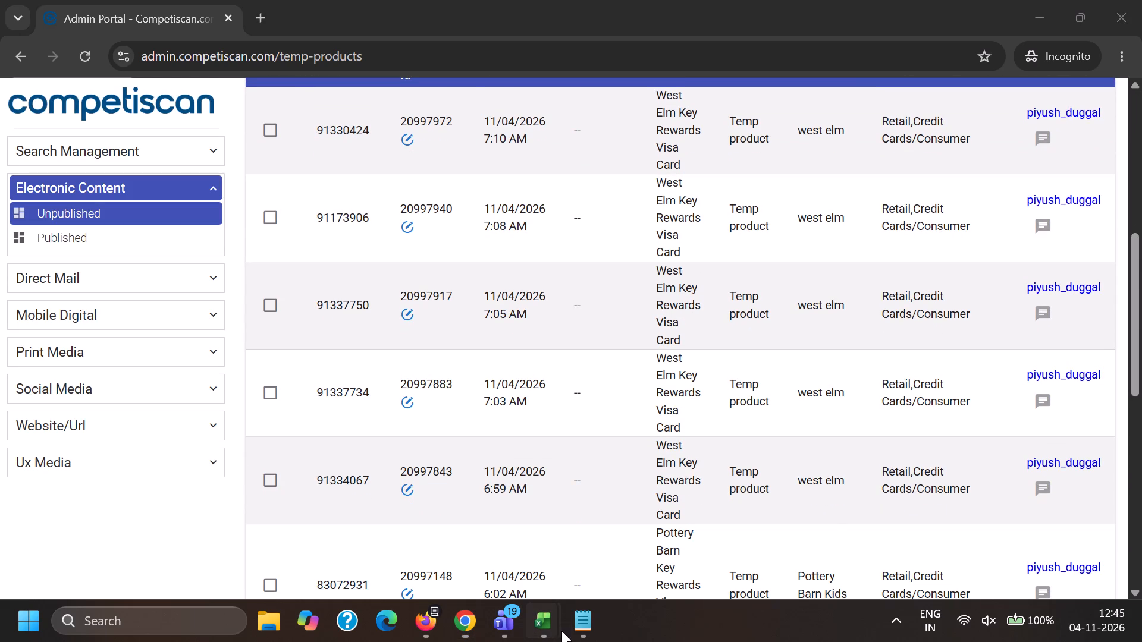
pyautogui.click(725, 567)
pyautogui.click(121, 265)
pyautogui.hotkey('alt', 'Tab')
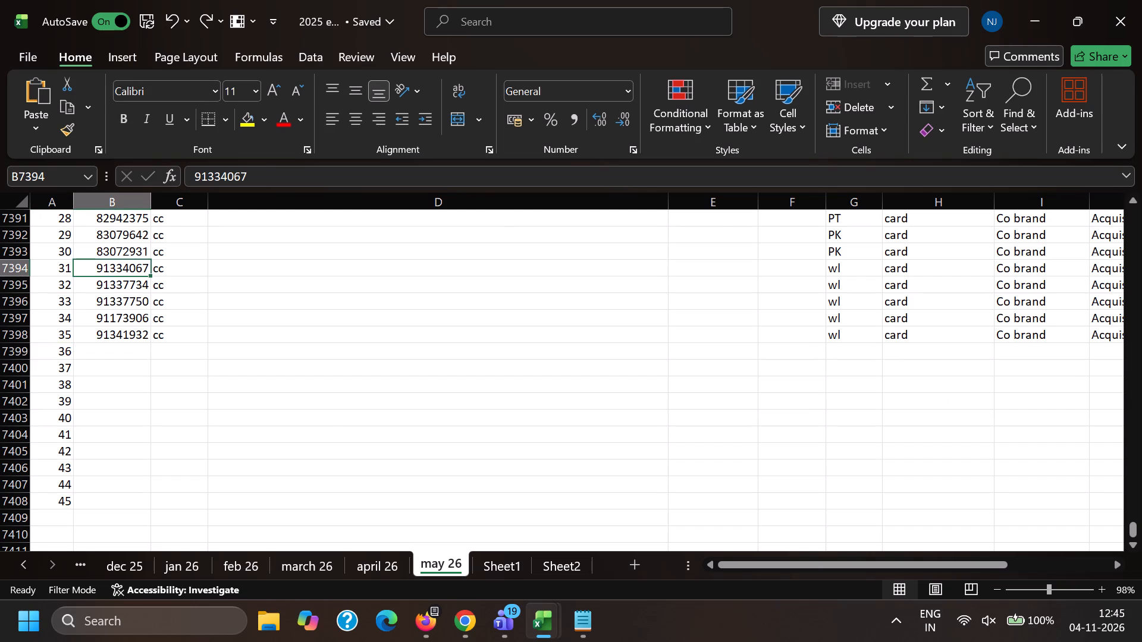
pyautogui.click(347, 303)
pyautogui.hotkey('alt', 'Tab')
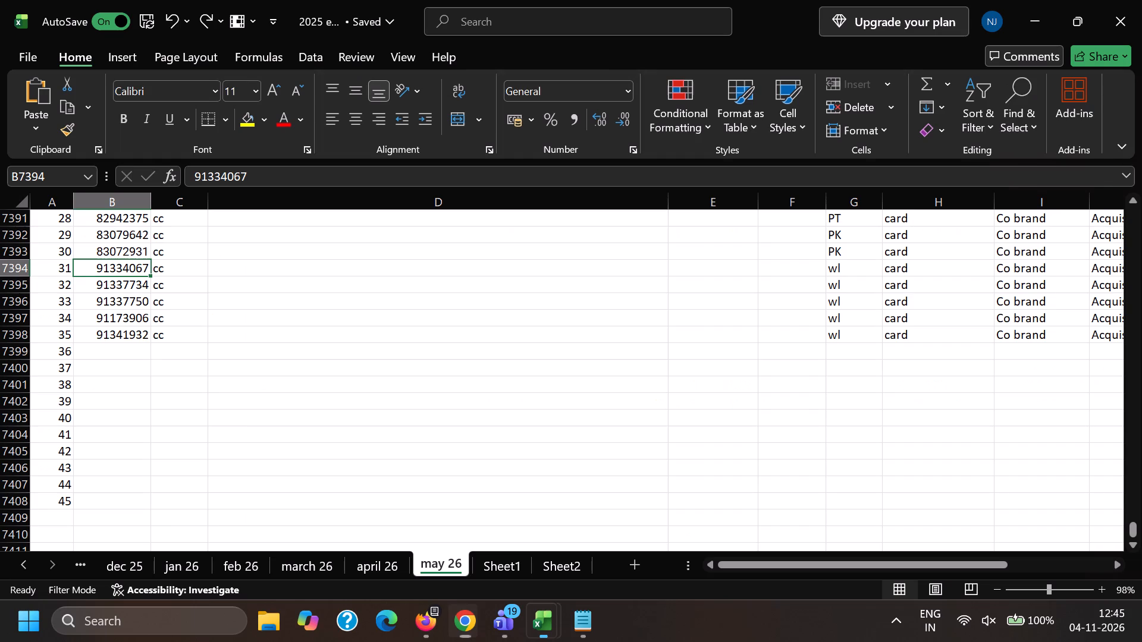
pyautogui.click(128, 319)
pyautogui.hotkey('alt', 'Tab')
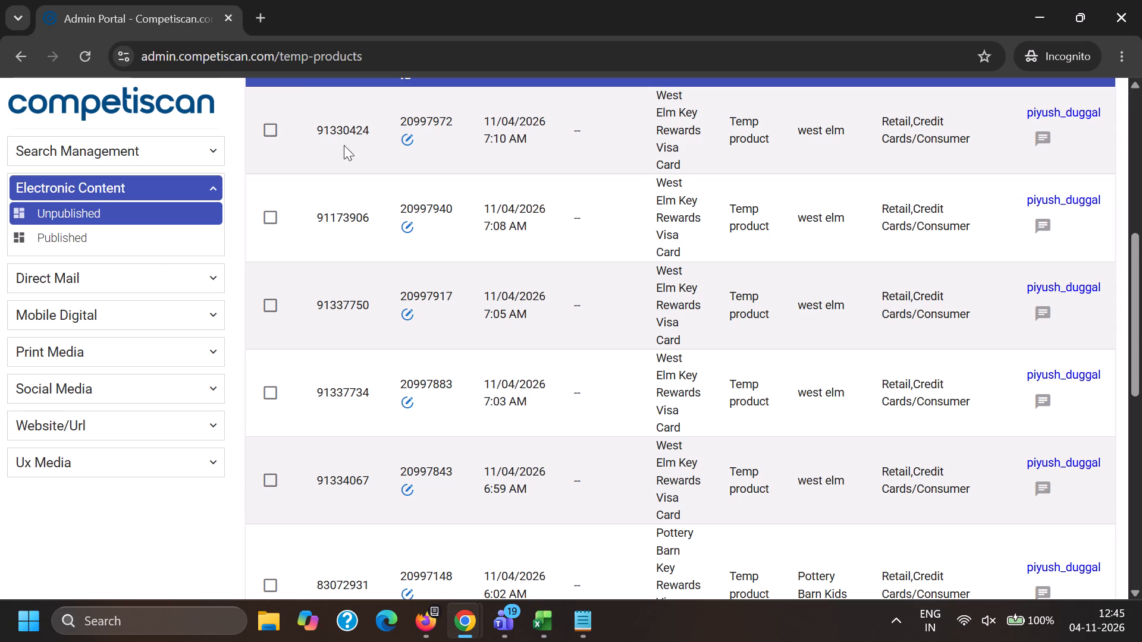
# Copy Muid 91330424 from the unpublished products list into cell B7398 of the may 26 sheet.
pyautogui.doubleClick(337, 131)
pyautogui.hotkey('ctrl', 'c')
pyautogui.hotkey('alt', 'Tab')
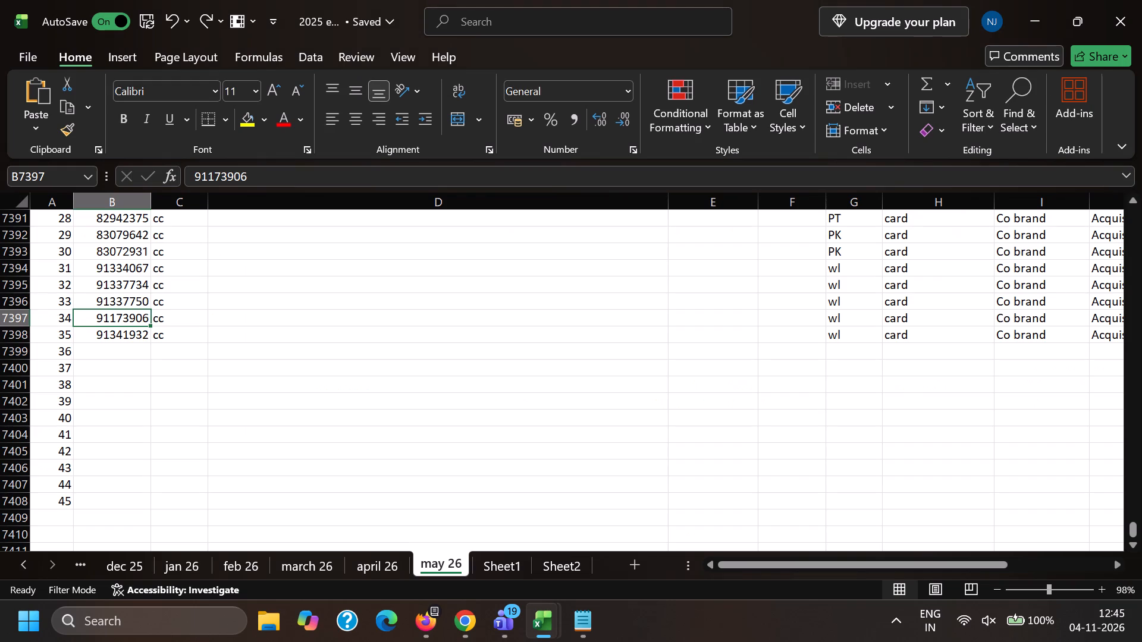
pyautogui.click(113, 339)
pyautogui.hotkey('ctrl', 'v')
pyautogui.click(122, 360)
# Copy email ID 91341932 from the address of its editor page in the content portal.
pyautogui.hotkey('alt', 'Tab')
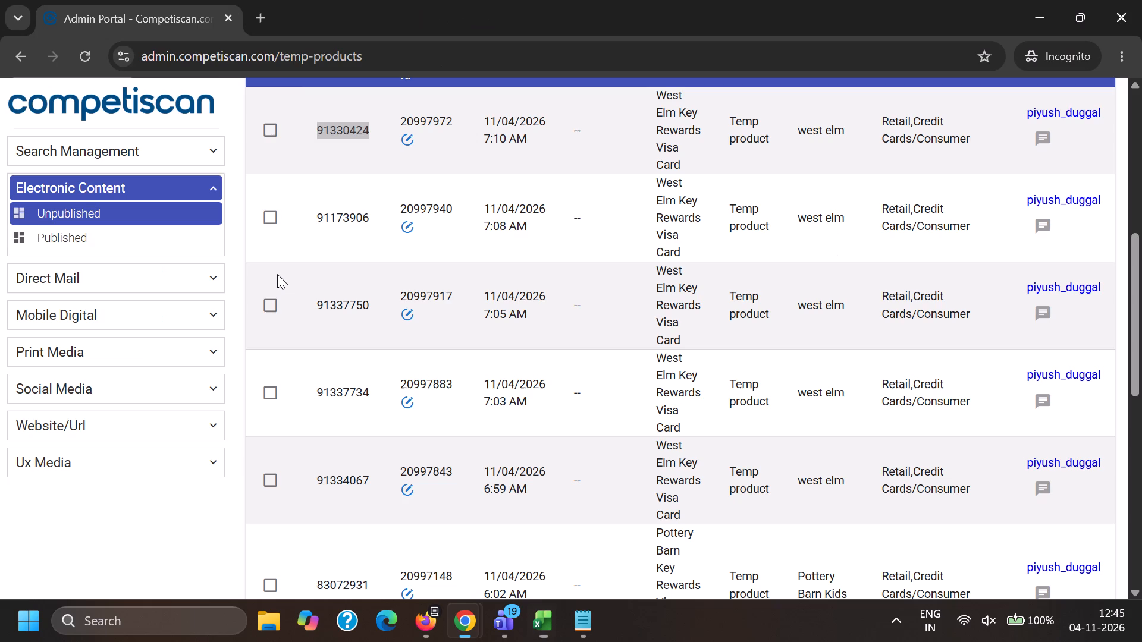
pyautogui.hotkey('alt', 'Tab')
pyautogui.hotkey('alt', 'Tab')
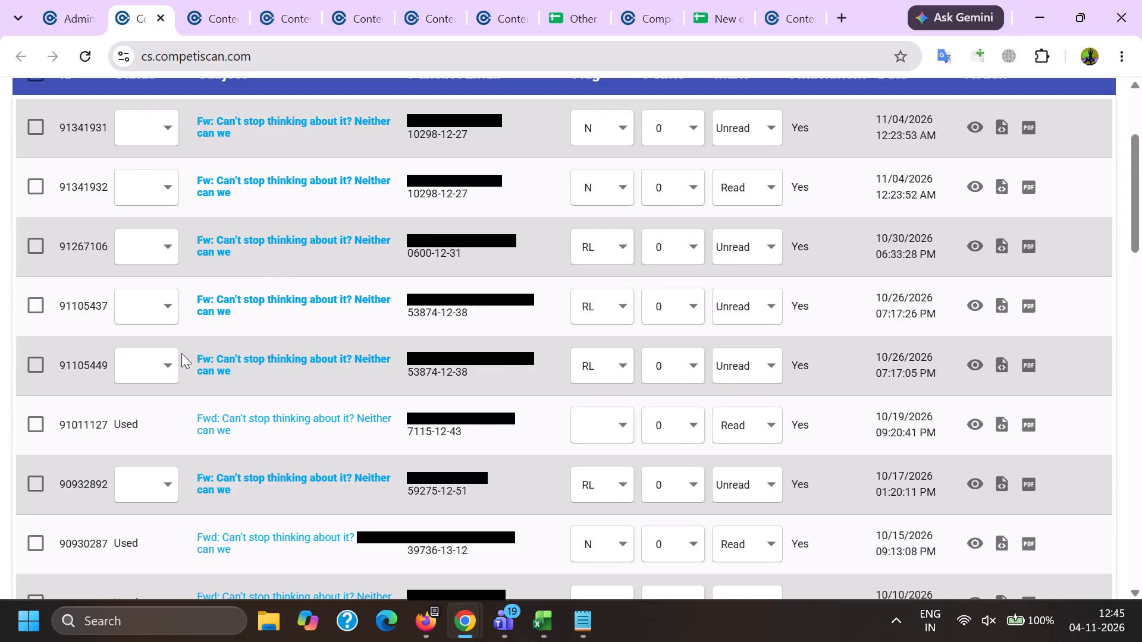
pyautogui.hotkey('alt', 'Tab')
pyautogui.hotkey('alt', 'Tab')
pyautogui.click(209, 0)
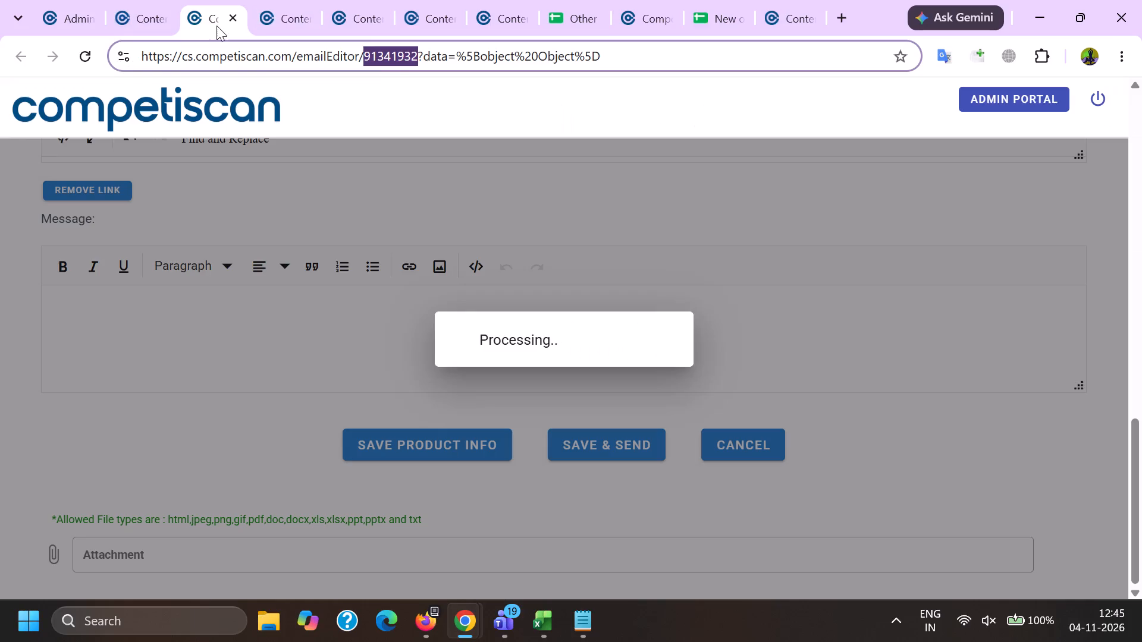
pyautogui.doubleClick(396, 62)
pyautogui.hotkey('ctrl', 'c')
# Reload the open editor pages of emails 91173906, 91330424, 91337750 and 91337734.
pyautogui.click(294, 0)
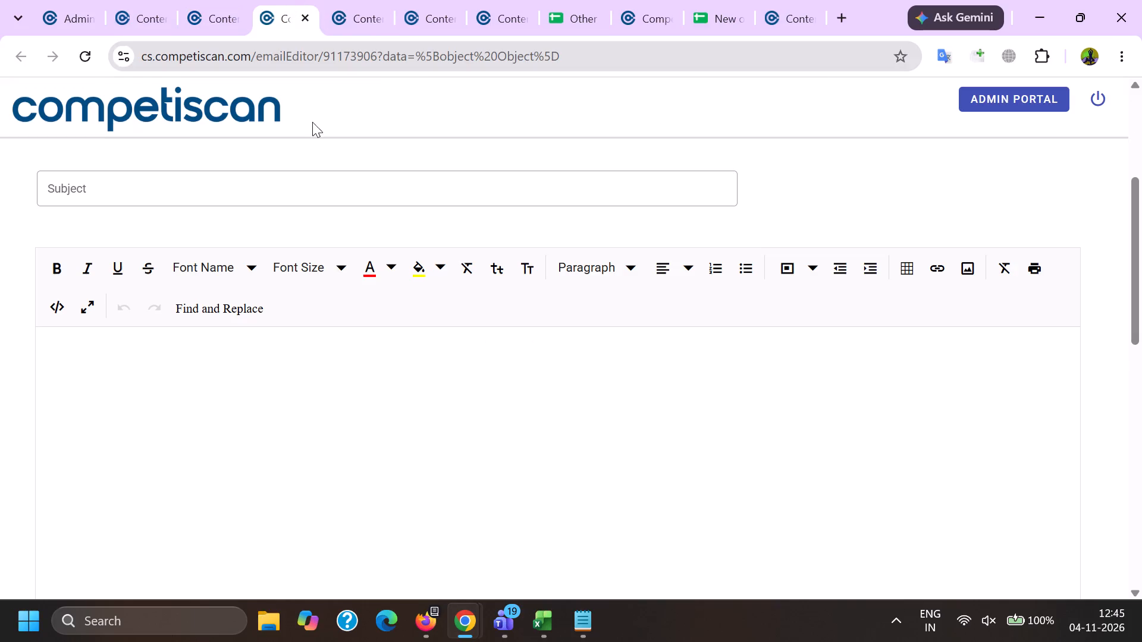
pyautogui.click(77, 70)
pyautogui.click(384, 0)
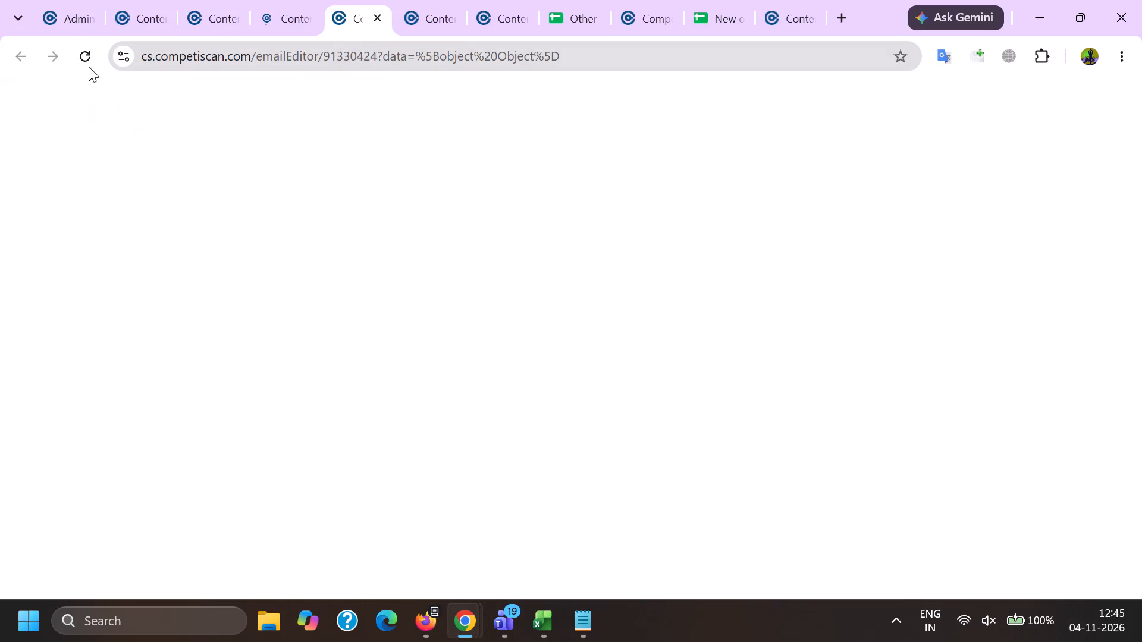
pyautogui.click(88, 67)
pyautogui.click(441, 0)
pyautogui.click(81, 59)
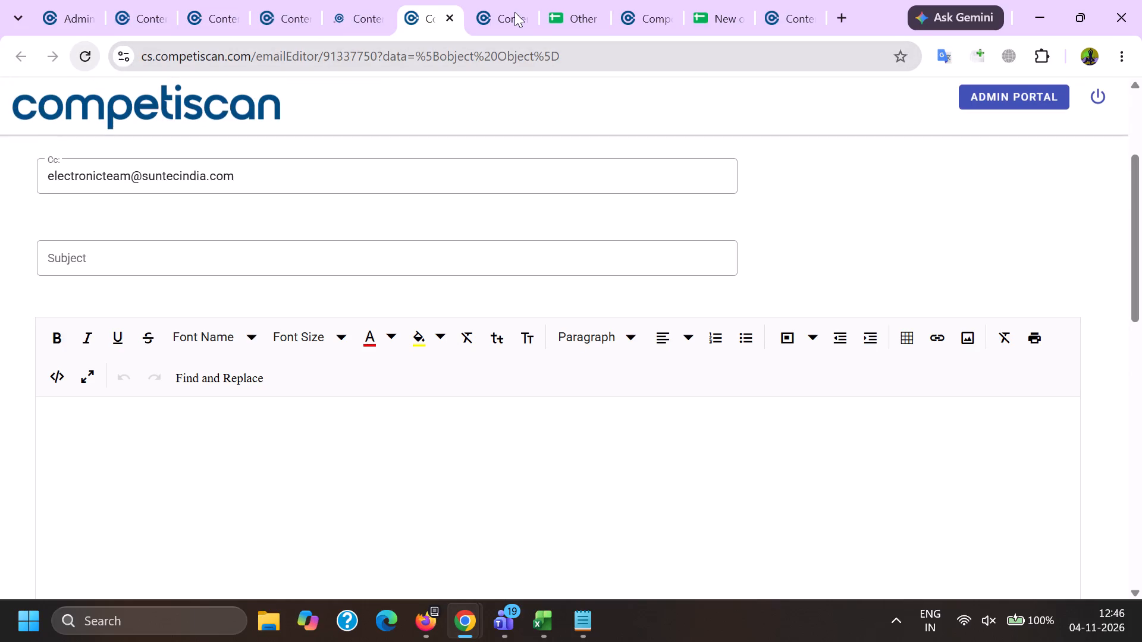
pyautogui.click(515, 10)
pyautogui.click(89, 62)
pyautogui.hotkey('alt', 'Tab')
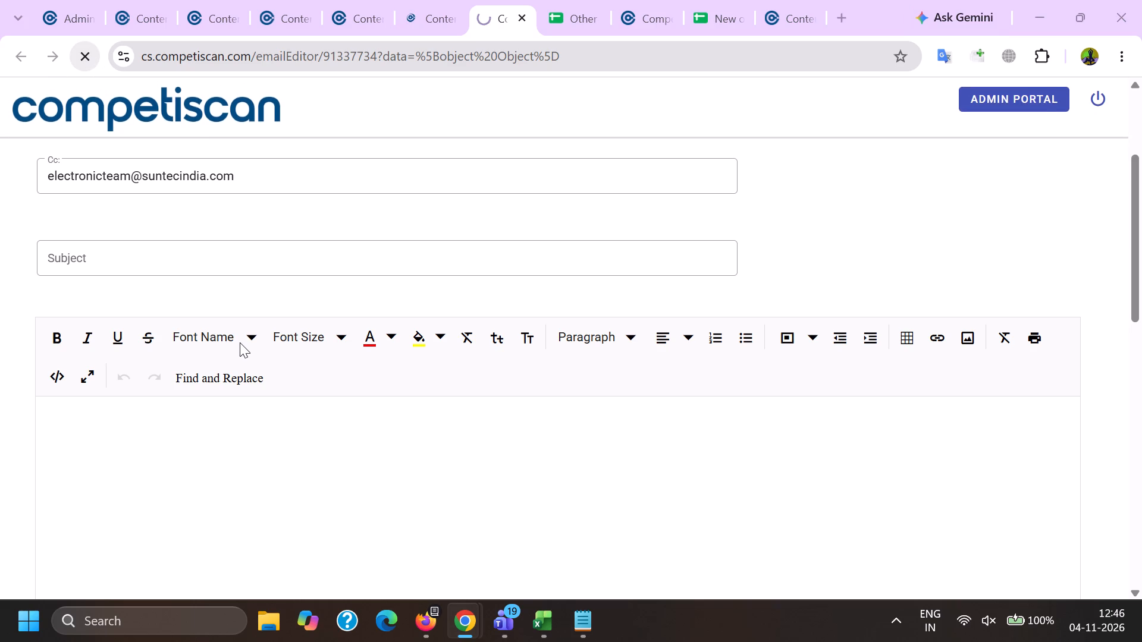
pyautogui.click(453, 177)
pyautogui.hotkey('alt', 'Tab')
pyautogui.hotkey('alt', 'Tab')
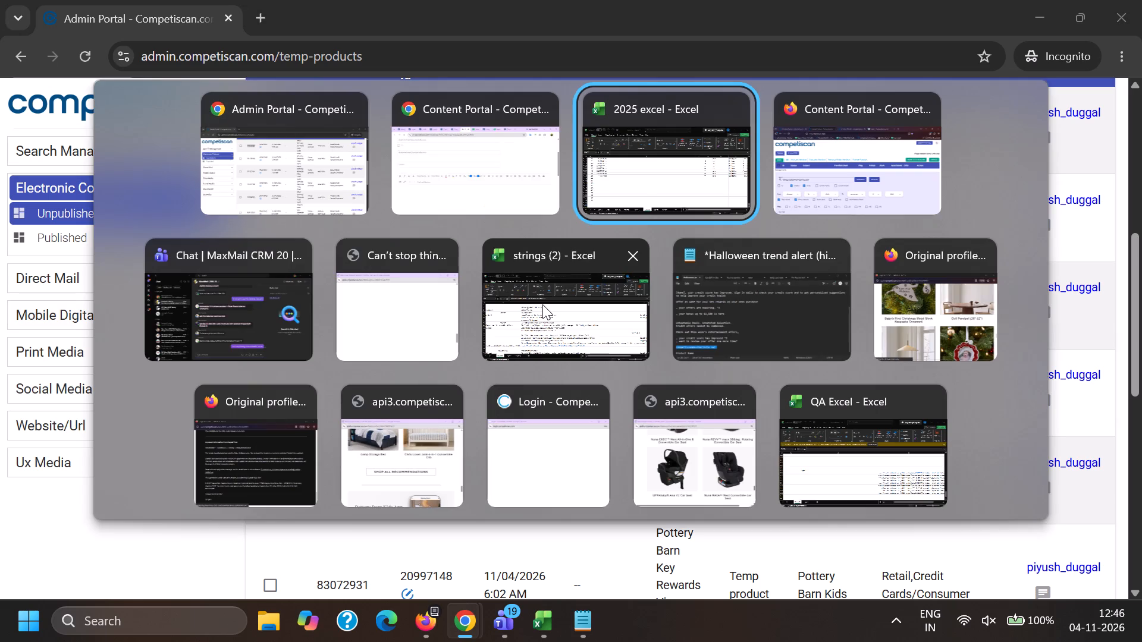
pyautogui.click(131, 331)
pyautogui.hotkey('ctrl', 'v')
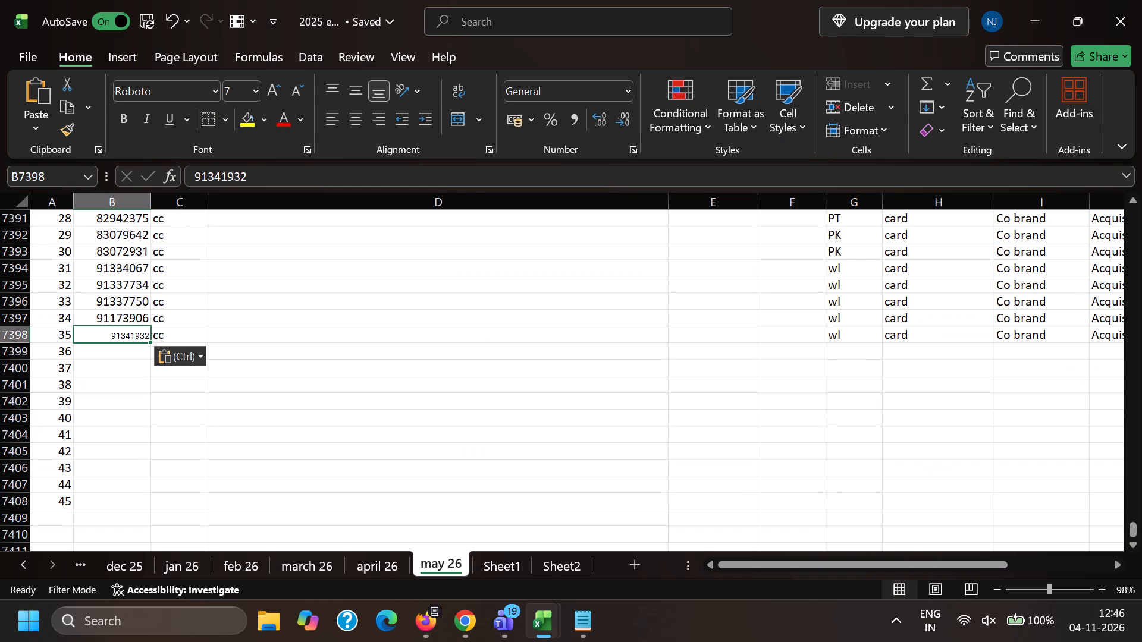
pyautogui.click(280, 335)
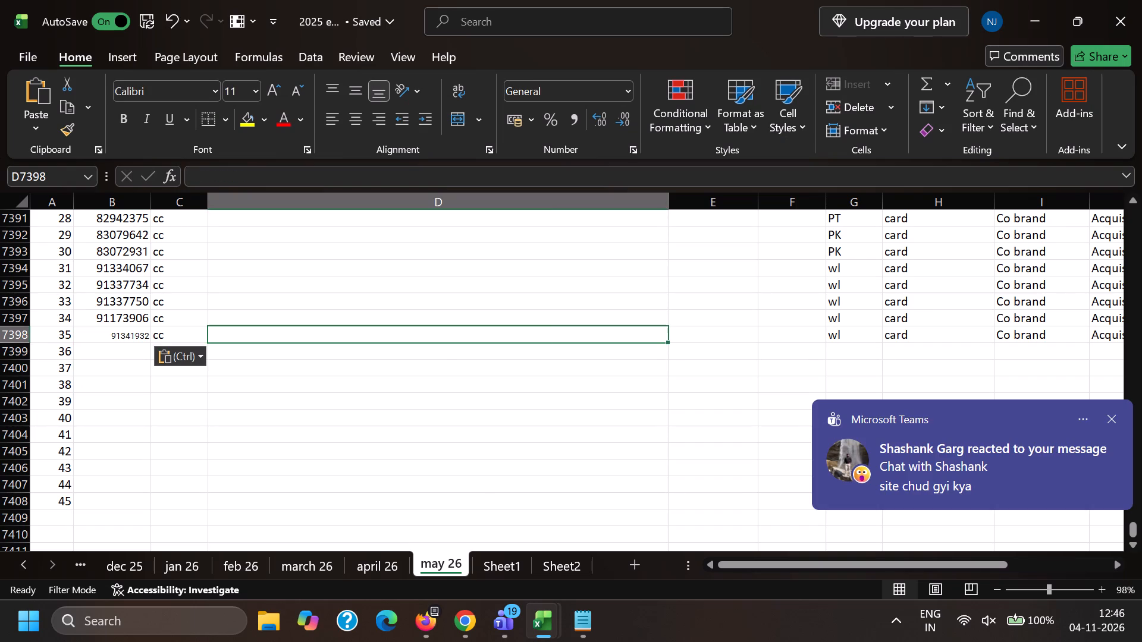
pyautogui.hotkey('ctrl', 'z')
# Copy email ID 91341932 from its editor address into cell B7399 of the may 26 sheet.
pyautogui.click(143, 354)
pyautogui.hotkey('alt', 'Tab')
pyautogui.hotkey('alt', 'Tab')
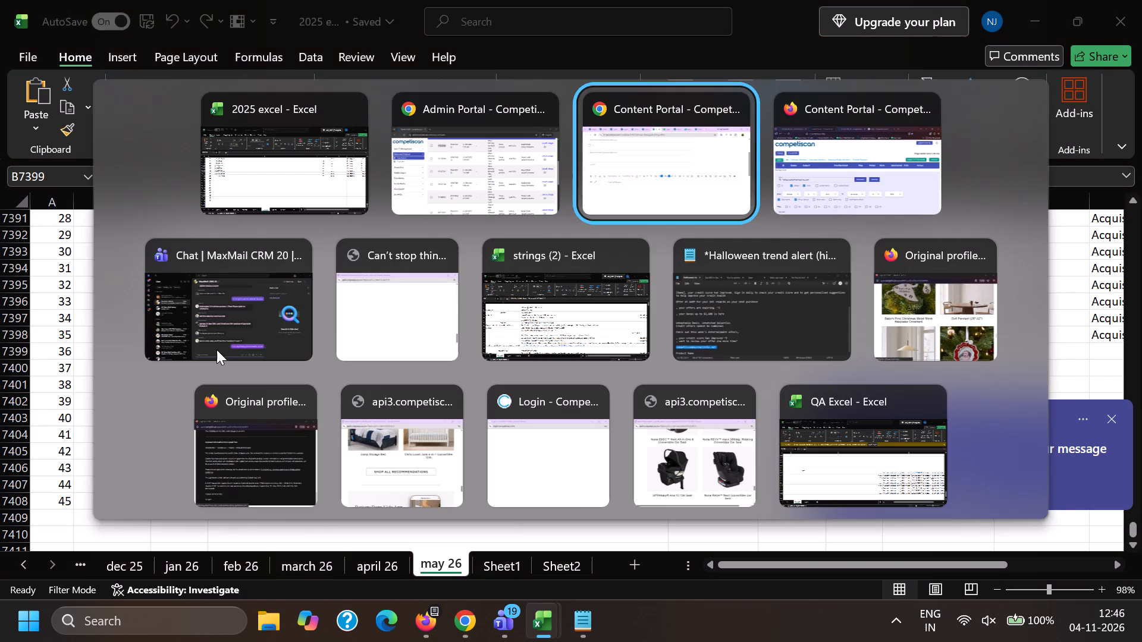
pyautogui.click(184, 0)
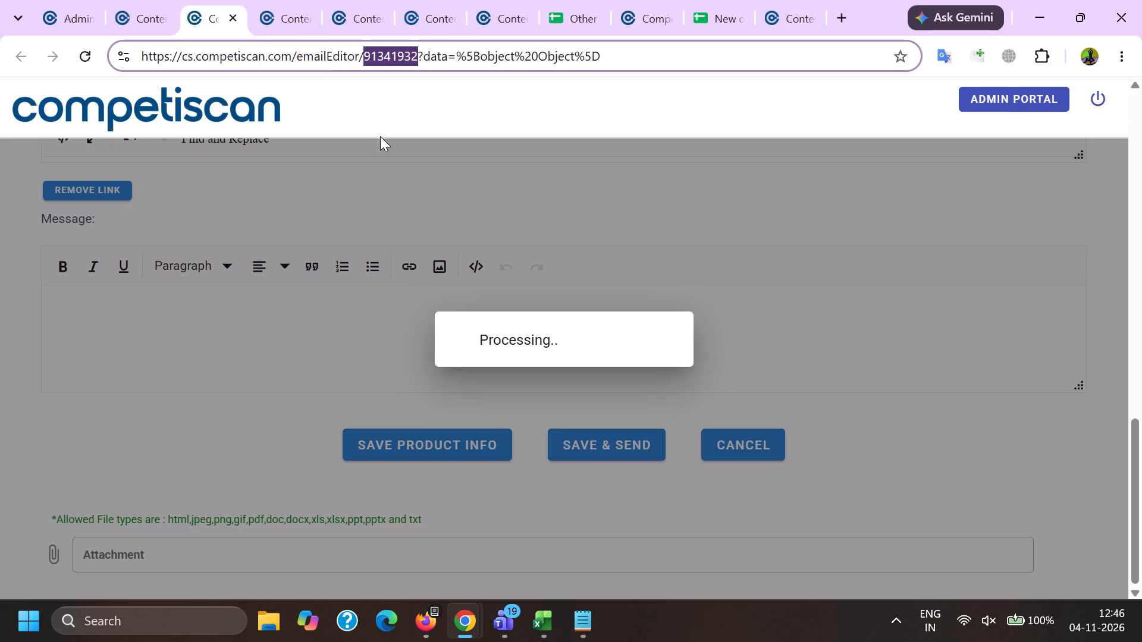
pyautogui.hotkey('ctrl', 'c')
pyautogui.hotkey('alt', 'Tab')
pyautogui.hotkey('ctrl', 'v')
pyautogui.click(192, 362)
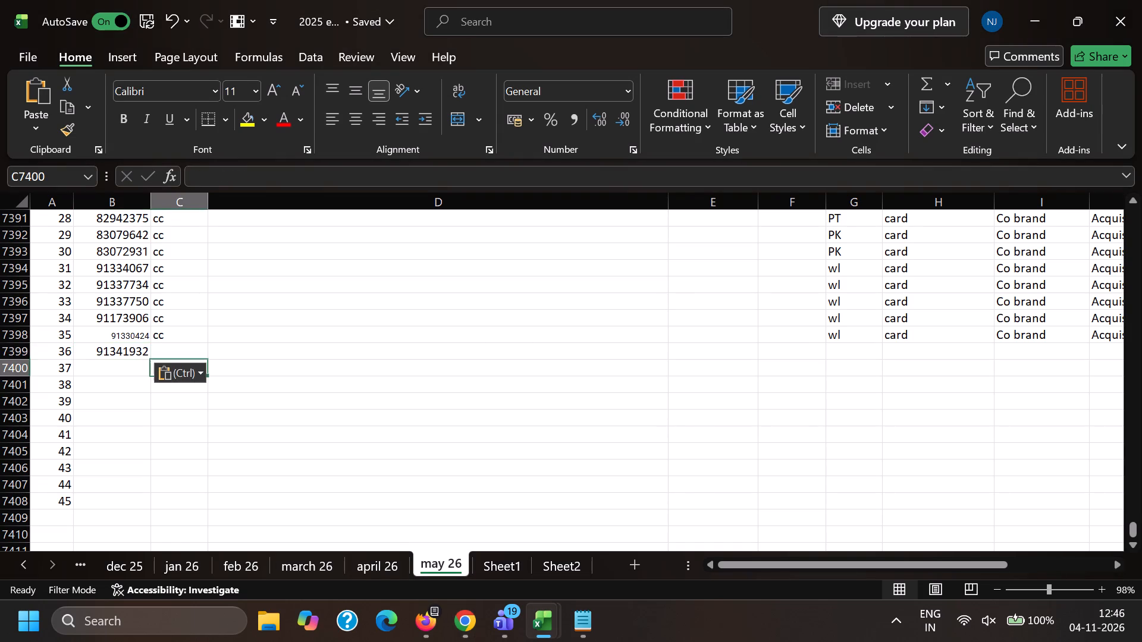
# Enter cc in column C and Macy in column F of row 7399.
pyautogui.click(177, 350)
pyautogui.press('c')
pyautogui.press('c')
pyautogui.press('Right')
pyautogui.press('Right')
pyautogui.press('Right')
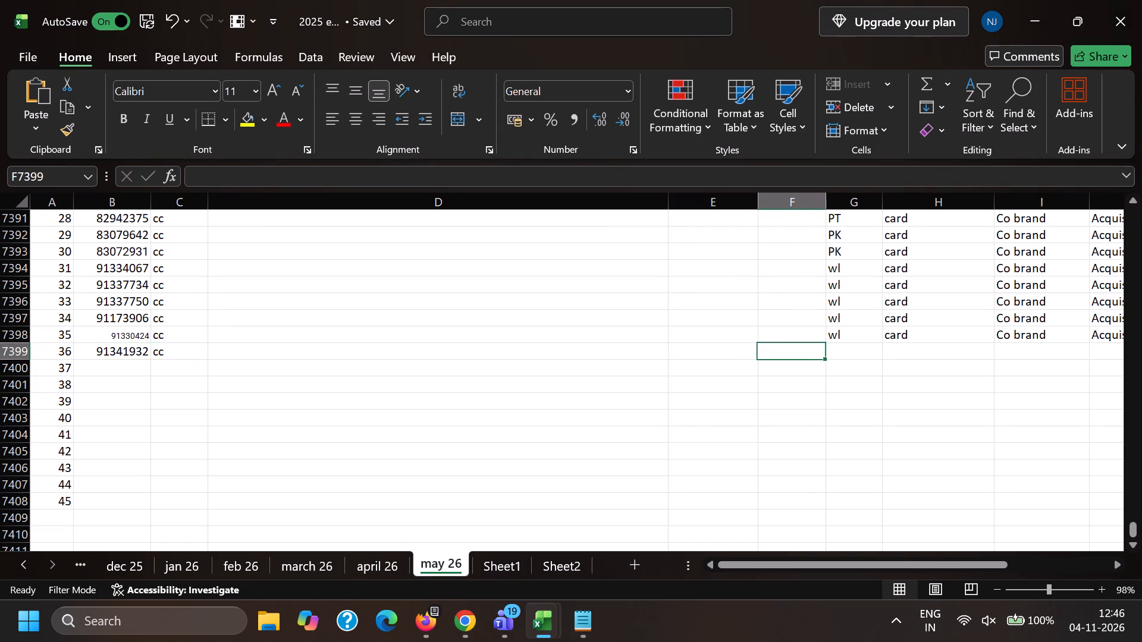
pyautogui.write('cy')
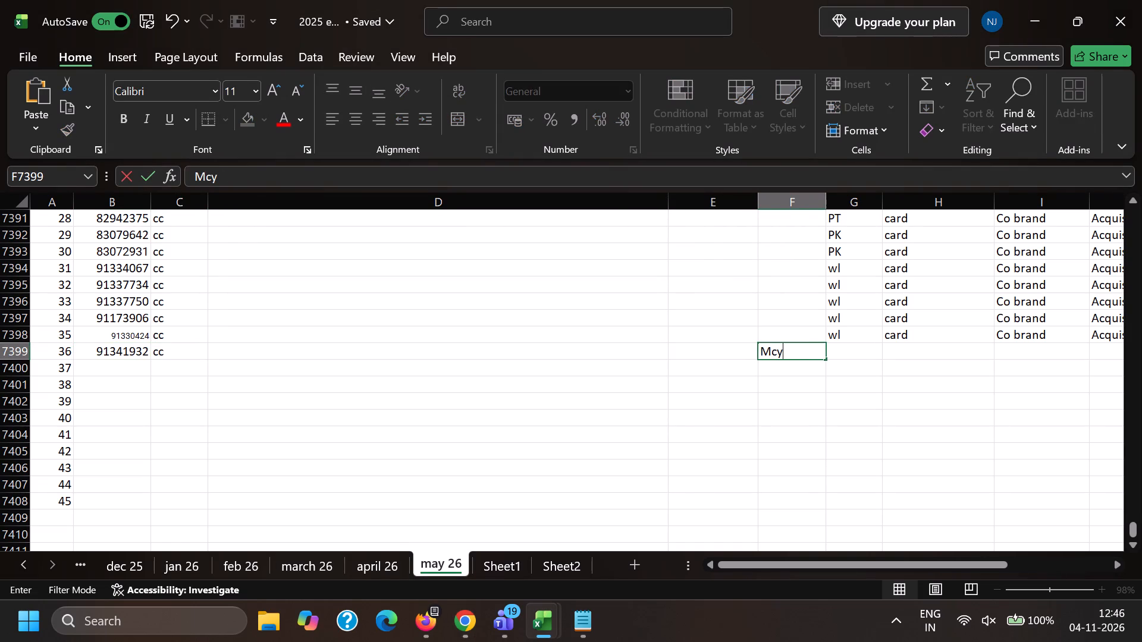
pyautogui.press('BackSpace')
pyautogui.press('BackSpace')
pyautogui.write('acy')
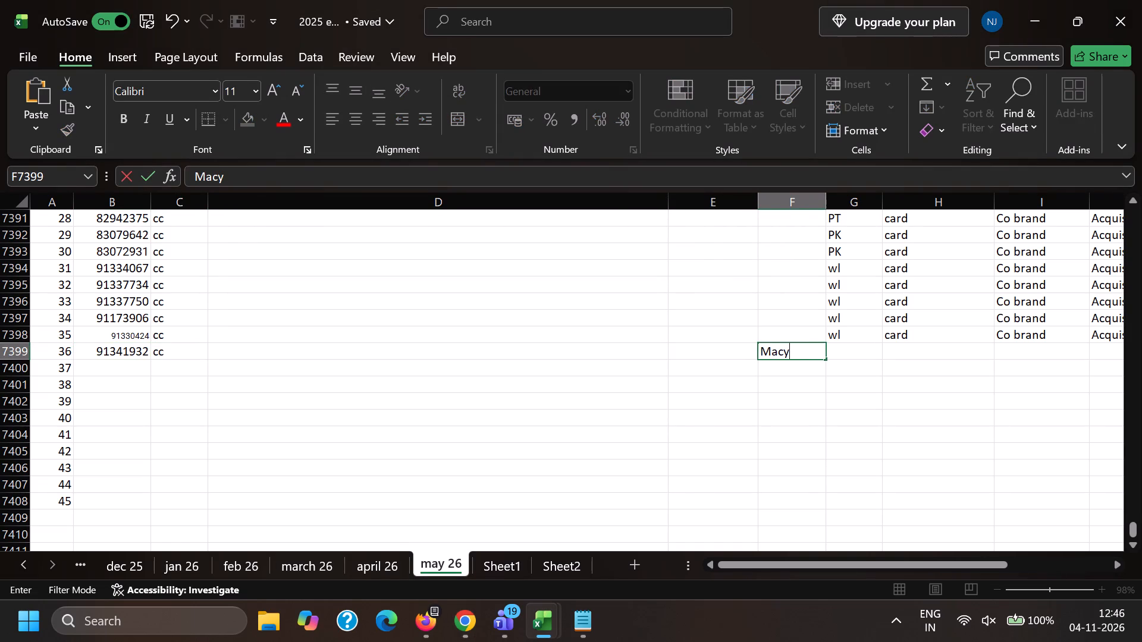
# Classify row 7399 as card, Co brand and loyalty in columns H, I and J.
pyautogui.press('Right')
pyautogui.press('Right')
pyautogui.press('c')
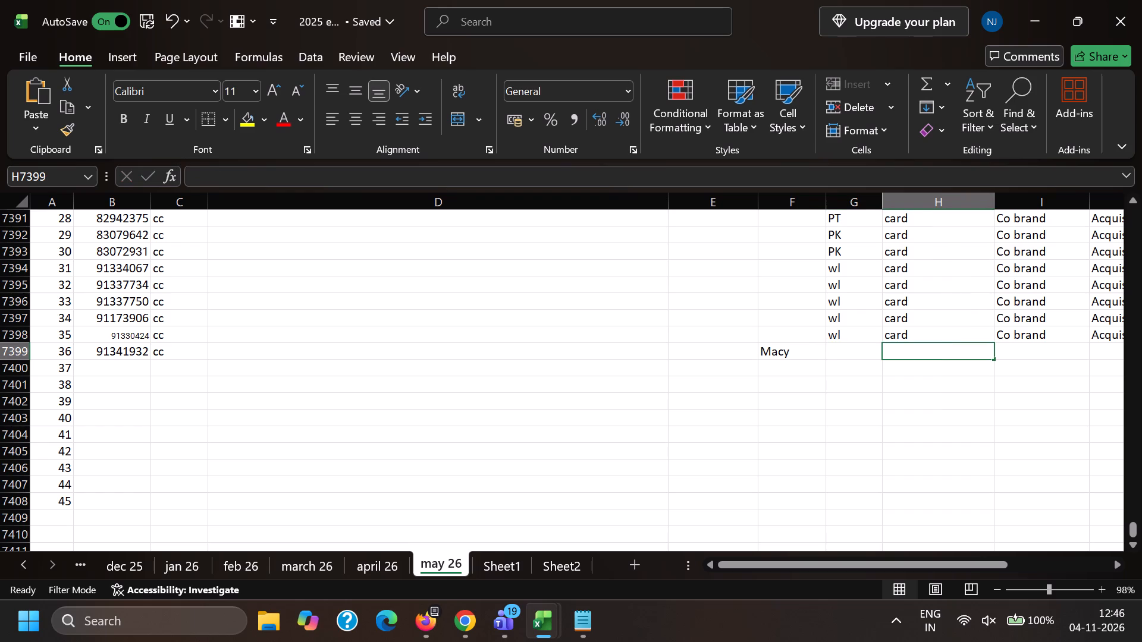
pyautogui.press('Right')
pyautogui.press('c')
pyautogui.press('Right')
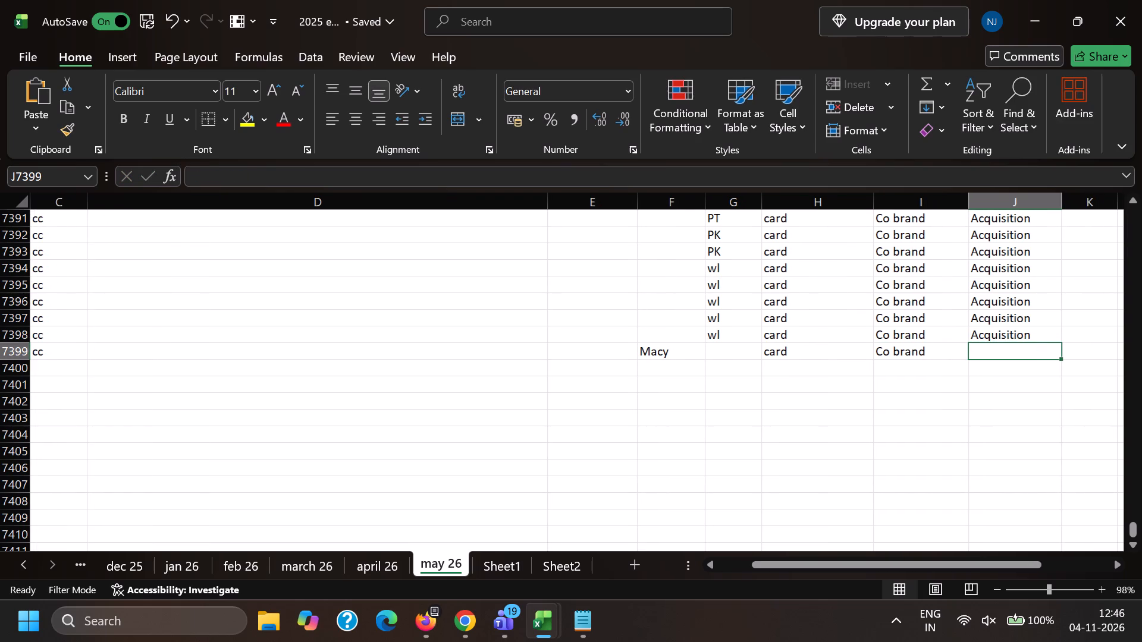
pyautogui.press('l')
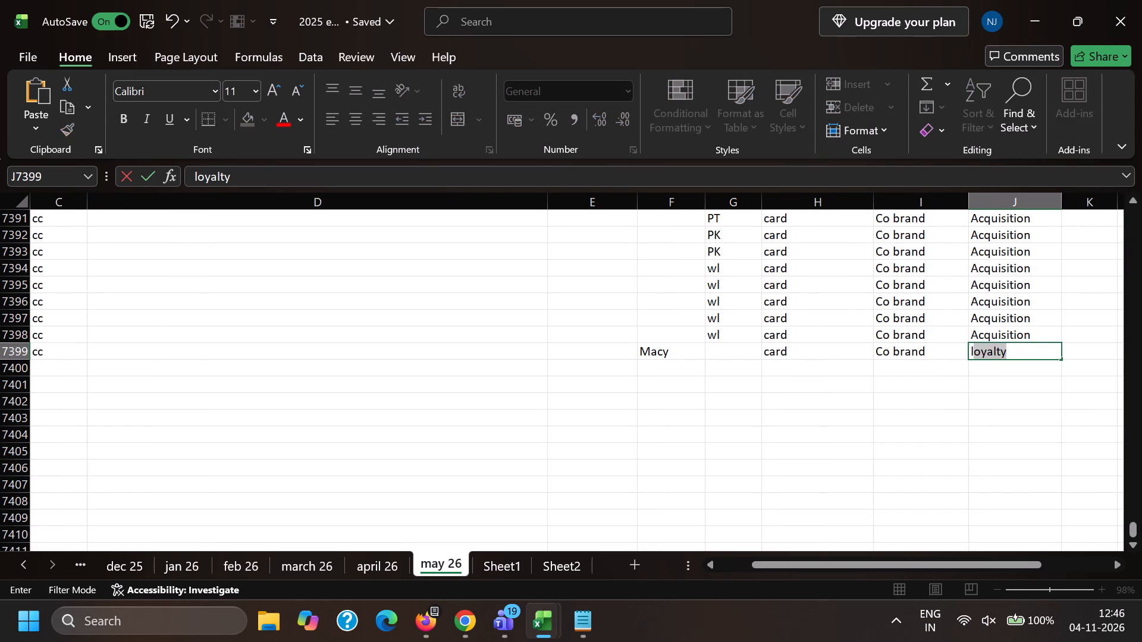
pyautogui.press('Left')
pyautogui.press('Left')
pyautogui.press('Left')
pyautogui.press('Left')
# Check the portal's list of "Can't stop thinking about it? Neither can we" emails and the send progress of email 91341932.
pyautogui.hotkey('alt', 'Tab')
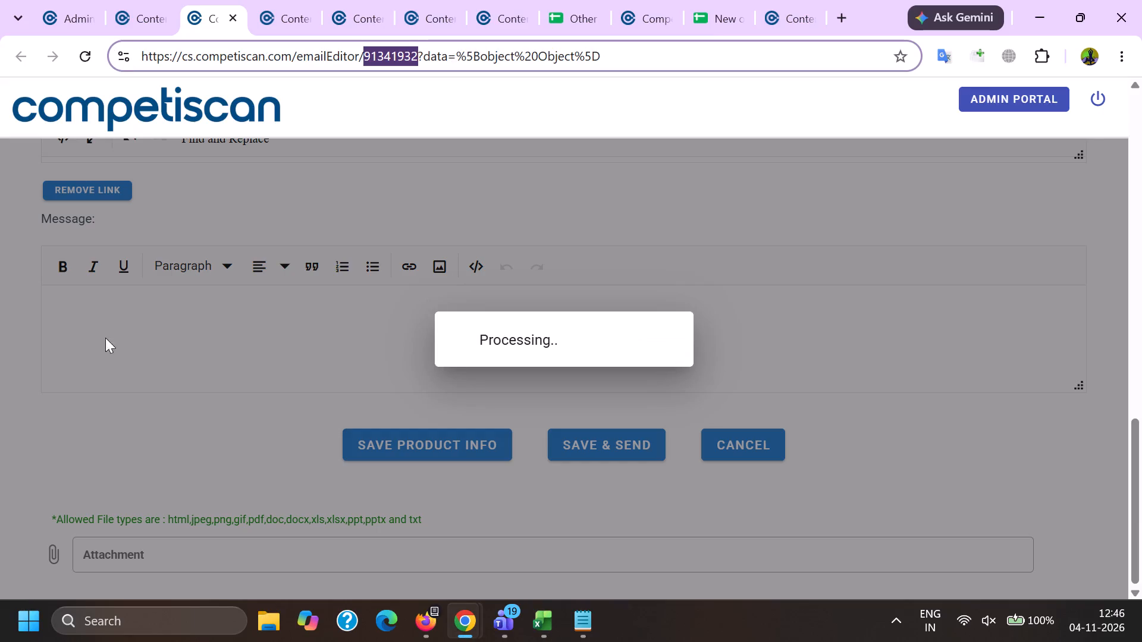
pyautogui.click(141, 0)
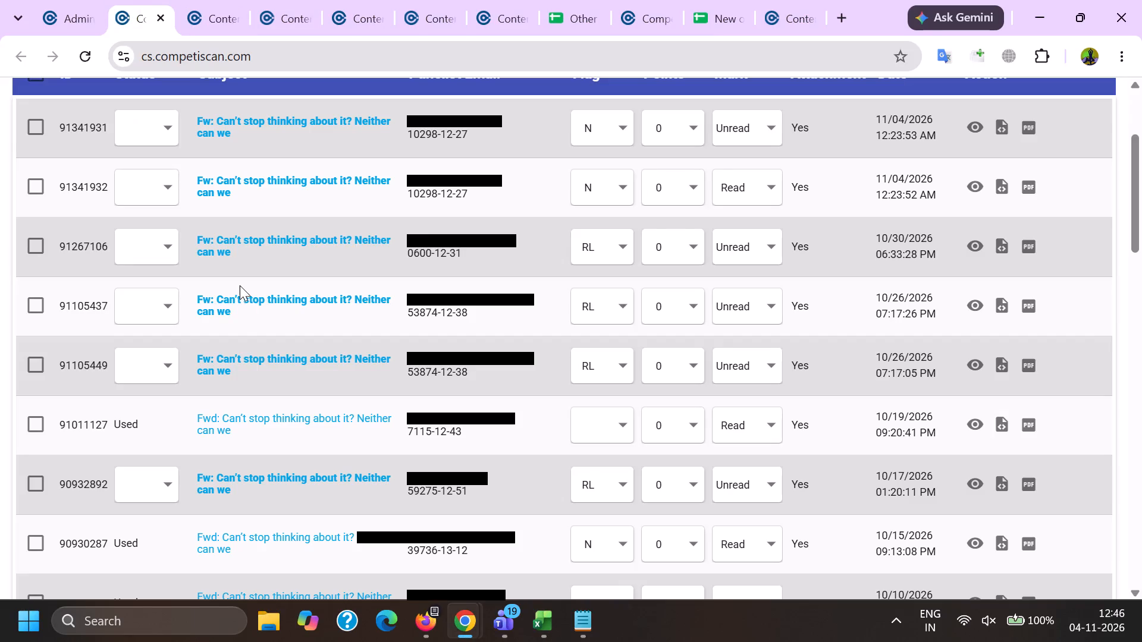
pyautogui.scroll(-20, 240, 287)
pyautogui.scroll(-3, 240, 287)
pyautogui.scroll(5, 410, 435)
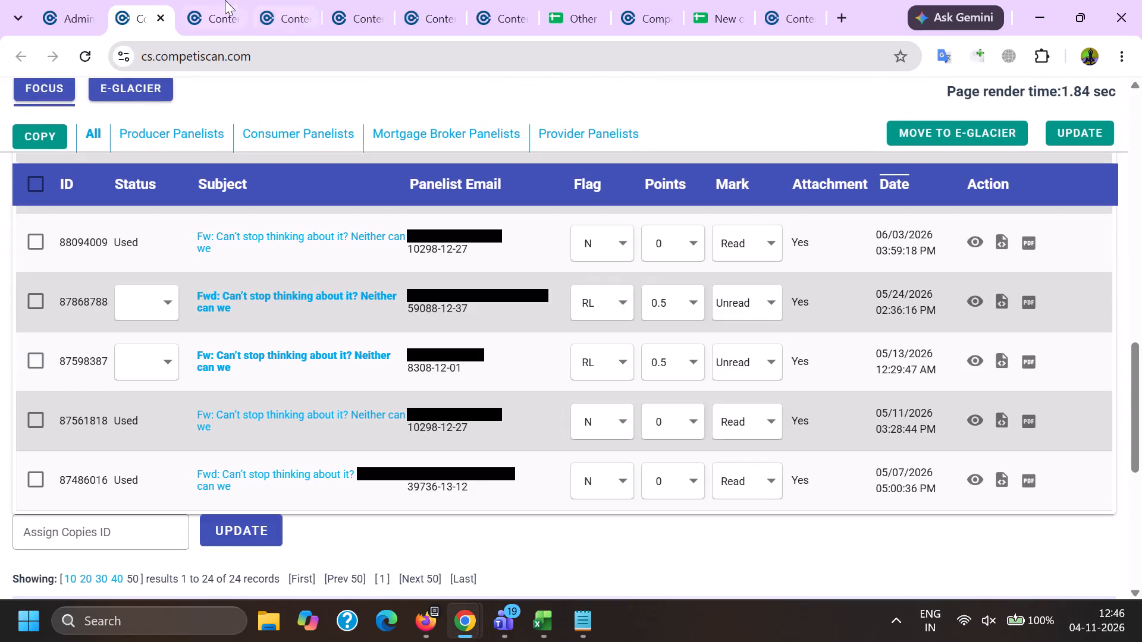
pyautogui.click(224, 0)
pyautogui.click(311, 0)
pyautogui.click(114, 0)
pyautogui.click(217, 0)
pyautogui.click(142, 0)
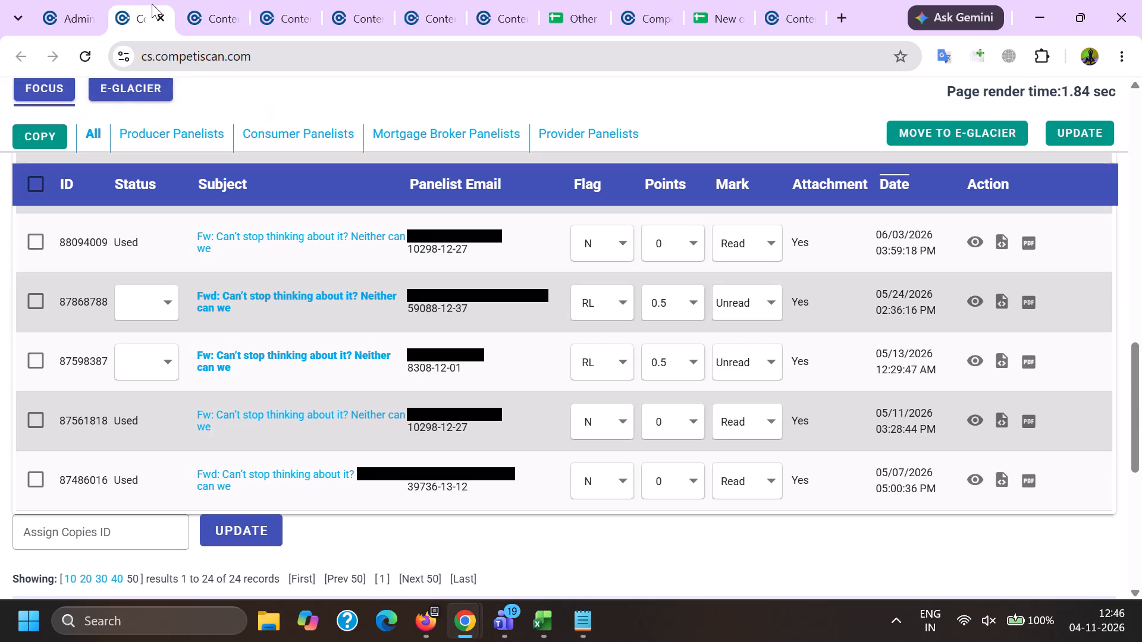
pyautogui.click(189, 9)
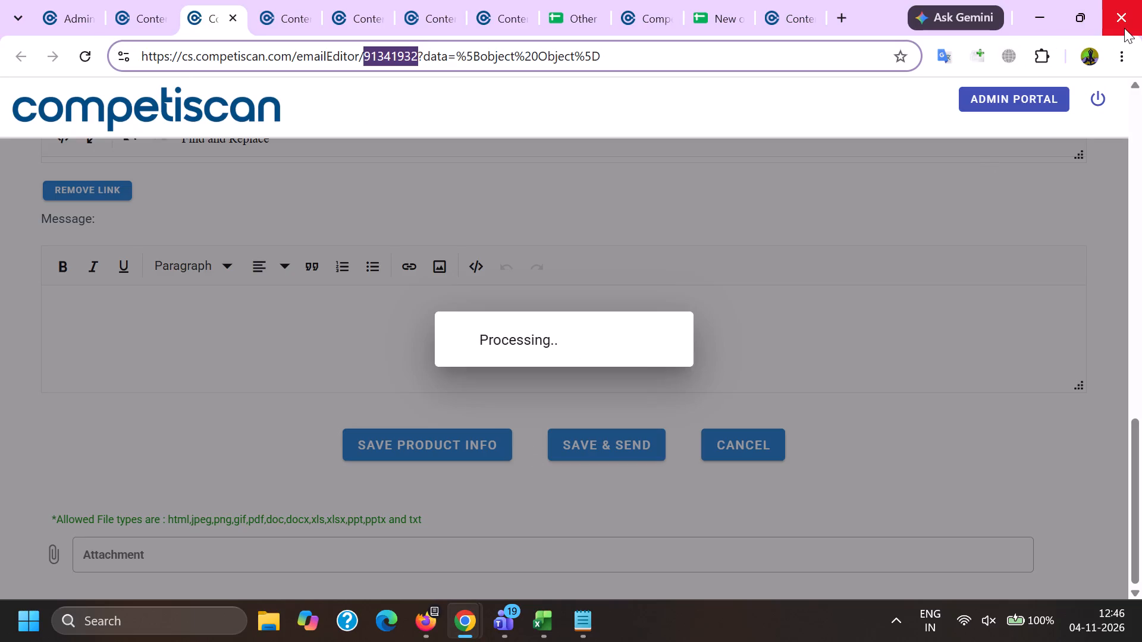
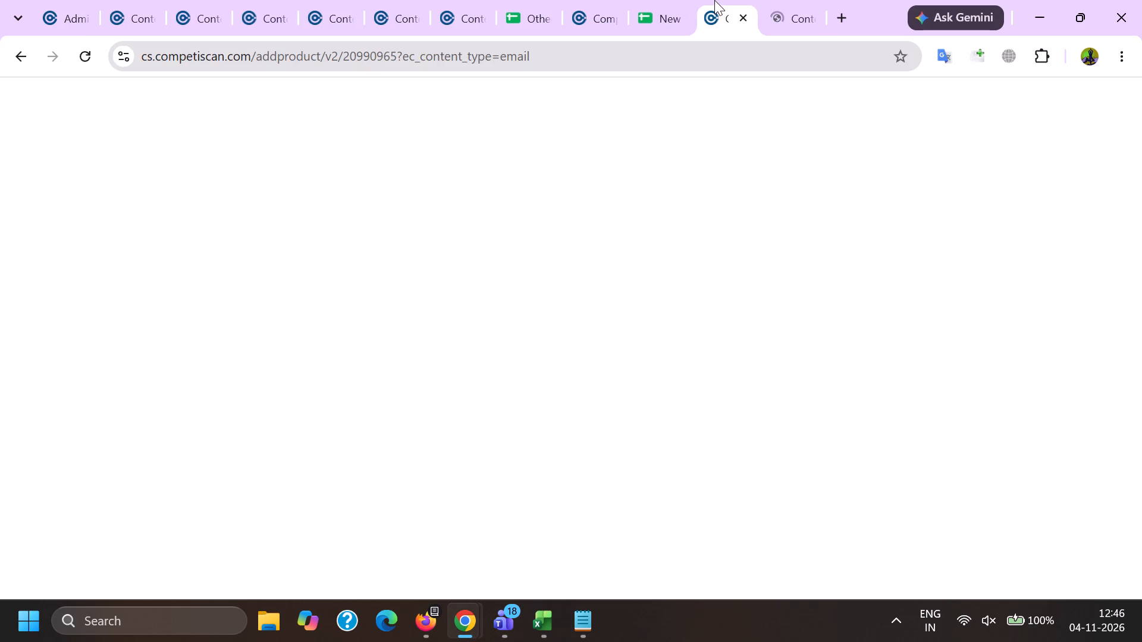
# Open the current PDF of Pottery Barn product 20996010 and examine the card and financing terms at the end of the email.
pyautogui.click(770, 0)
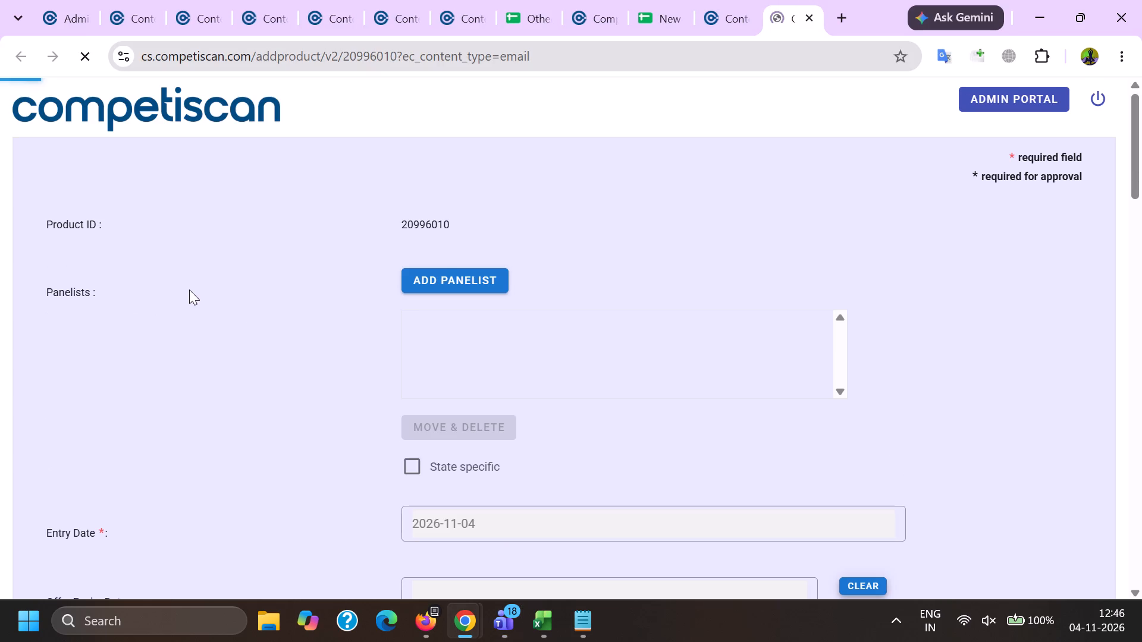
pyautogui.scroll(-6, 330, 314)
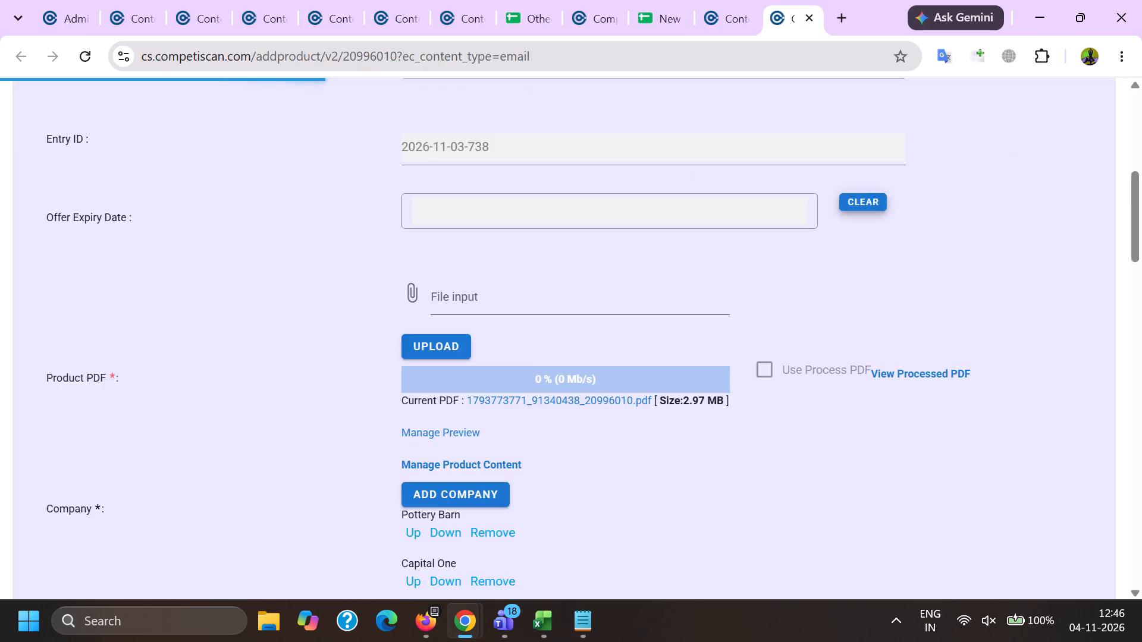
pyautogui.scroll(-1, 463, 297)
pyautogui.scroll(2, 516, 335)
pyautogui.keyDown('ctrl'); pyautogui.click(516, 363); pyautogui.keyUp('ctrl')
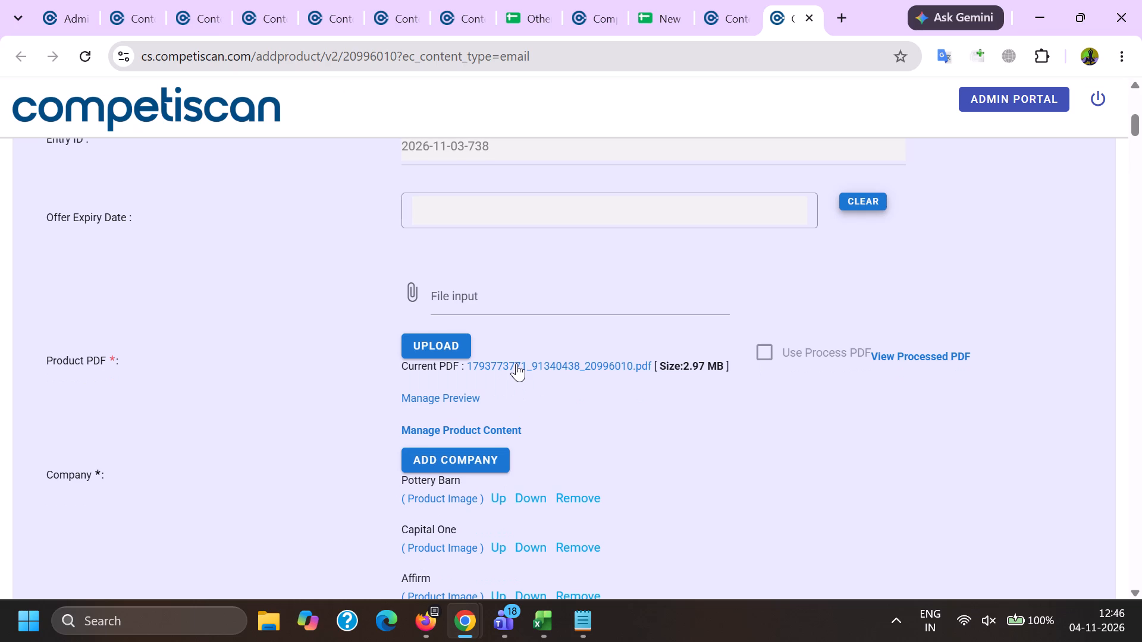
pyautogui.click(798, 0)
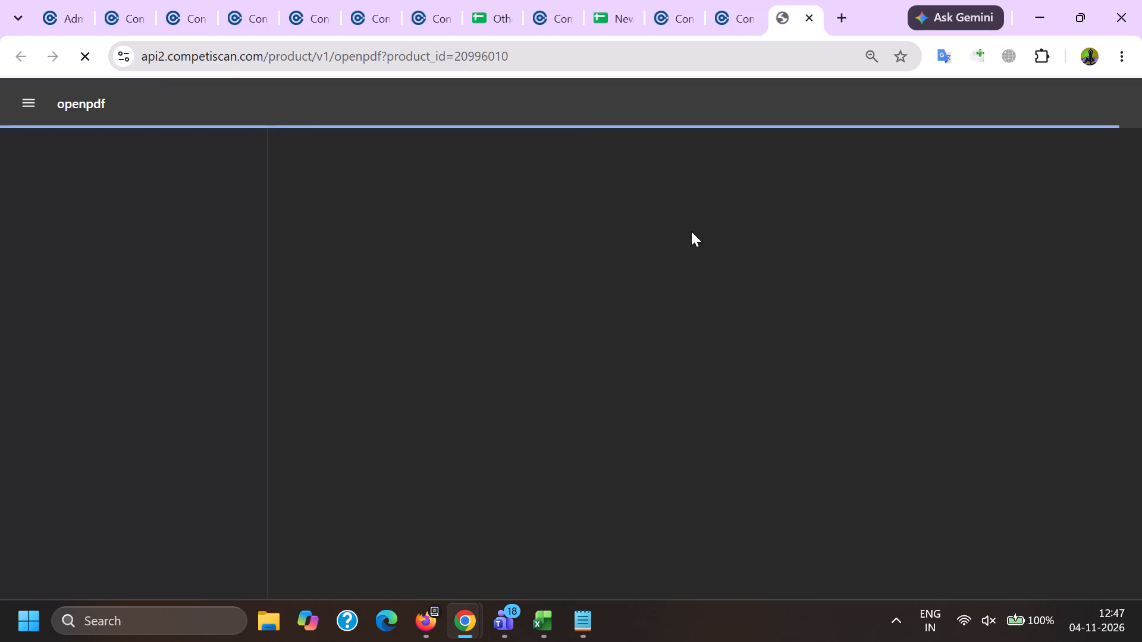
pyautogui.moveTo(1141, 150); pyautogui.dragTo(1141, 641)
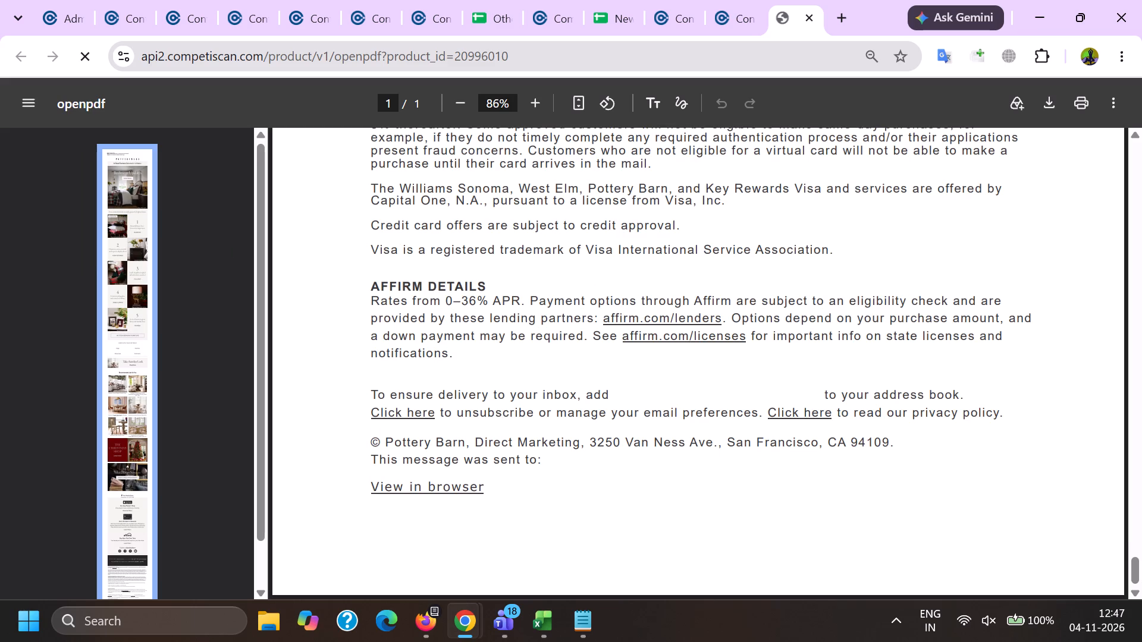
pyautogui.scroll(4, 519, 470)
pyautogui.scroll(2, 525, 399)
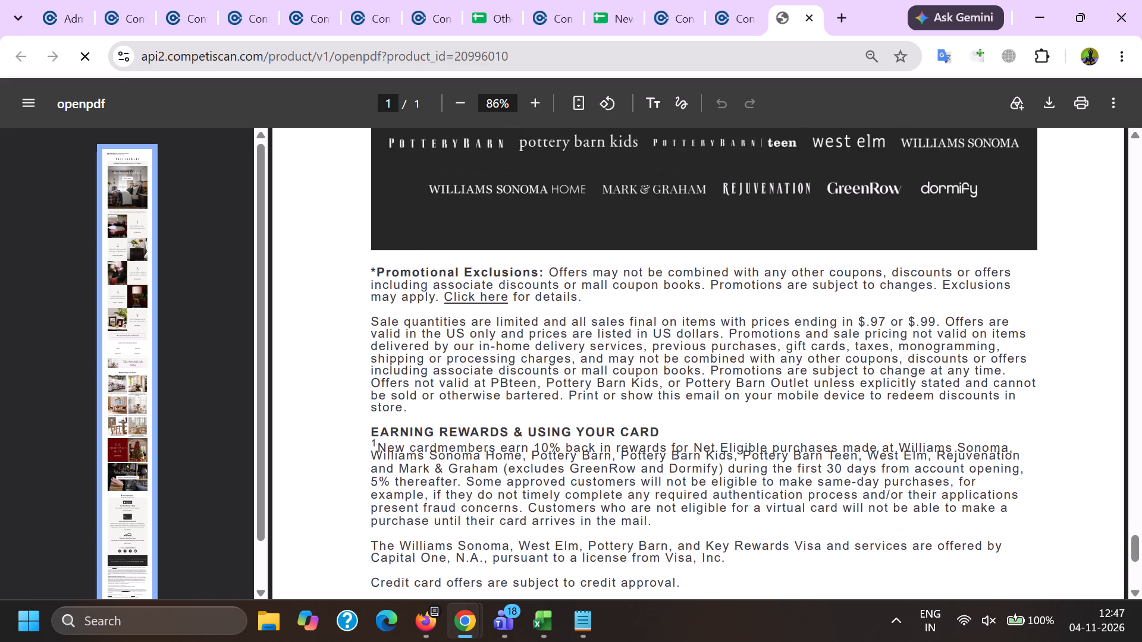
pyautogui.scroll(1, 525, 399)
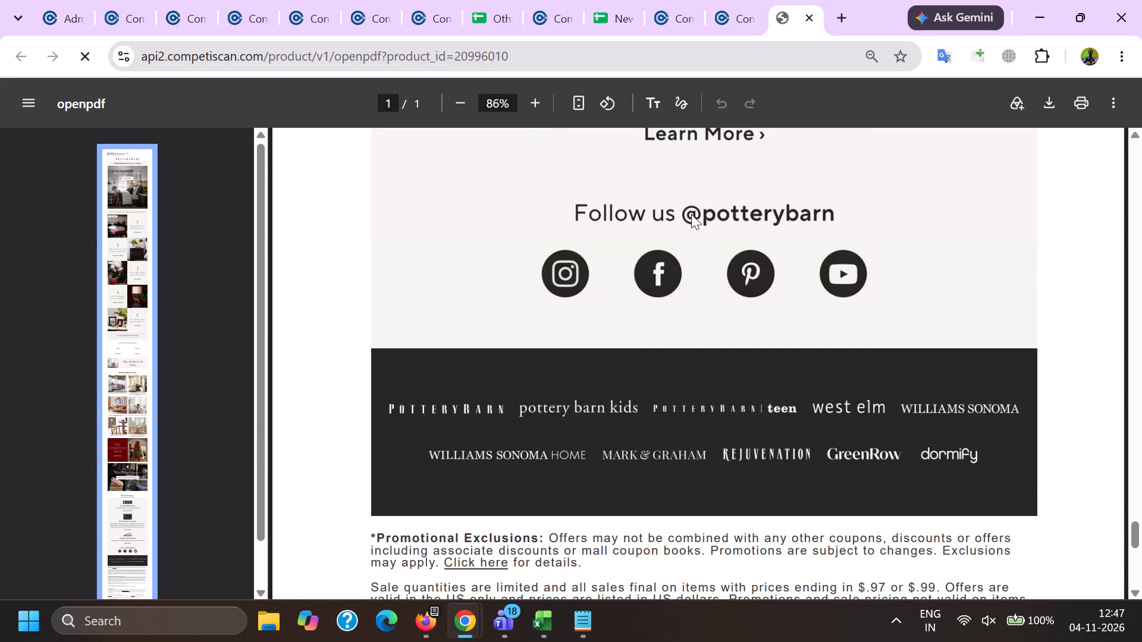
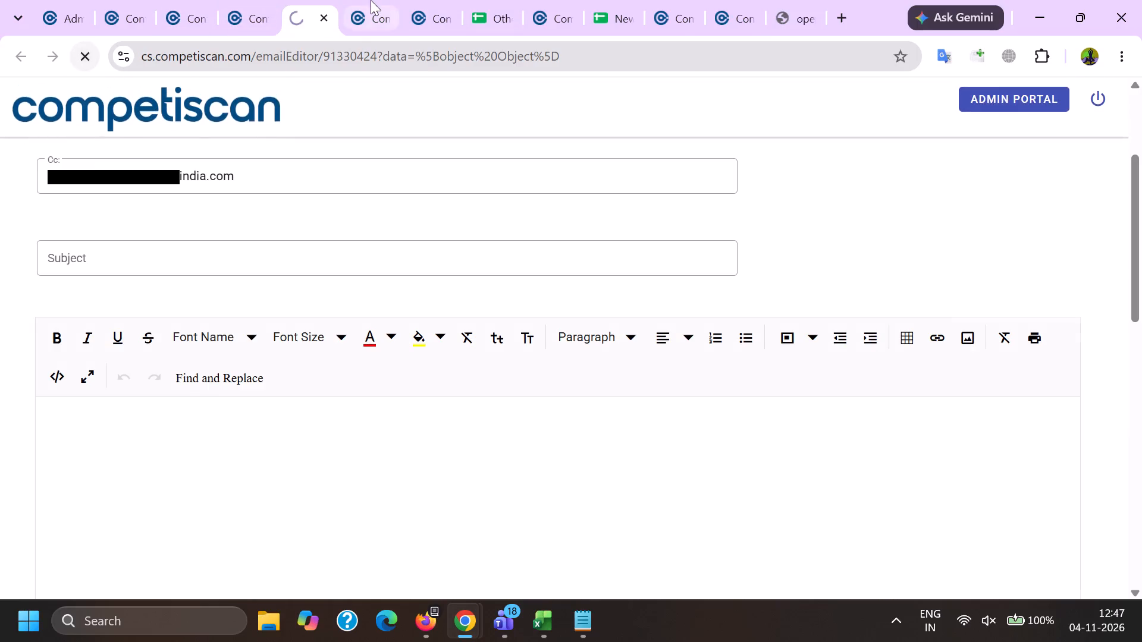
# Reload the blank email editor pages 91337750 and 91337734, and check the open email editors for loaded subject and body content.
pyautogui.click(83, 63)
pyautogui.click(438, 0)
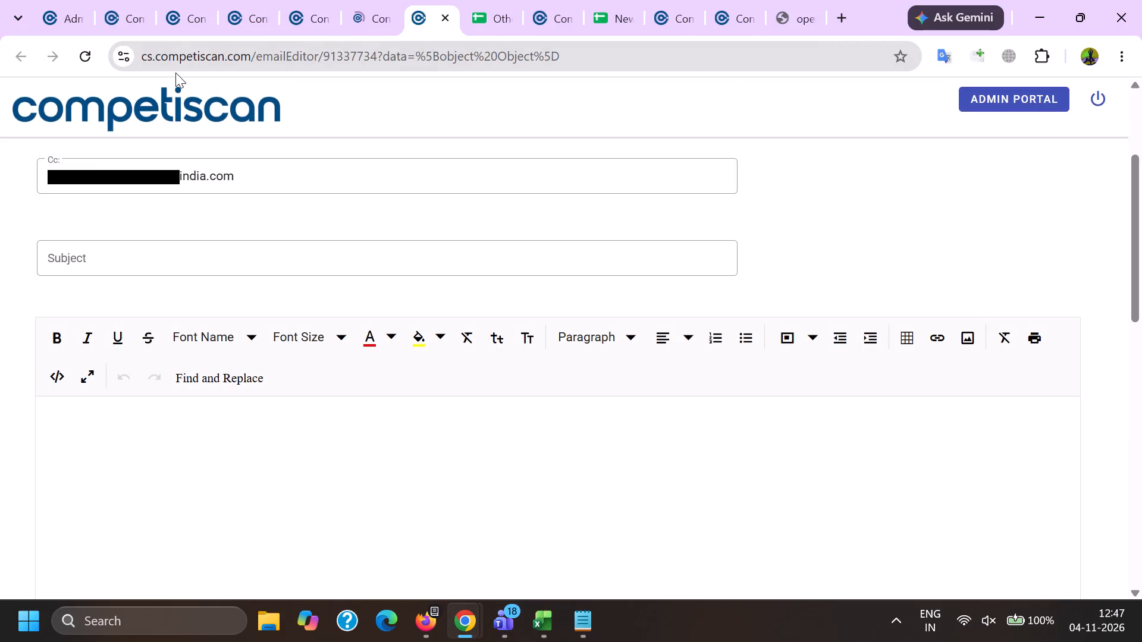
pyautogui.click(81, 58)
pyautogui.click(258, 0)
pyautogui.click(339, 0)
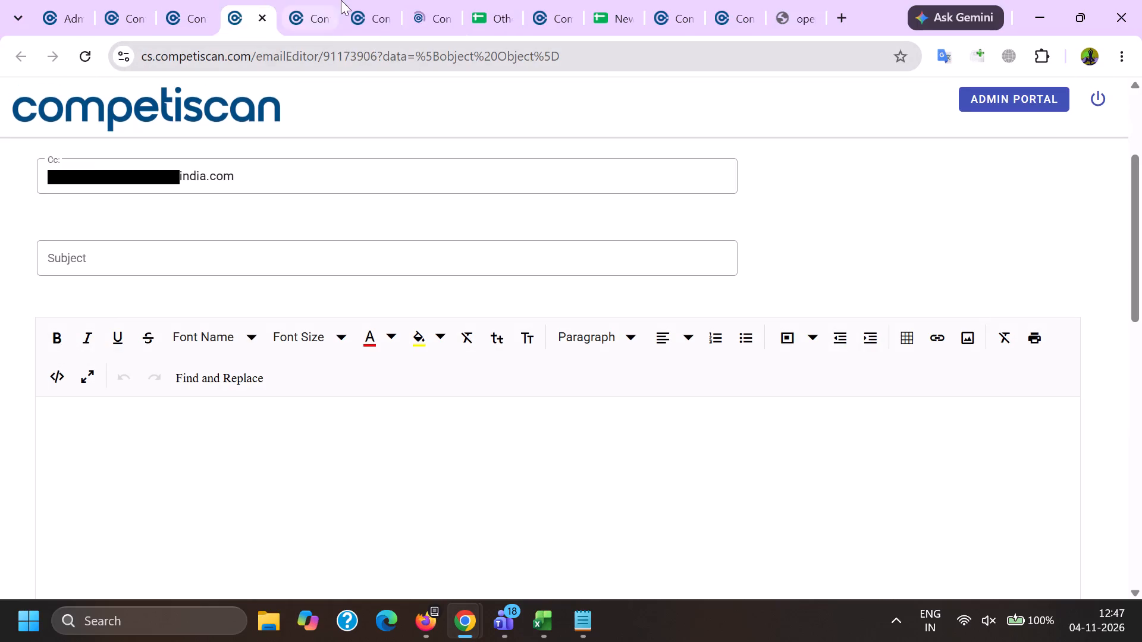
pyautogui.click(384, 0)
pyautogui.click(410, 0)
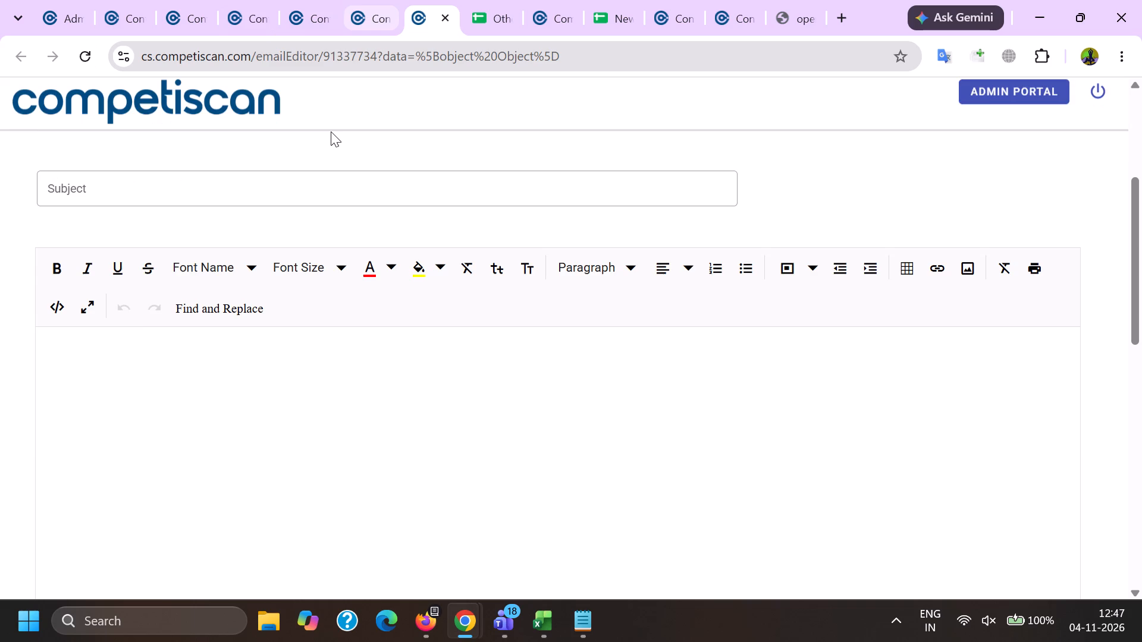
pyautogui.scroll(-3, 291, 392)
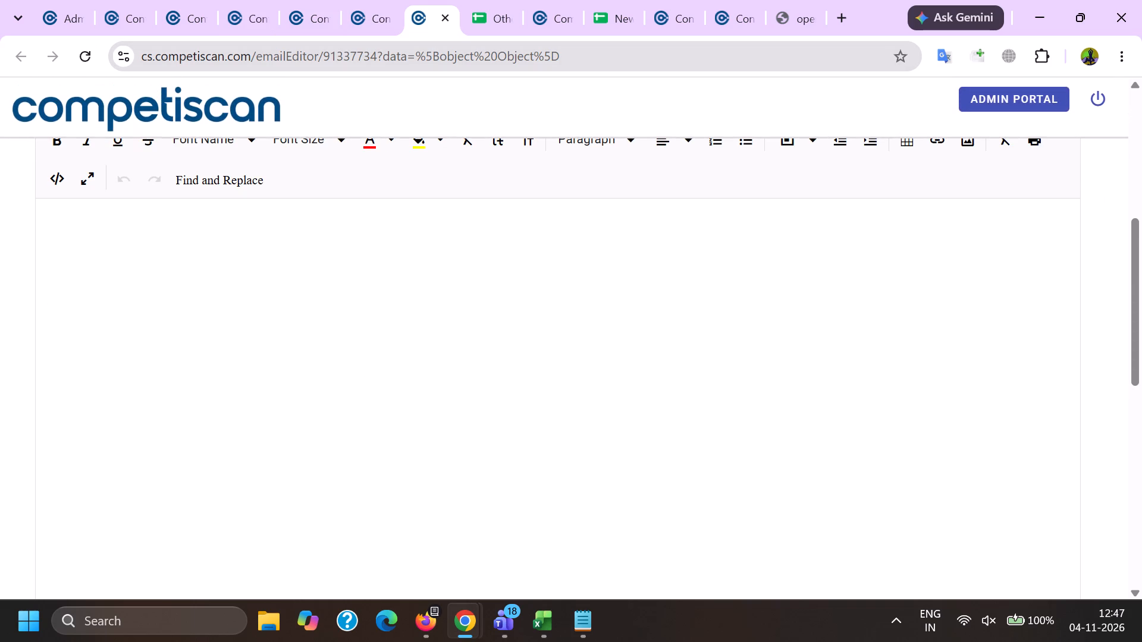
pyautogui.scroll(10, 321, 322)
pyautogui.click(353, 0)
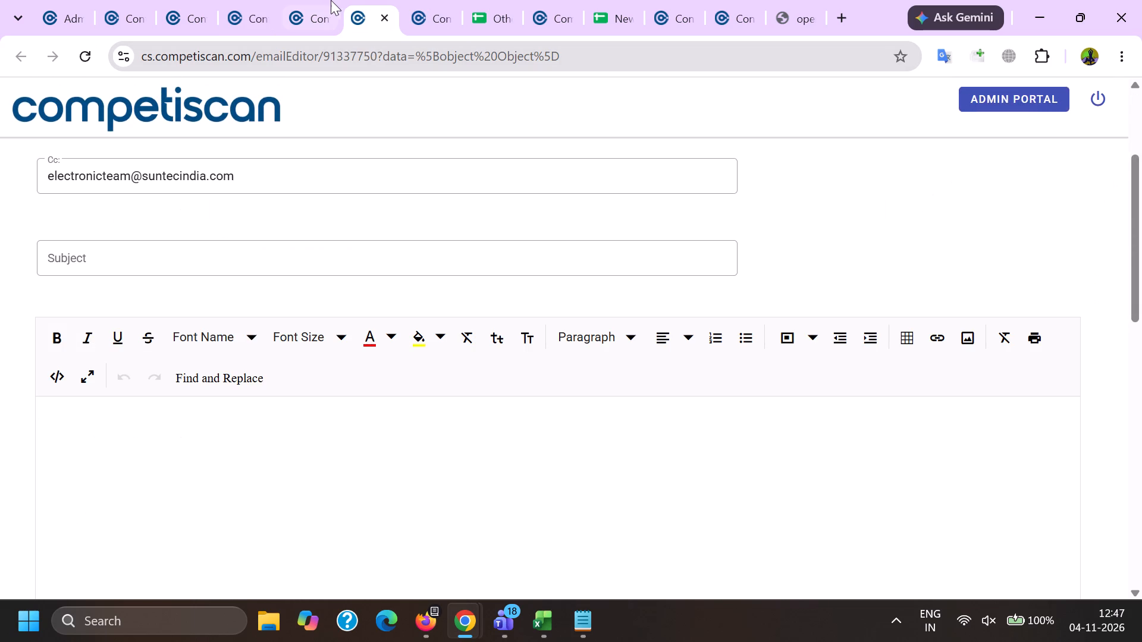
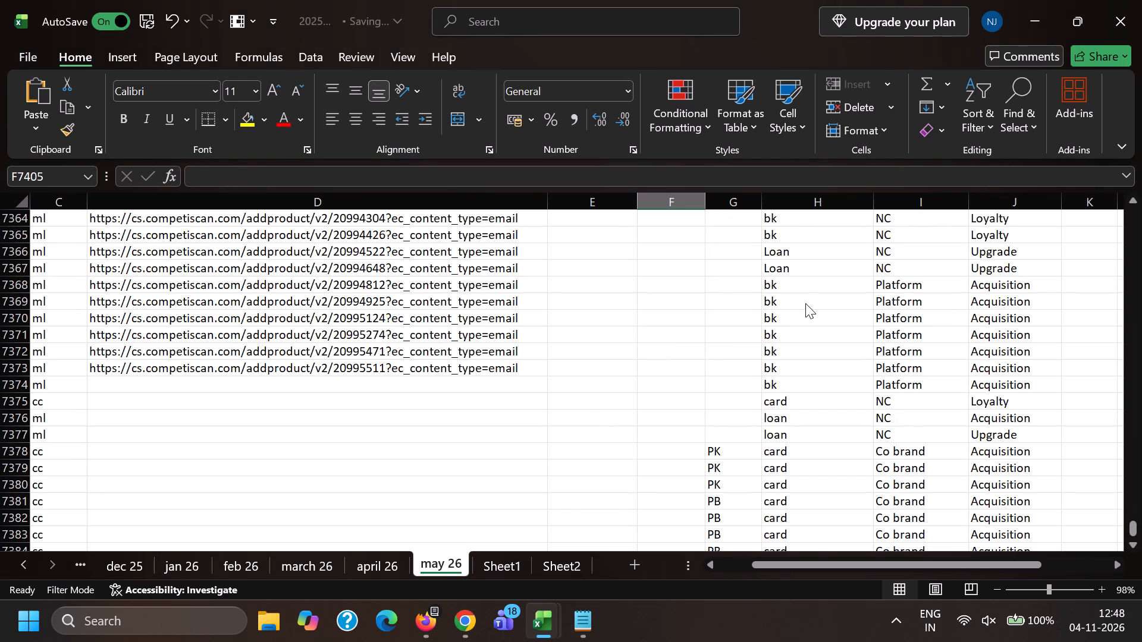
# Close all open windows: the tracking and strings workbooks, the admin portal, the notes, and the remaining browser and email preview windows.
pyautogui.click(1123, 23)
pyautogui.tripleClick(1122, 14)
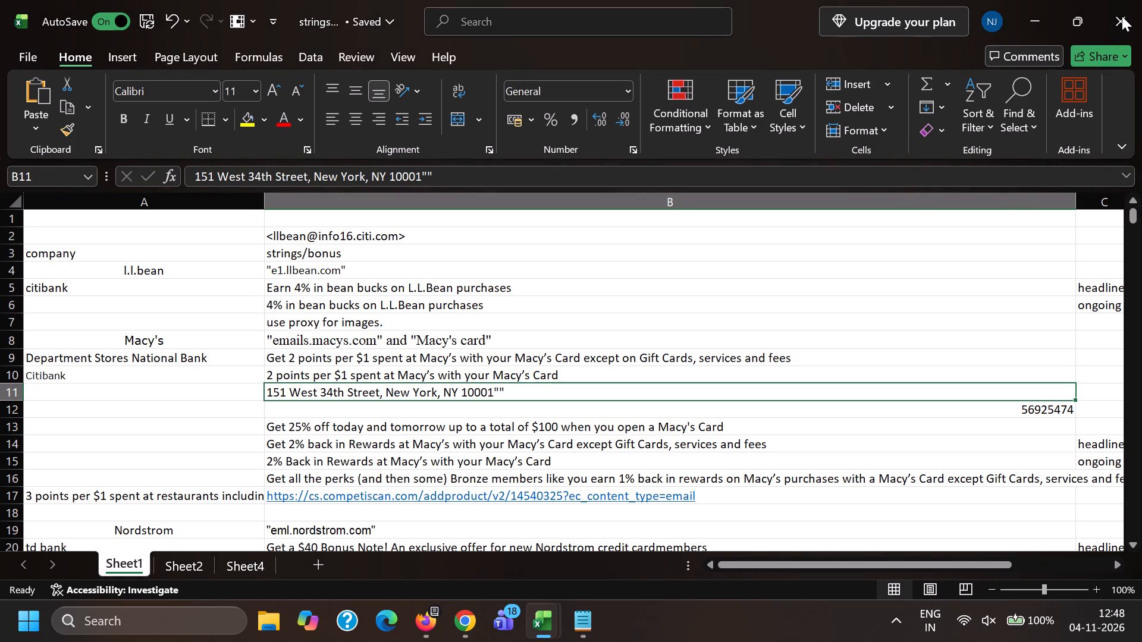
pyautogui.tripleClick(1122, 16)
pyautogui.tripleClick(1122, 14)
pyautogui.tripleClick(1122, 17)
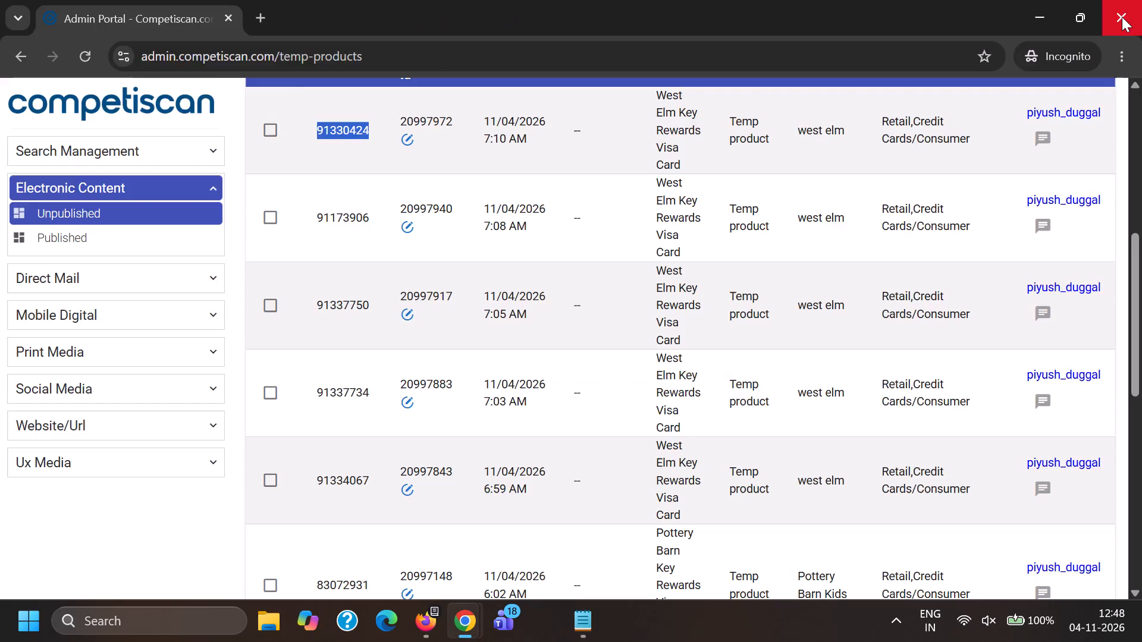
pyautogui.doubleClick(1122, 17)
pyautogui.click(991, 149)
pyautogui.click(794, 36)
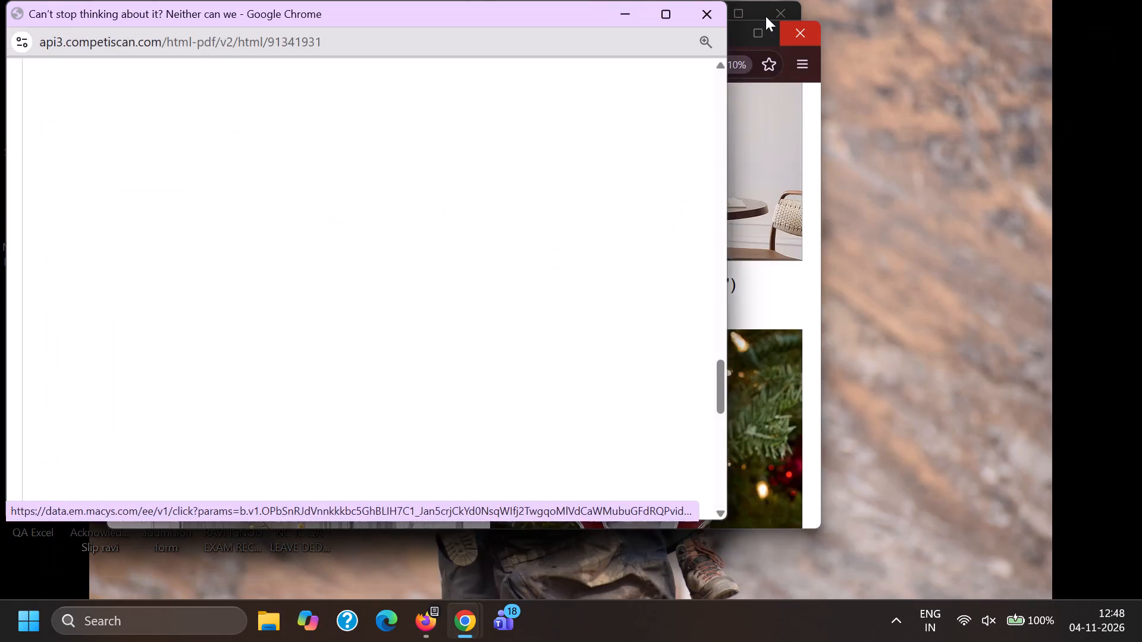
pyautogui.click(765, 15)
pyautogui.click(698, 4)
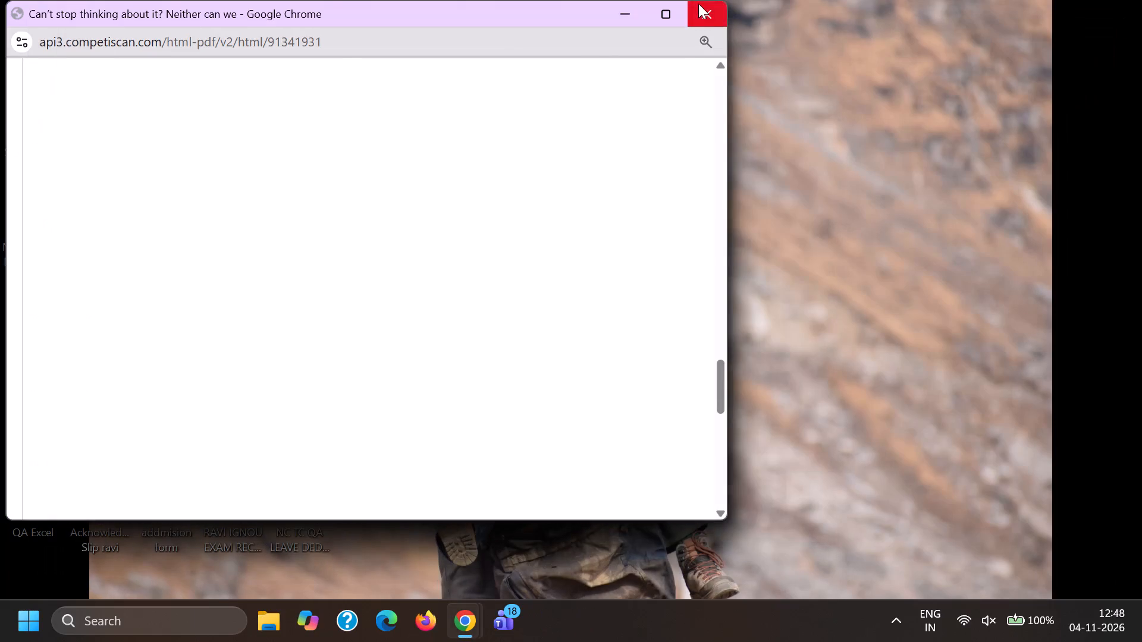